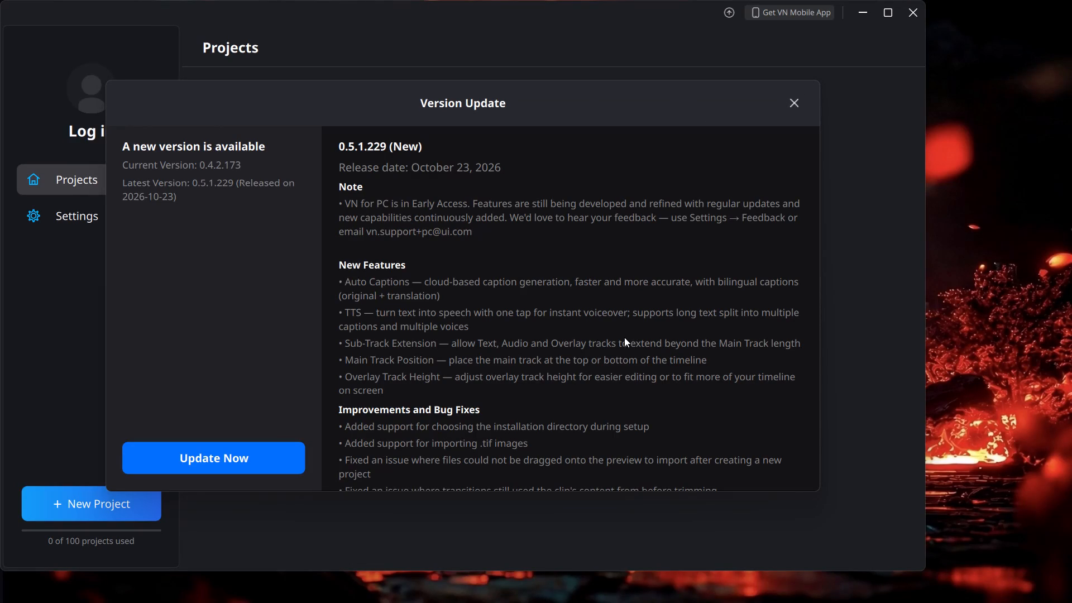
Read through the version update release notes, from 0.5.1.229 back to 0.3.1.85.
{"action": "scroll", "coordinate": [624, 337], "scroll_direction": "down", "scroll_amount": 9}
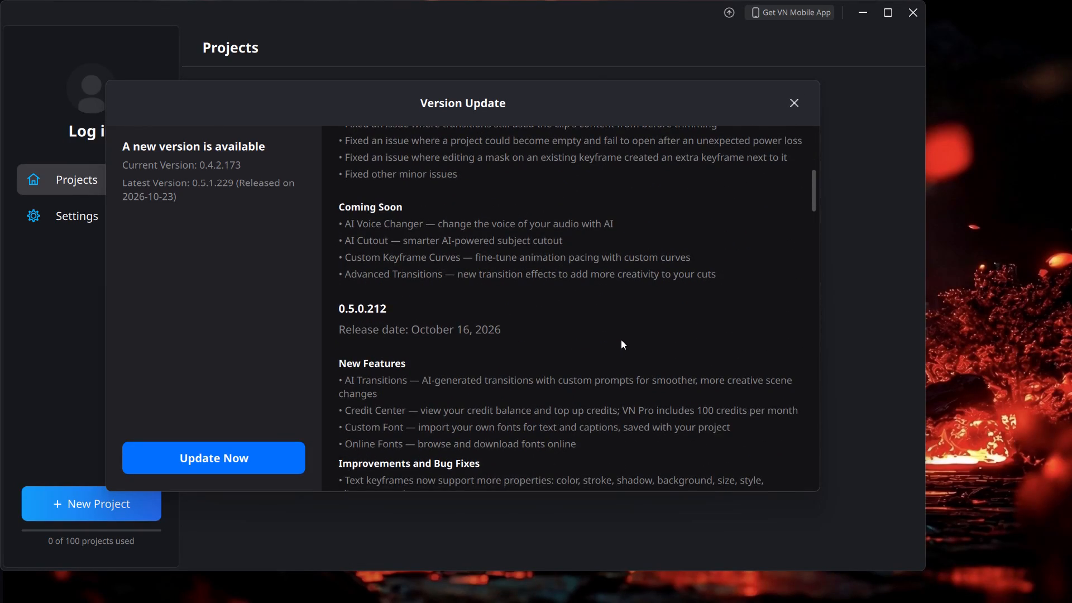
{"action": "scroll", "coordinate": [621, 339], "scroll_direction": "down", "scroll_amount": 14}
{"action": "scroll", "coordinate": [621, 339], "scroll_direction": "down", "scroll_amount": 8}
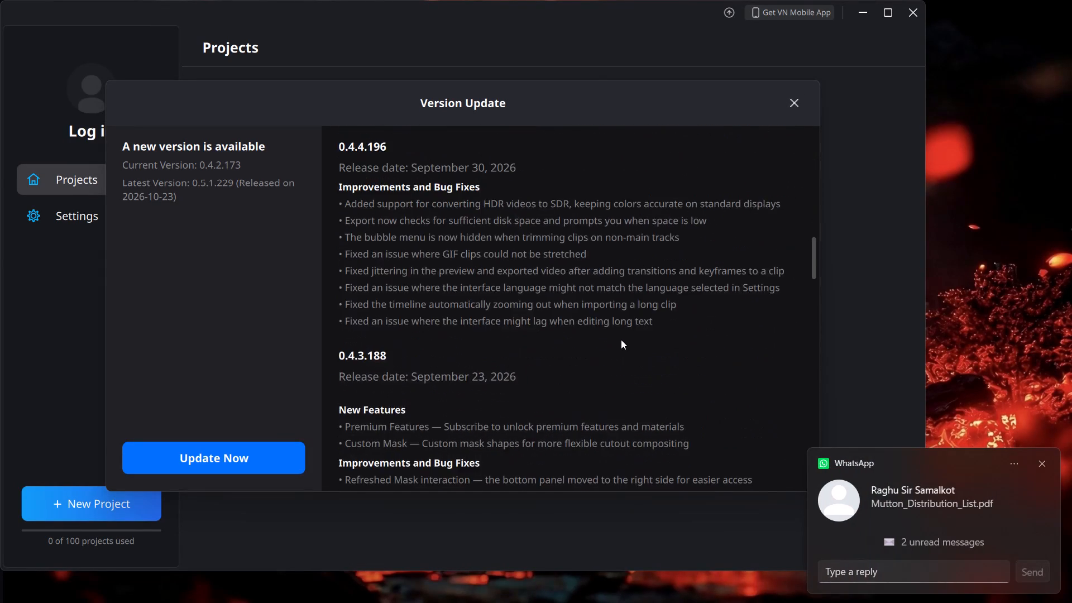
{"action": "scroll", "coordinate": [621, 339], "scroll_direction": "down", "scroll_amount": 20}
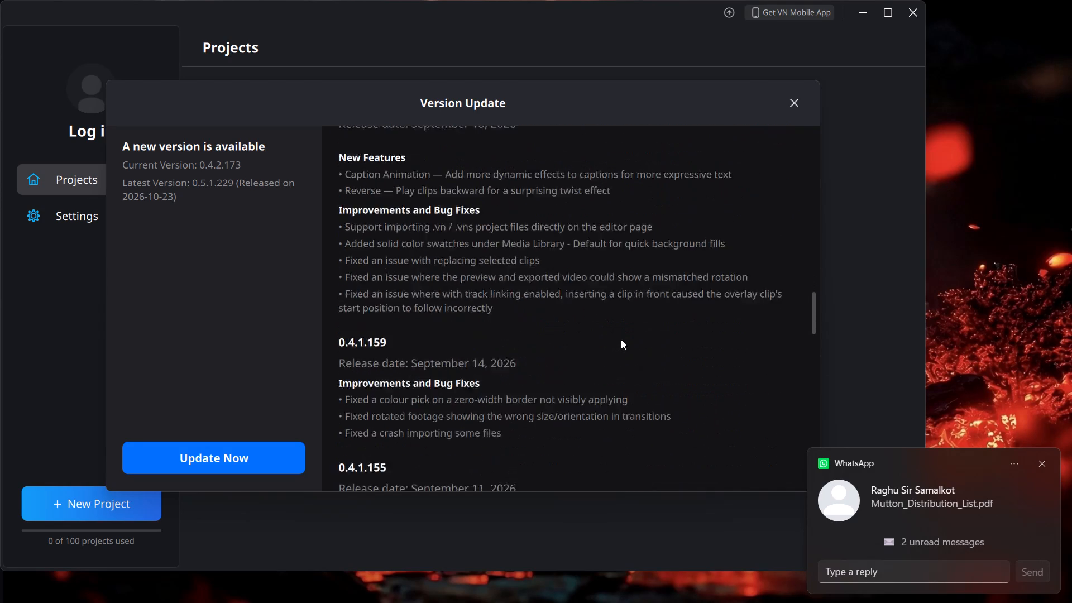
{"action": "scroll", "coordinate": [621, 339], "scroll_direction": "down", "scroll_amount": 14}
{"action": "scroll", "coordinate": [621, 339], "scroll_direction": "down", "scroll_amount": 7}
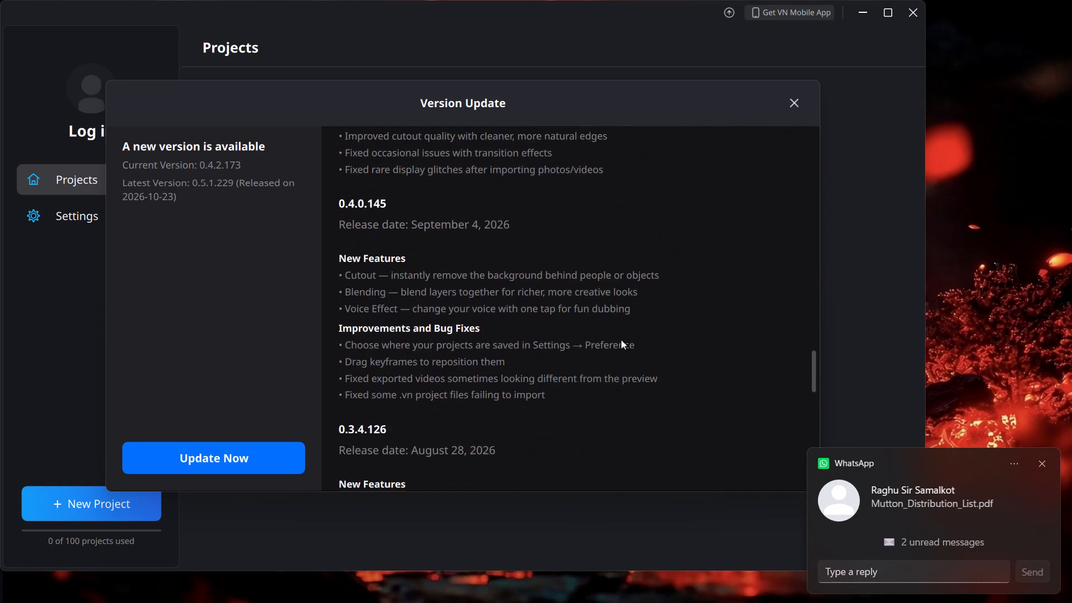
{"action": "scroll", "coordinate": [621, 339], "scroll_direction": "down", "scroll_amount": 16}
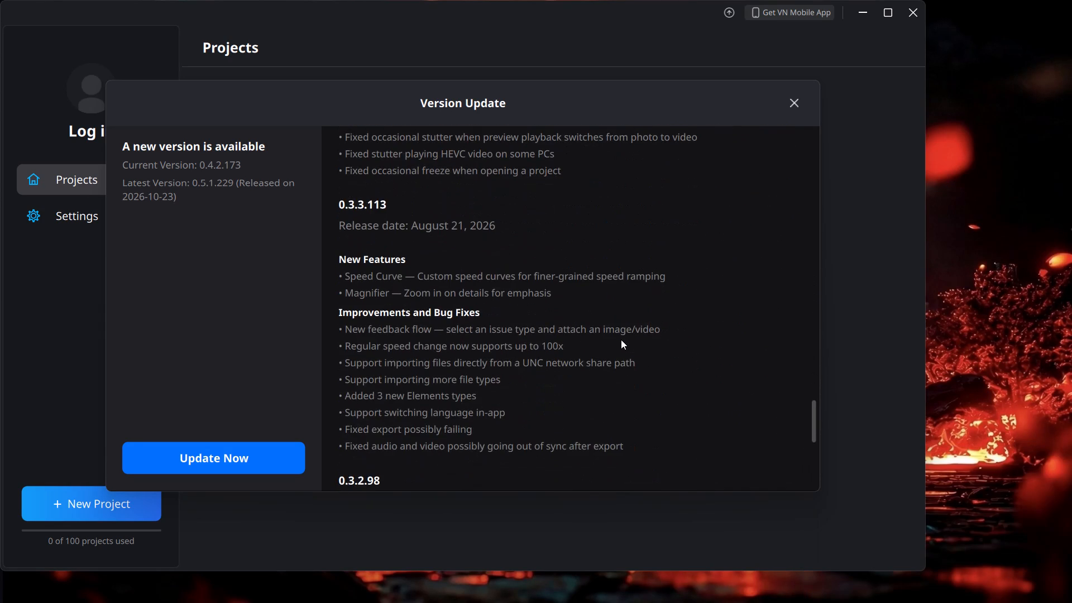
{"action": "scroll", "coordinate": [621, 339], "scroll_direction": "down", "scroll_amount": 15}
{"action": "scroll", "coordinate": [621, 339], "scroll_direction": "down", "scroll_amount": 8}
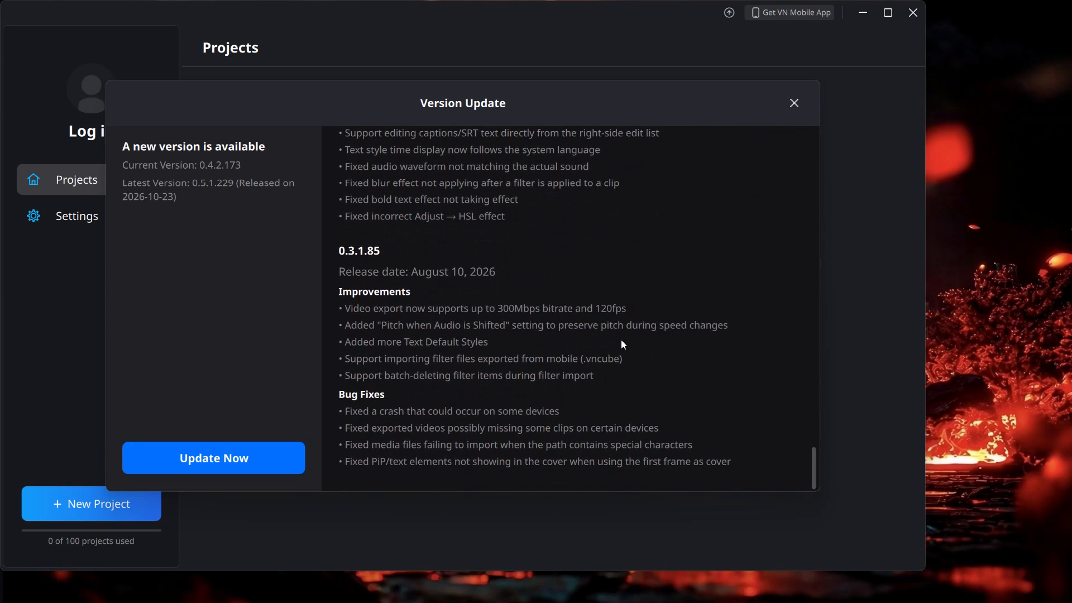
{"action": "scroll", "coordinate": [621, 339], "scroll_direction": "down", "scroll_amount": 5}
{"action": "scroll", "coordinate": [621, 339], "scroll_direction": "up", "scroll_amount": 14}
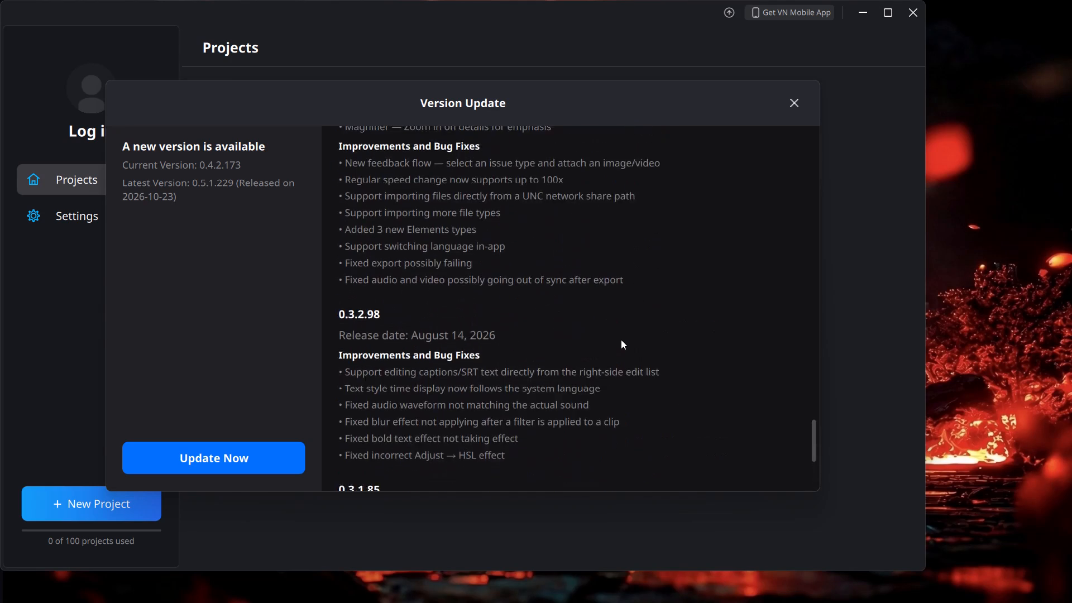
{"action": "scroll", "coordinate": [621, 339], "scroll_direction": "up", "scroll_amount": 16}
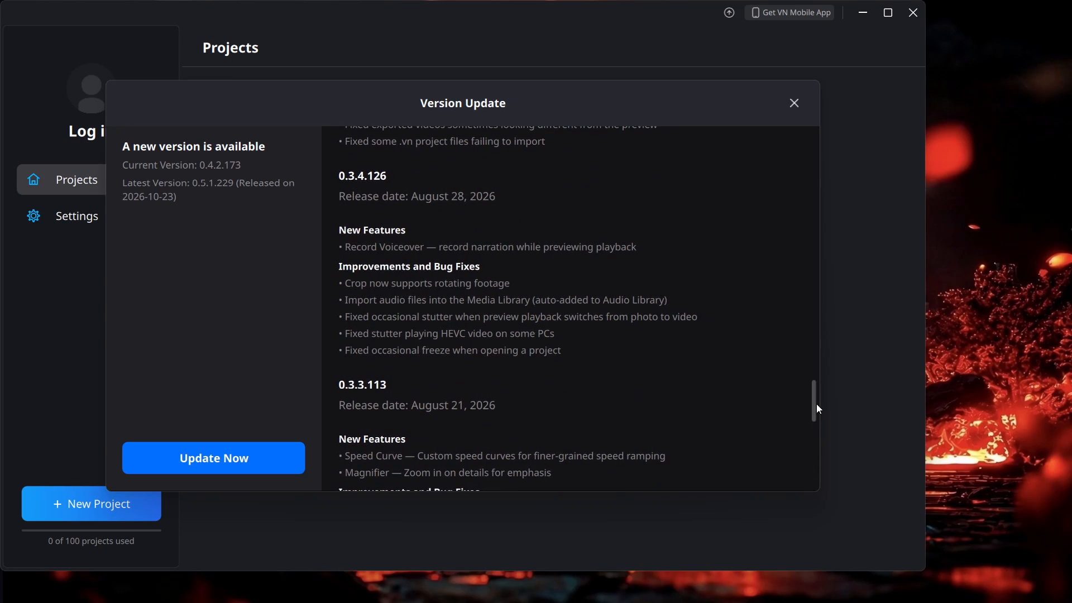
{"action": "left_click_drag", "start_coordinate": [816, 404], "coordinate": [819, 108]}
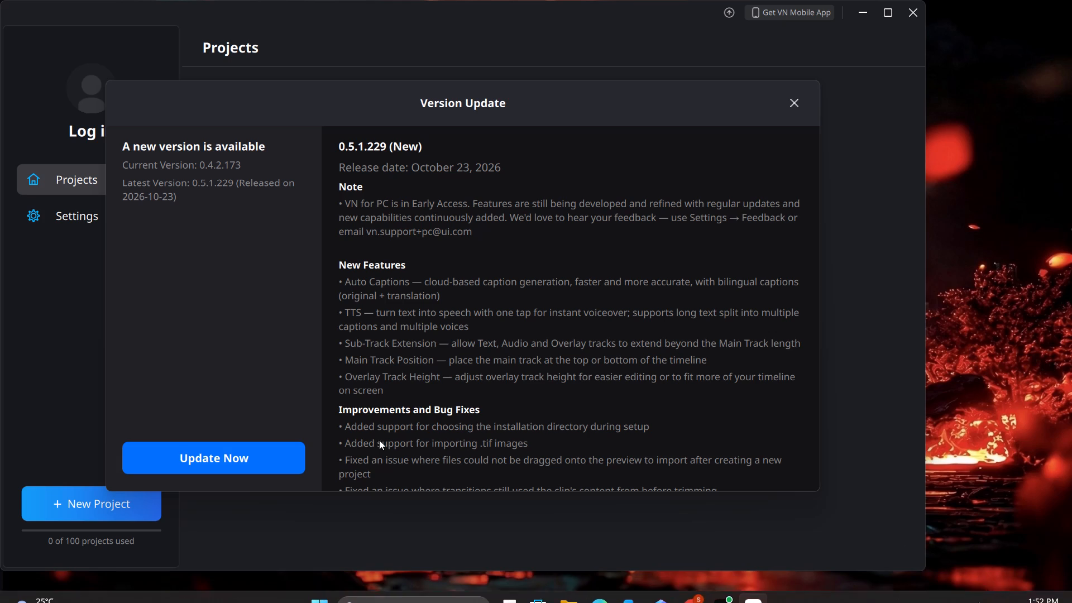
Start downloading the update to version 0.5.1.229.
{"action": "left_click", "coordinate": [217, 455]}
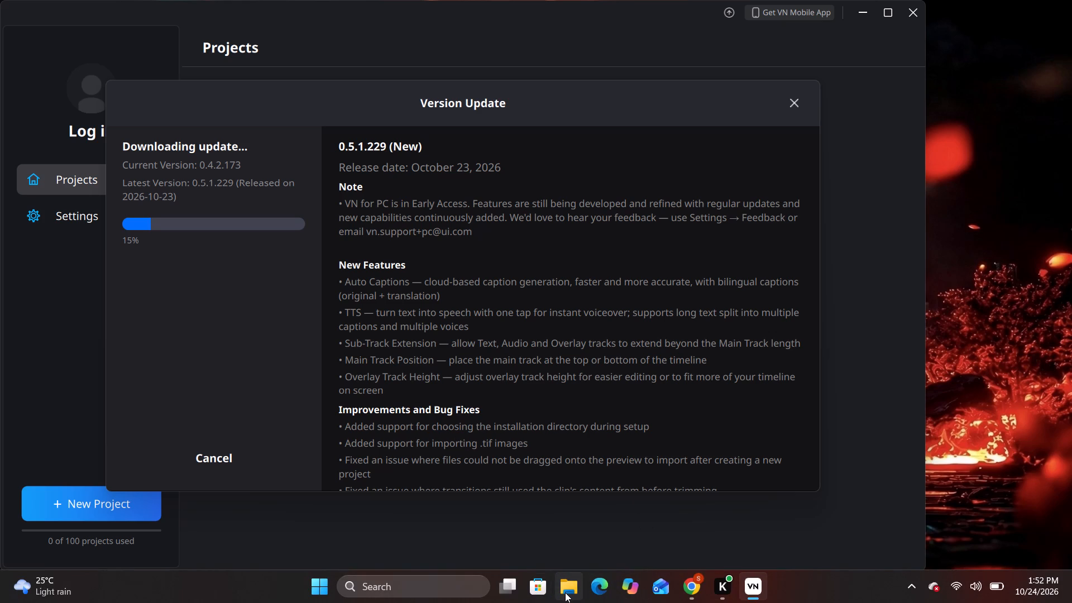
Switch to File Explorer in a maximized window and check the Videos folder and its Captures subfolder.
{"action": "double_click", "coordinate": [565, 592]}
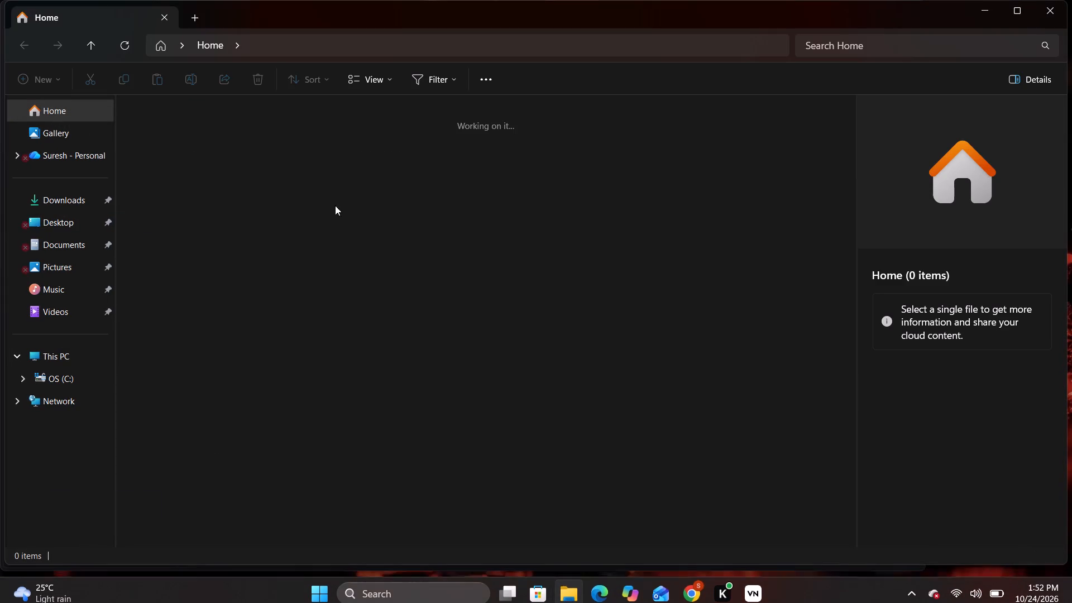
{"action": "left_click", "coordinate": [1011, 13]}
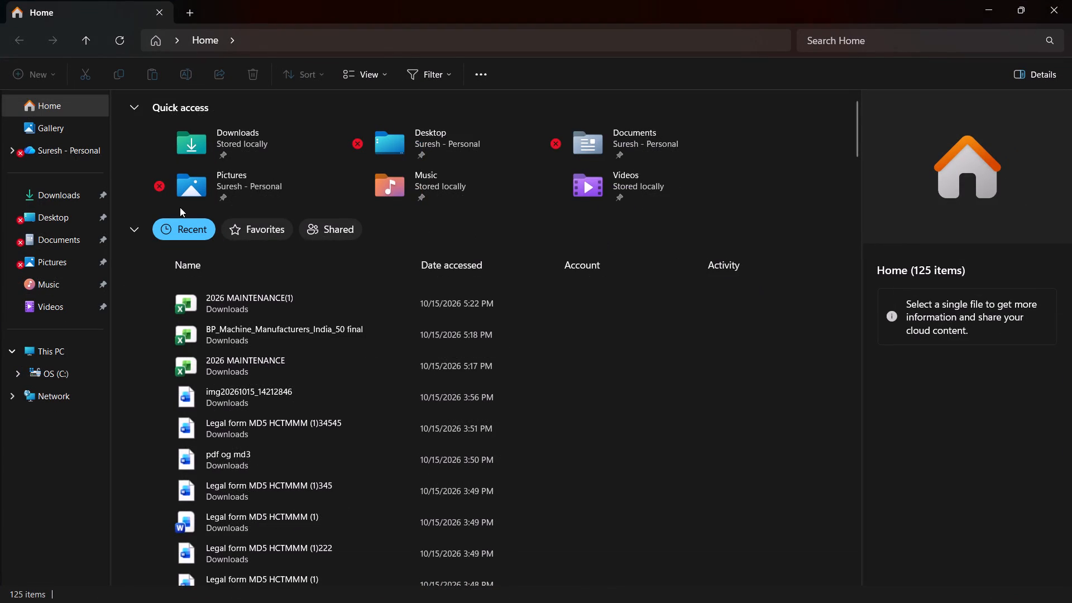
{"action": "double_click", "coordinate": [578, 189]}
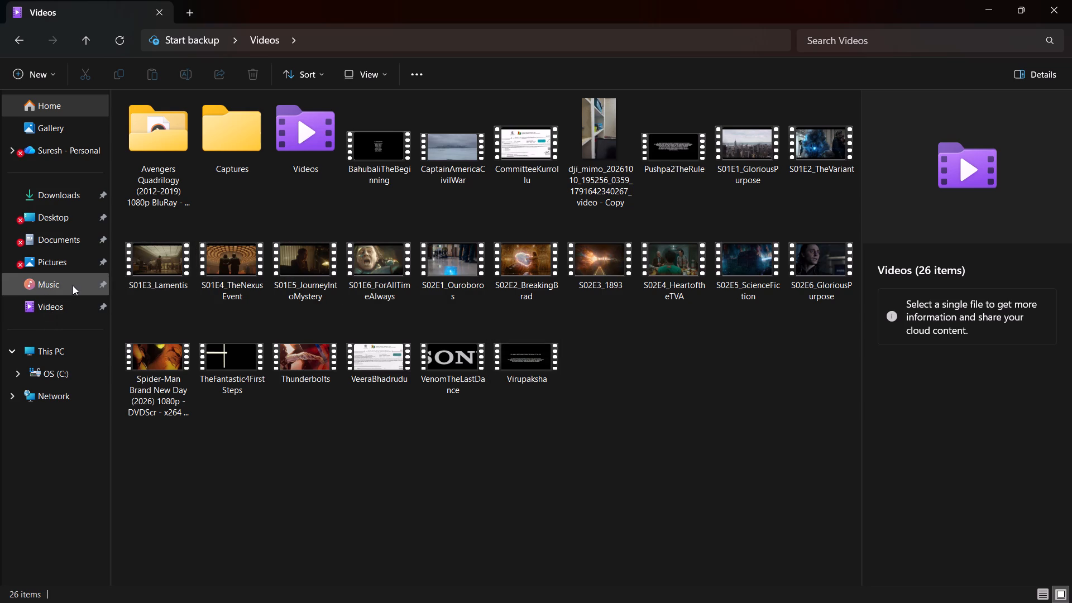
{"action": "double_click", "coordinate": [223, 131]}
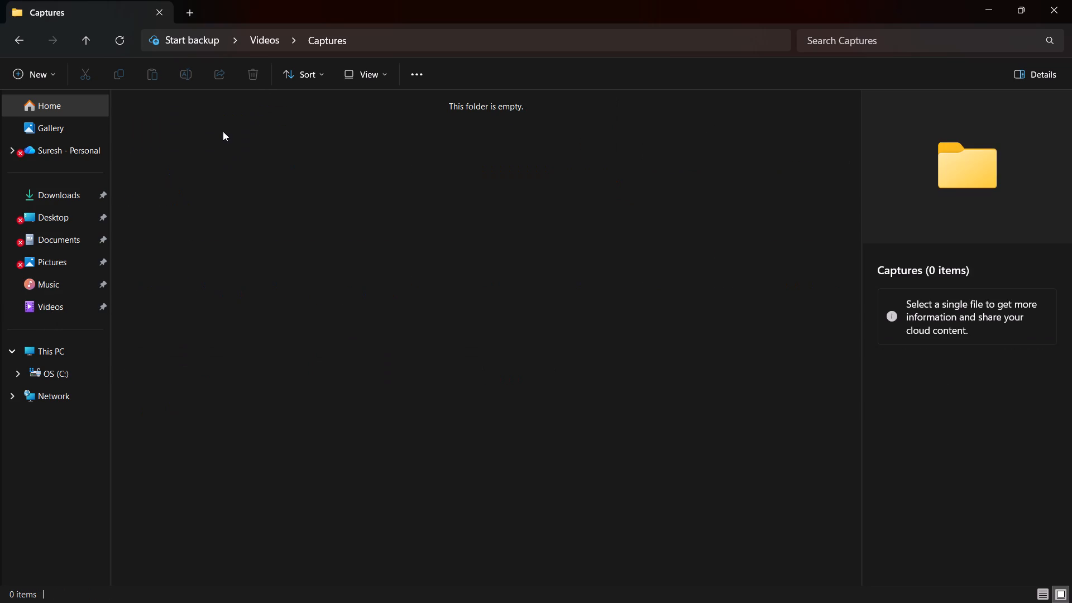
{"action": "left_click", "coordinate": [20, 44]}
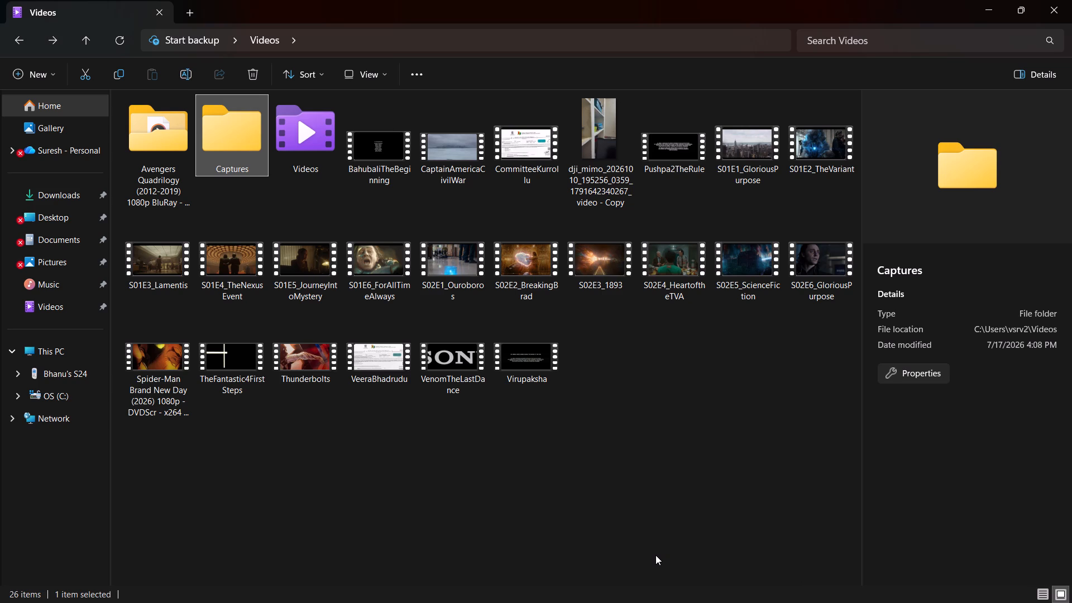
Open the connected S24 phone's internal storage and look through its Android, Documents and Movies folders.
{"action": "left_click", "coordinate": [62, 372]}
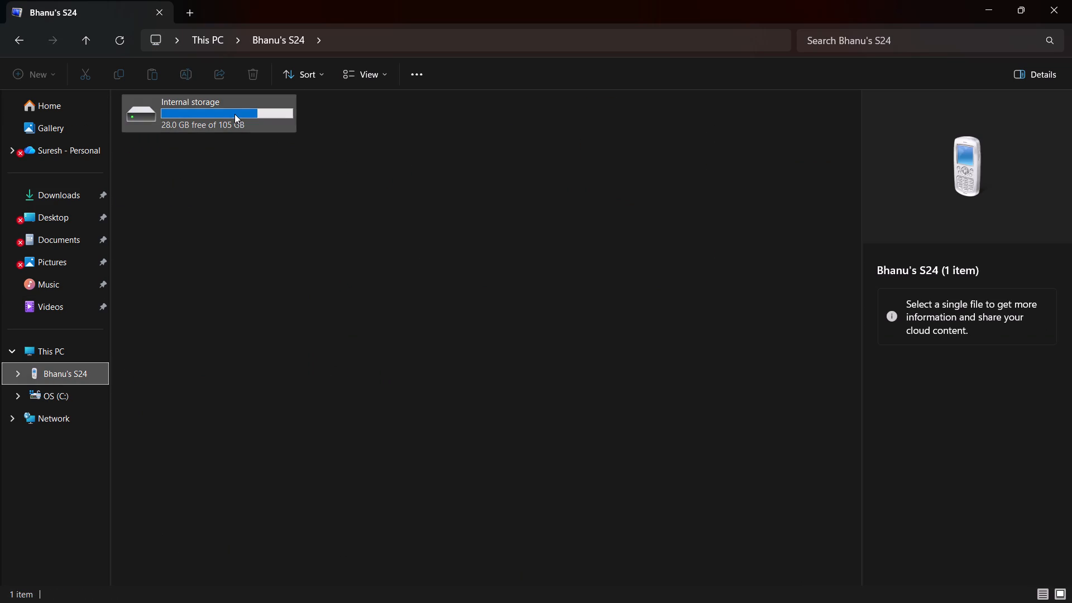
{"action": "double_click", "coordinate": [234, 114]}
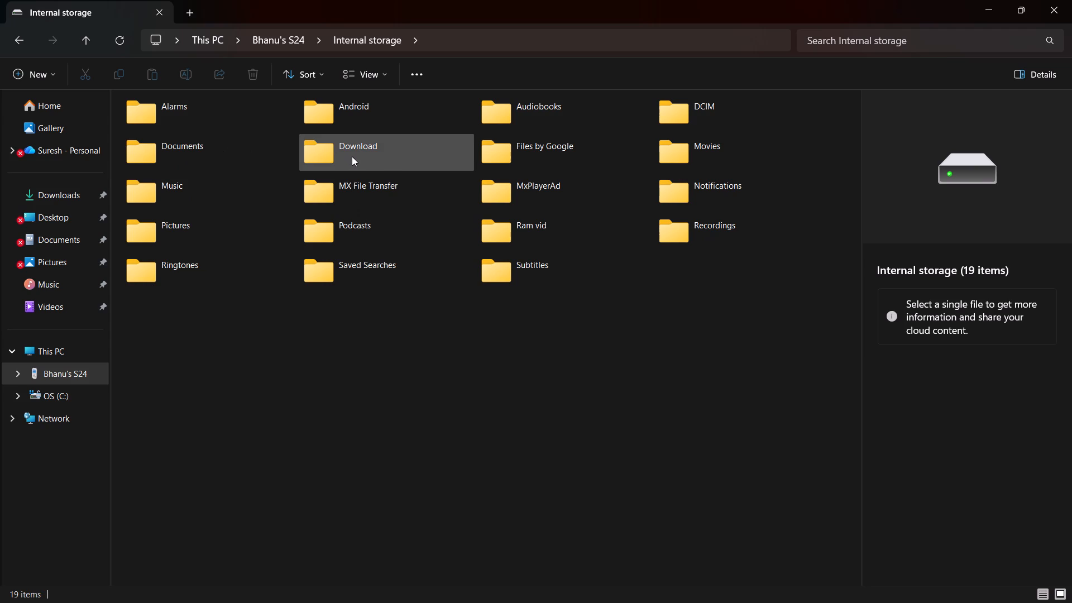
{"action": "double_click", "coordinate": [386, 112]}
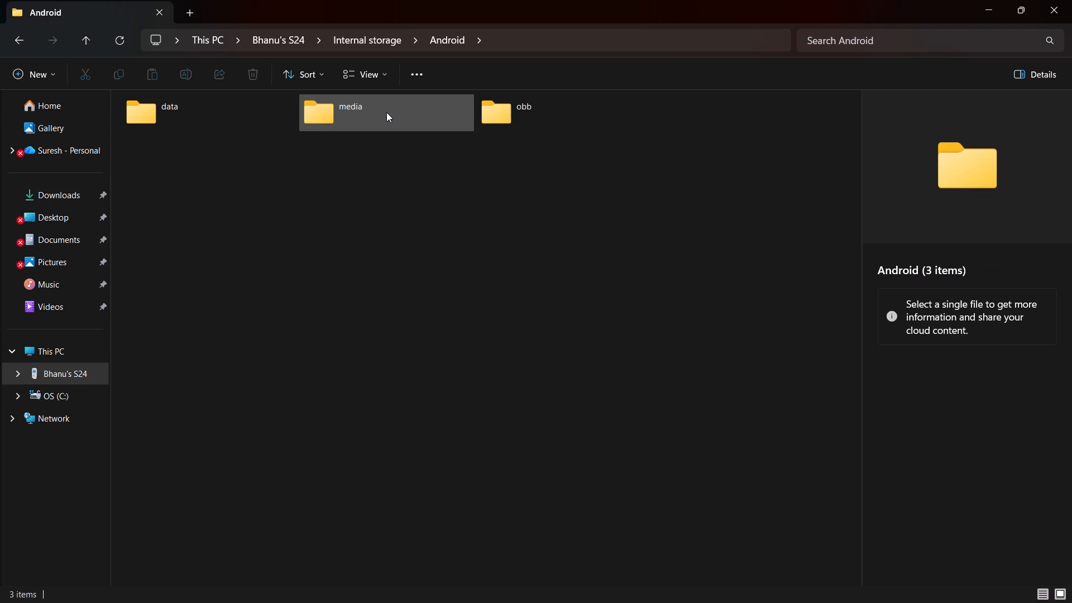
{"action": "left_click", "coordinate": [18, 36]}
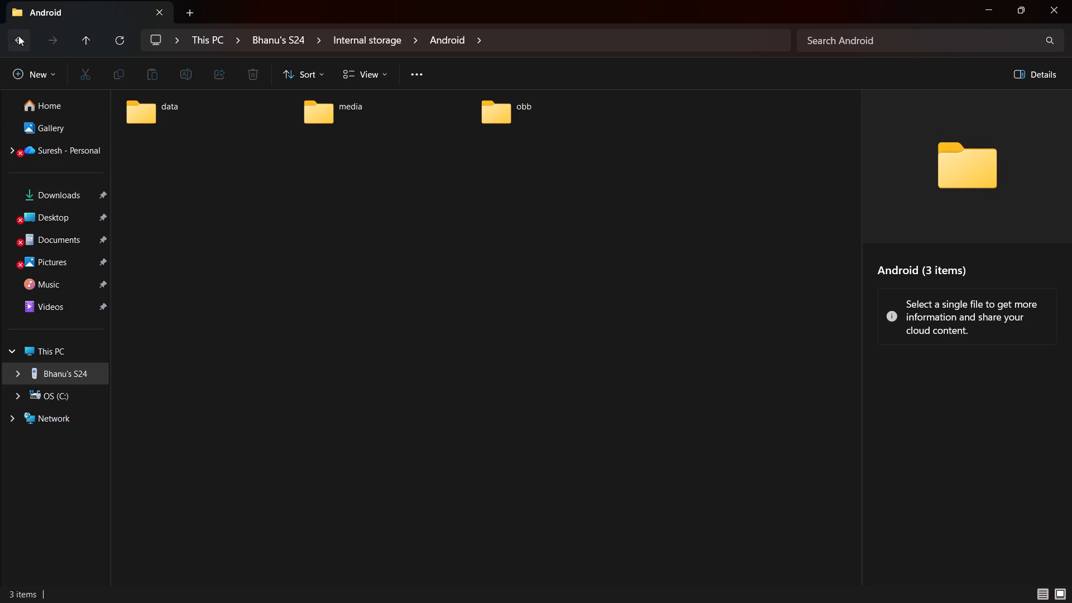
{"action": "double_click", "coordinate": [213, 159]}
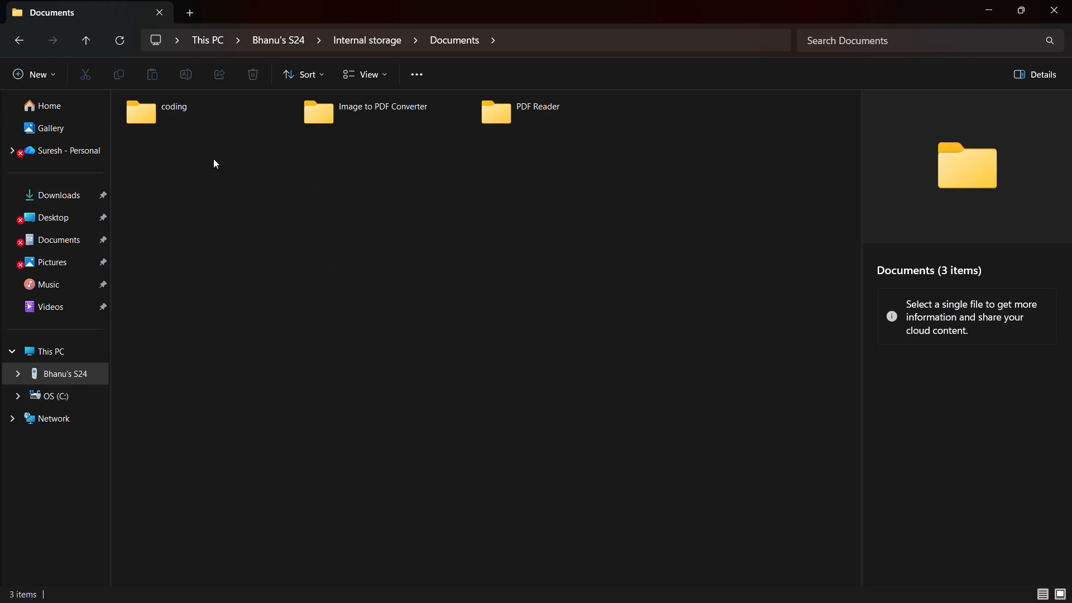
{"action": "left_click", "coordinate": [21, 41]}
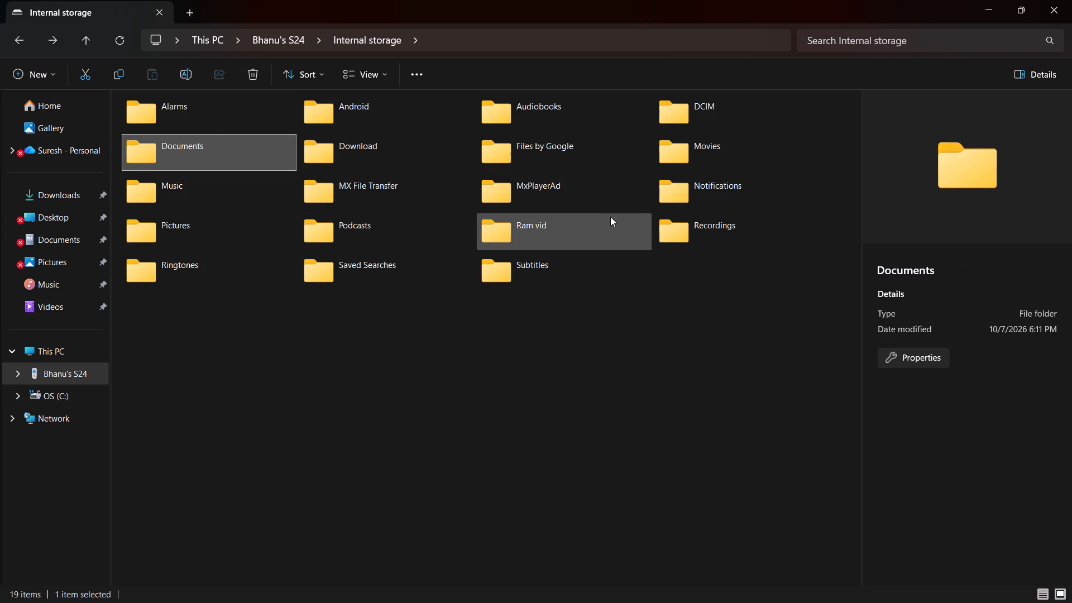
{"action": "double_click", "coordinate": [722, 153]}
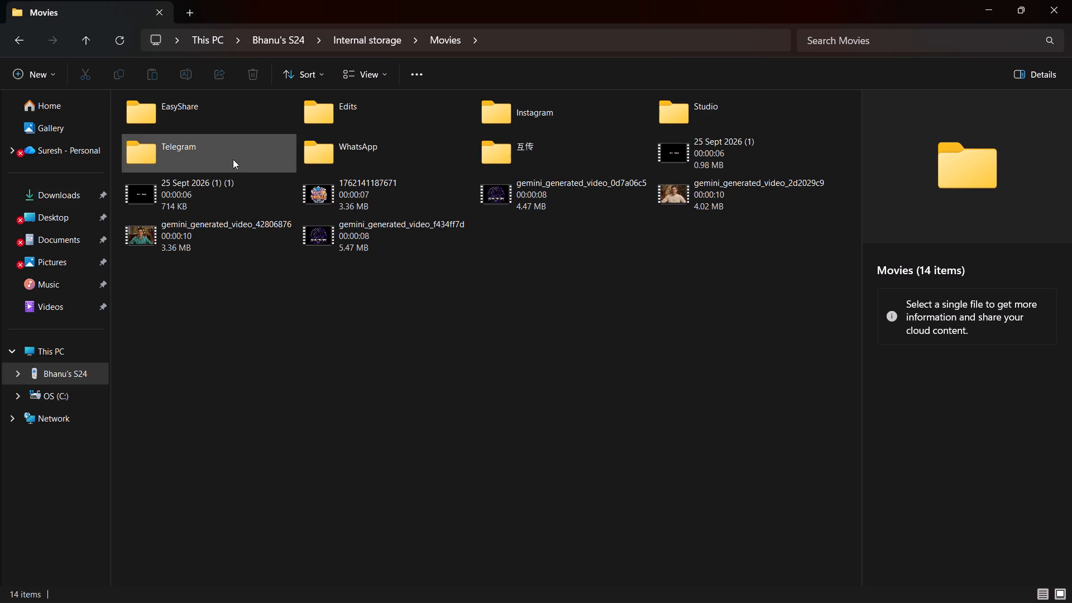
{"action": "left_click", "coordinate": [21, 40]}
Look through the phone's Pictures folder, its Gallery subfolder, and the MX File Transfer folder.
{"action": "double_click", "coordinate": [186, 229]}
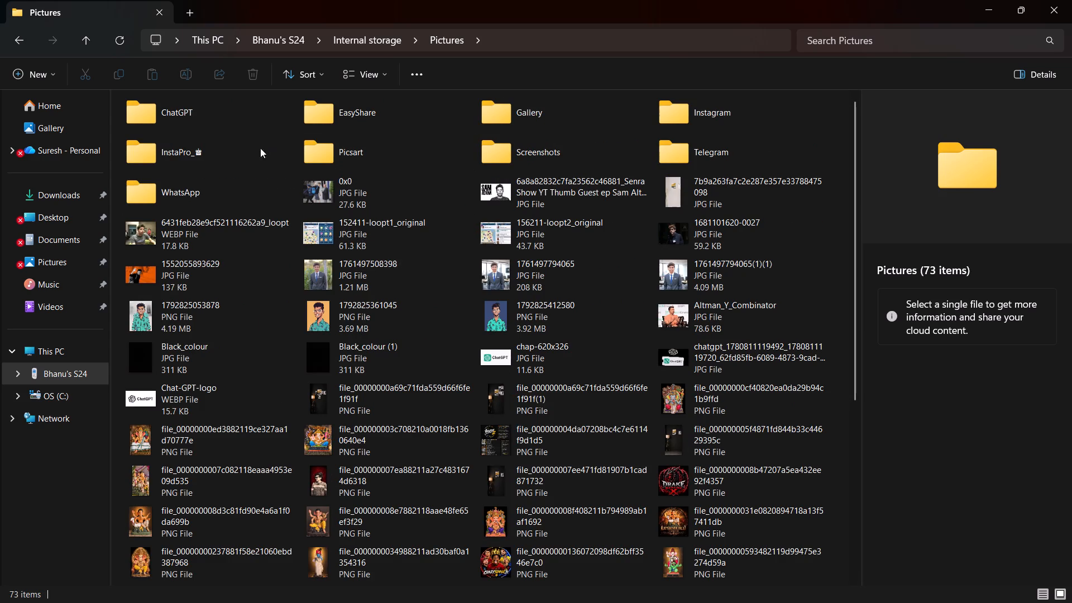
{"action": "double_click", "coordinate": [596, 112]}
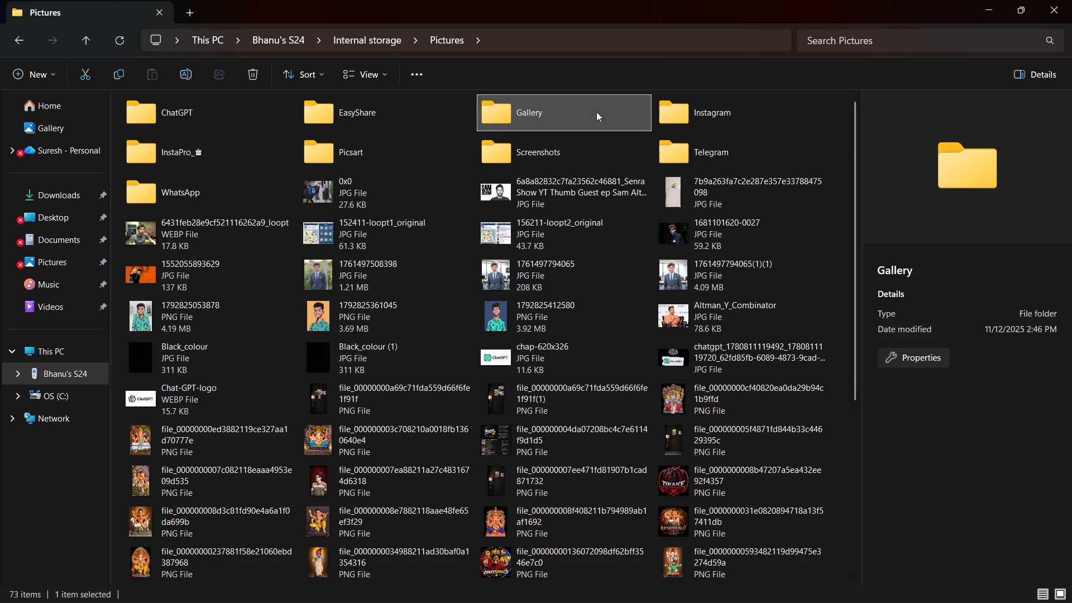
{"action": "left_click", "coordinate": [12, 41]}
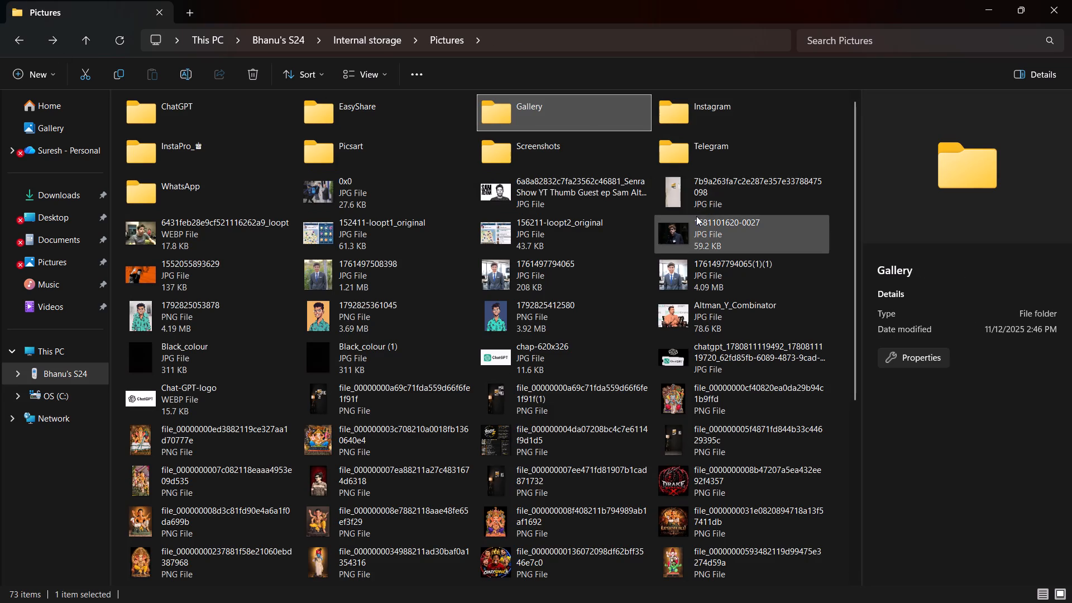
{"action": "scroll", "coordinate": [696, 216], "scroll_direction": "down", "scroll_amount": 4}
{"action": "scroll", "coordinate": [696, 210], "scroll_direction": "up", "scroll_amount": 6}
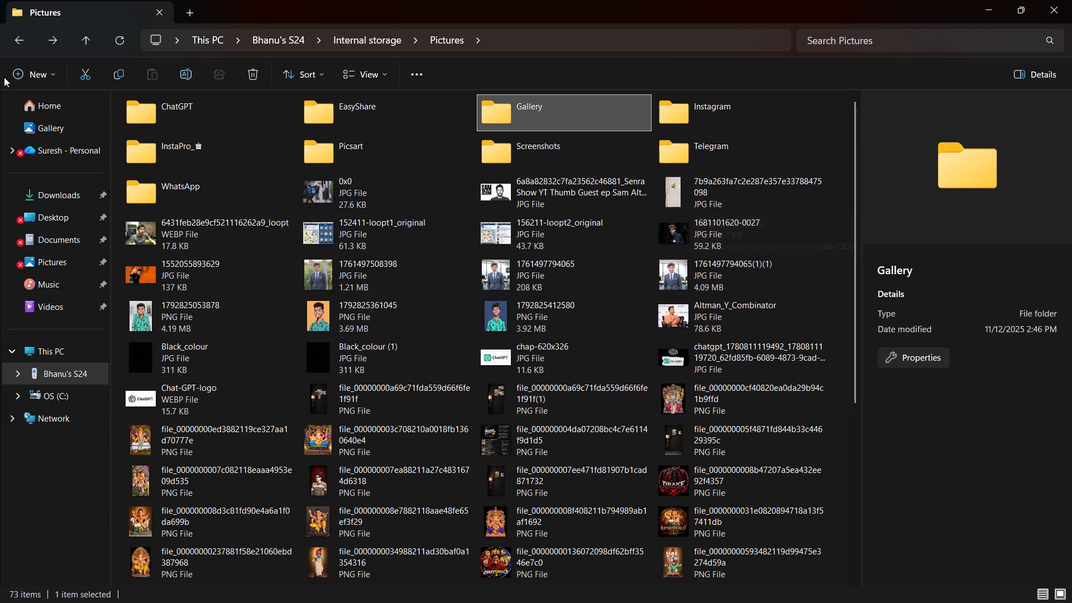
{"action": "left_click", "coordinate": [18, 43]}
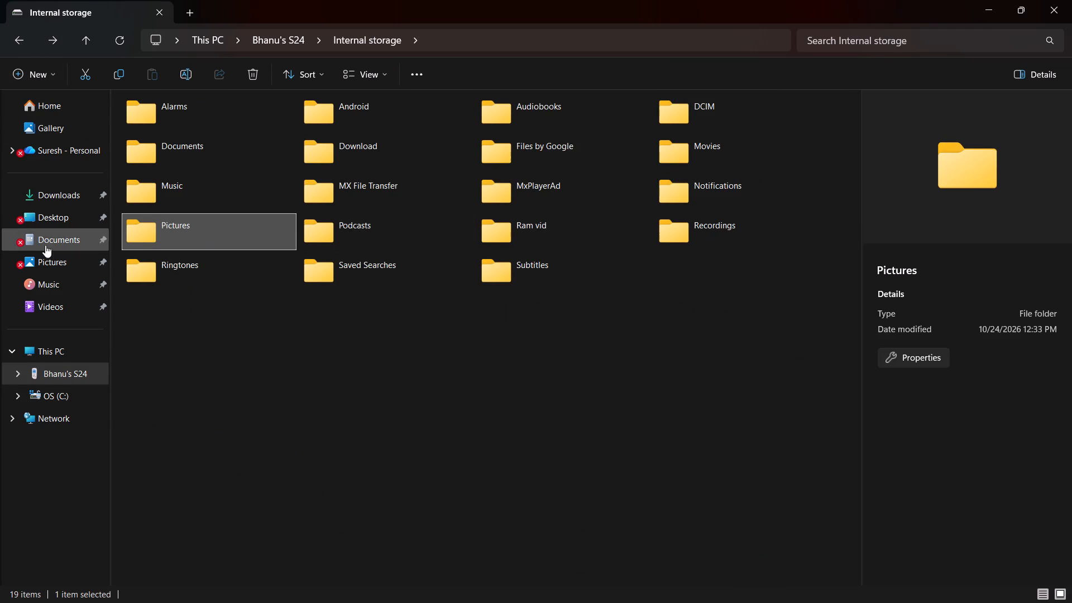
{"action": "double_click", "coordinate": [396, 200]}
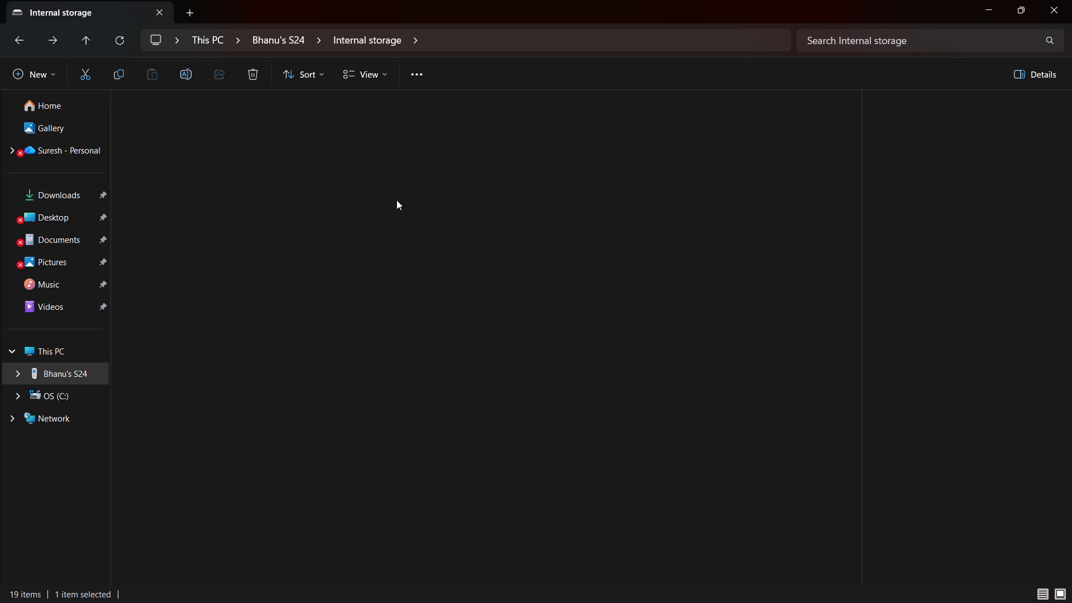
{"action": "left_click", "coordinate": [18, 33]}
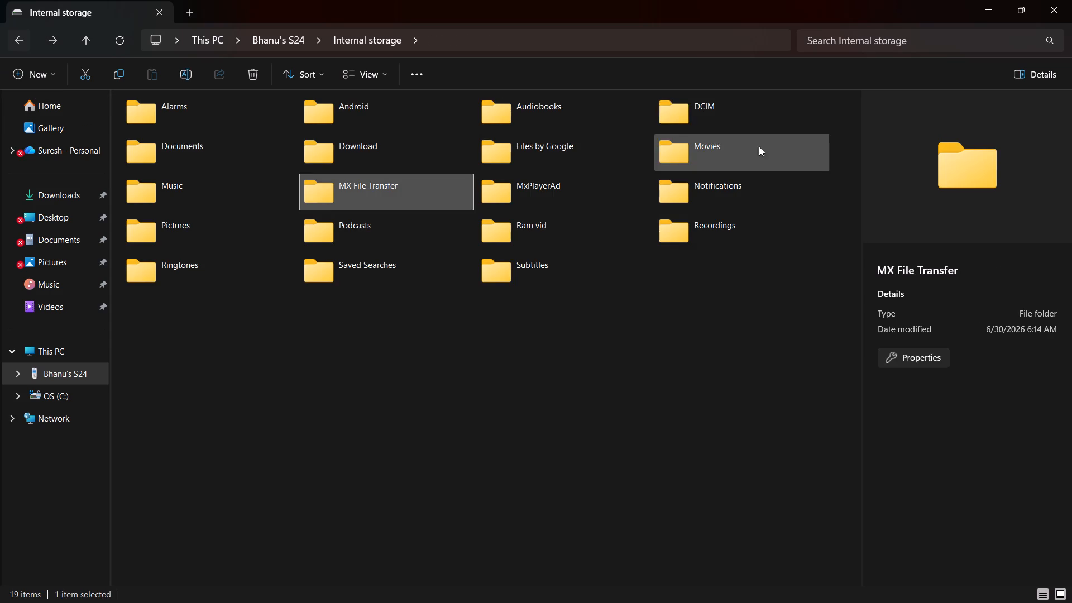
Check the phone's DCIM folder, including the PhotosEditor and Google Photos subfolders, and return to internal storage.
{"action": "double_click", "coordinate": [690, 118]}
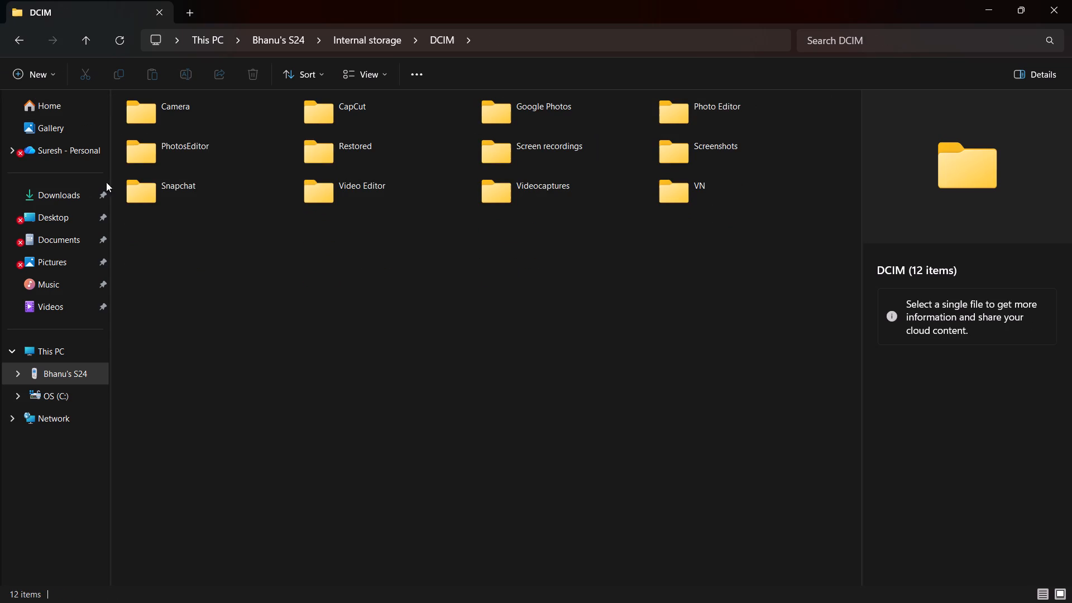
{"action": "double_click", "coordinate": [187, 156]}
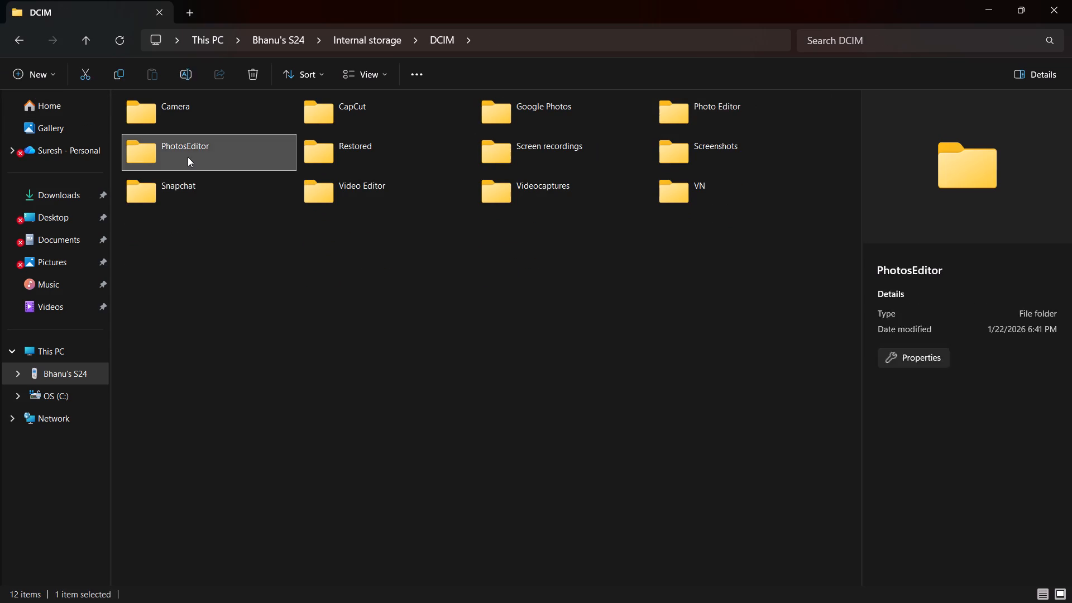
{"action": "left_click", "coordinate": [10, 33]}
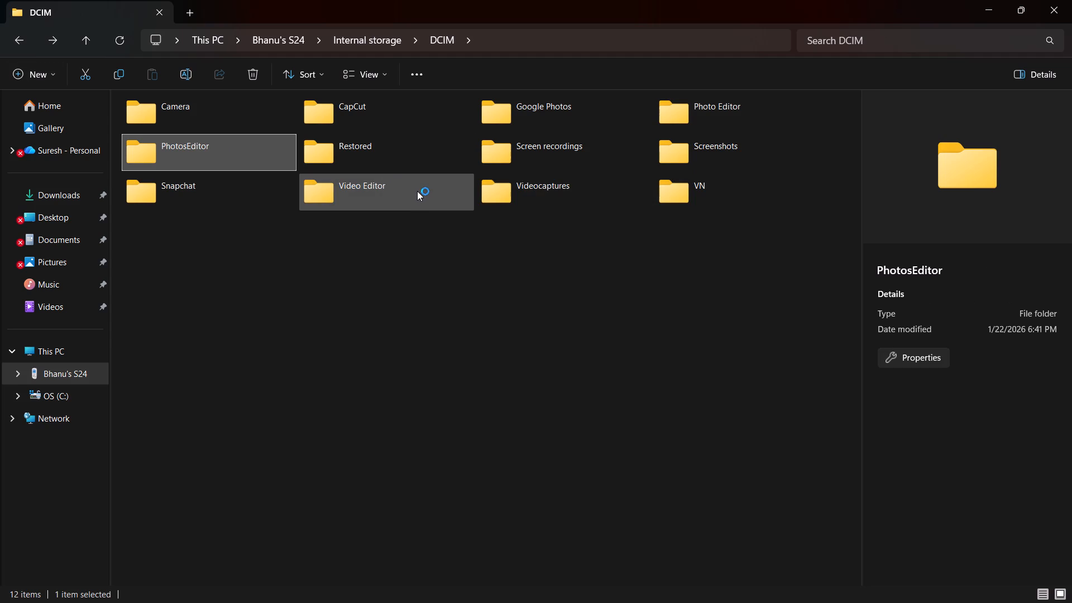
{"action": "double_click", "coordinate": [544, 130]}
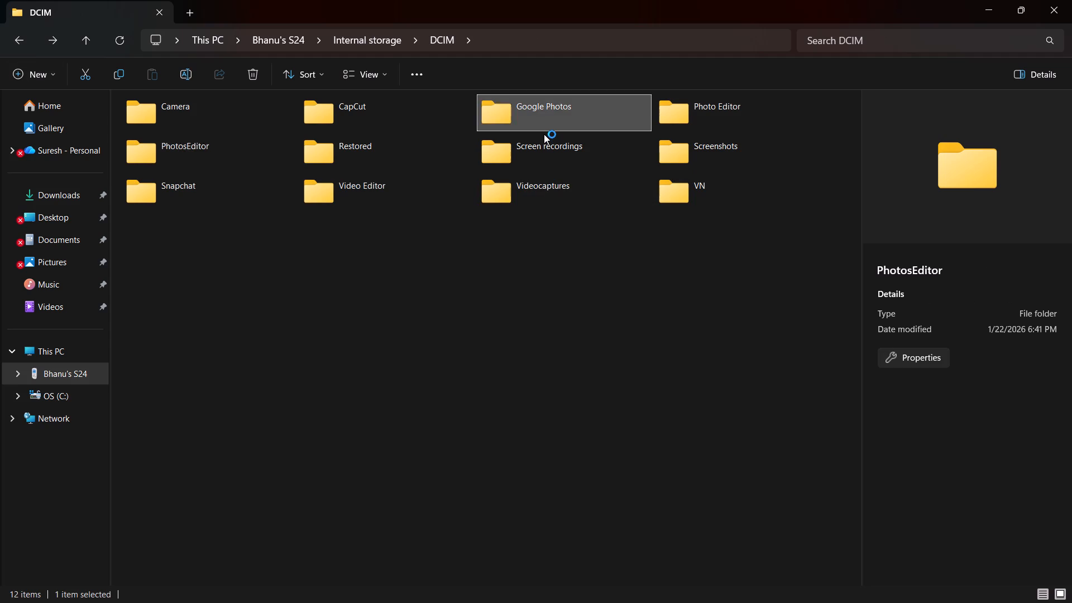
{"action": "left_click", "coordinate": [17, 36]}
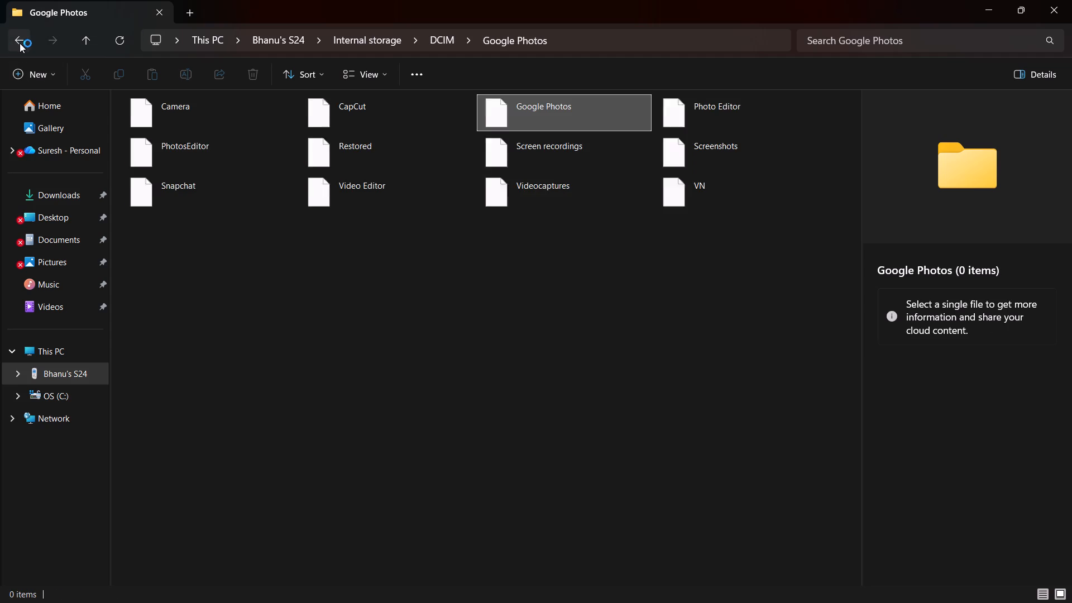
{"action": "left_click", "coordinate": [20, 39]}
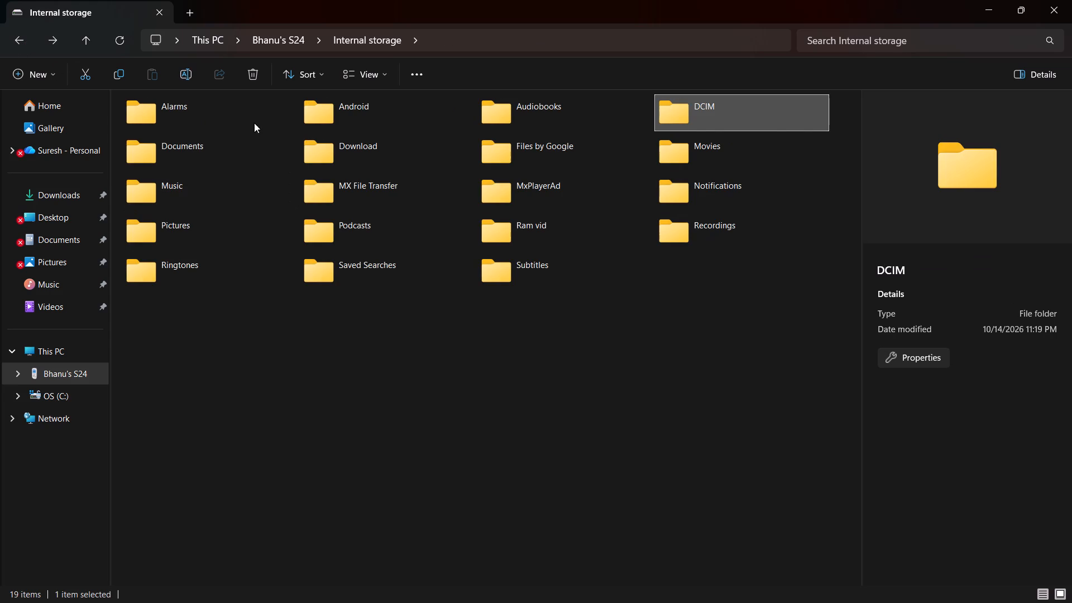
Copy the video 20261023_233709_1 from the Camera subfolder of the phone's DCIM folder.
{"action": "double_click", "coordinate": [710, 117]}
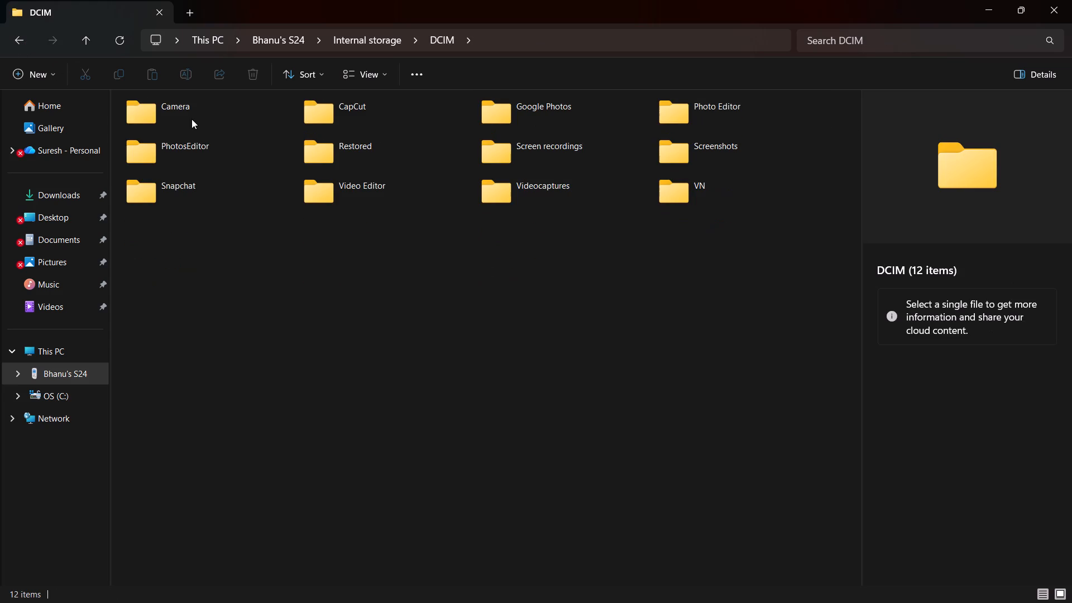
{"action": "double_click", "coordinate": [192, 119]}
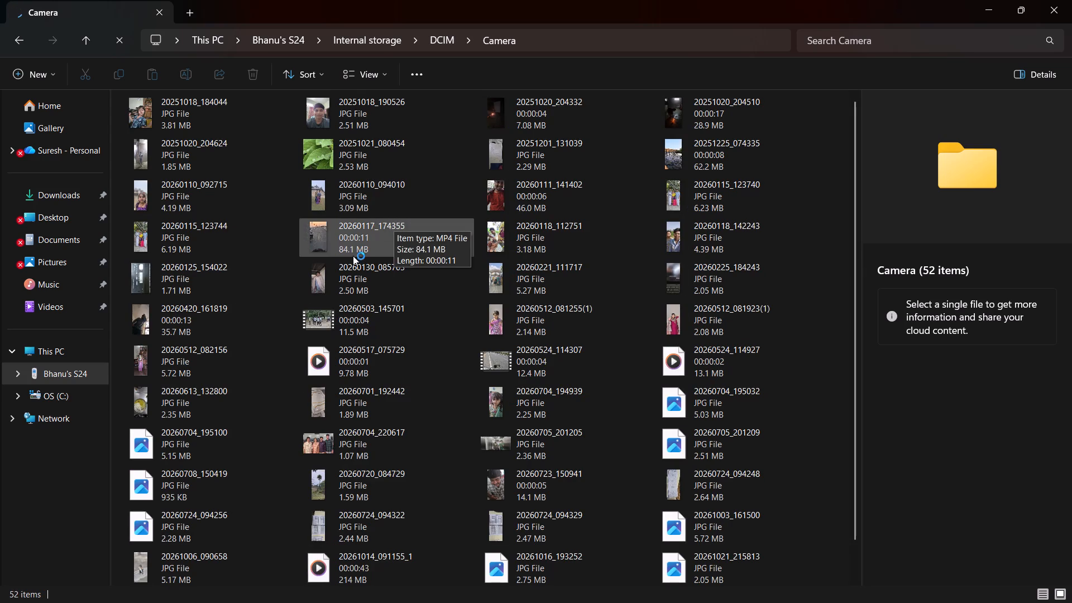
{"action": "scroll", "coordinate": [436, 237], "scroll_direction": "down", "scroll_amount": 6}
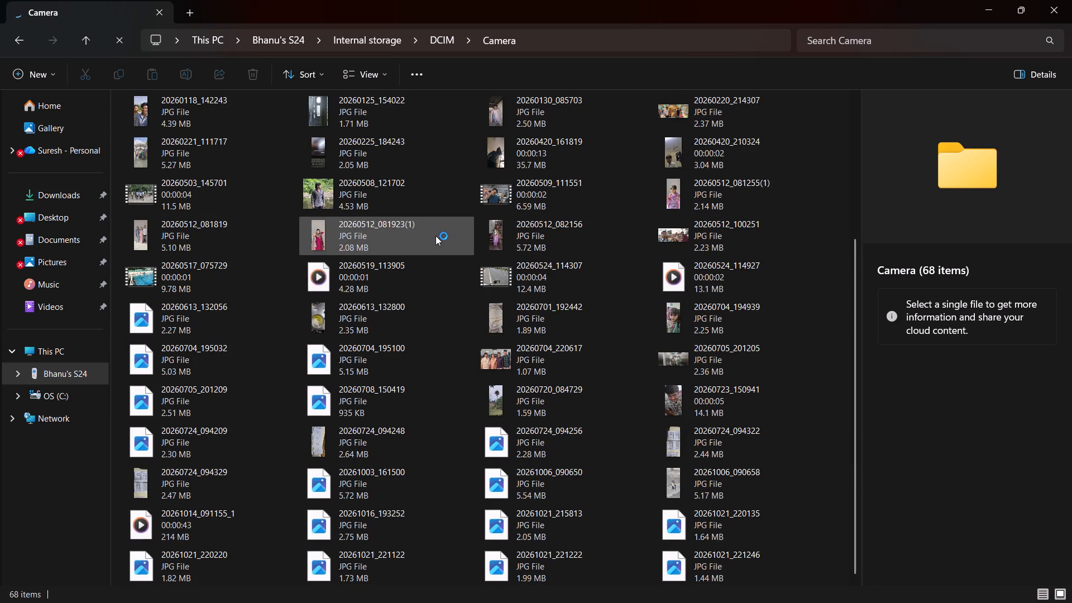
{"action": "scroll", "coordinate": [435, 236], "scroll_direction": "up", "scroll_amount": 8}
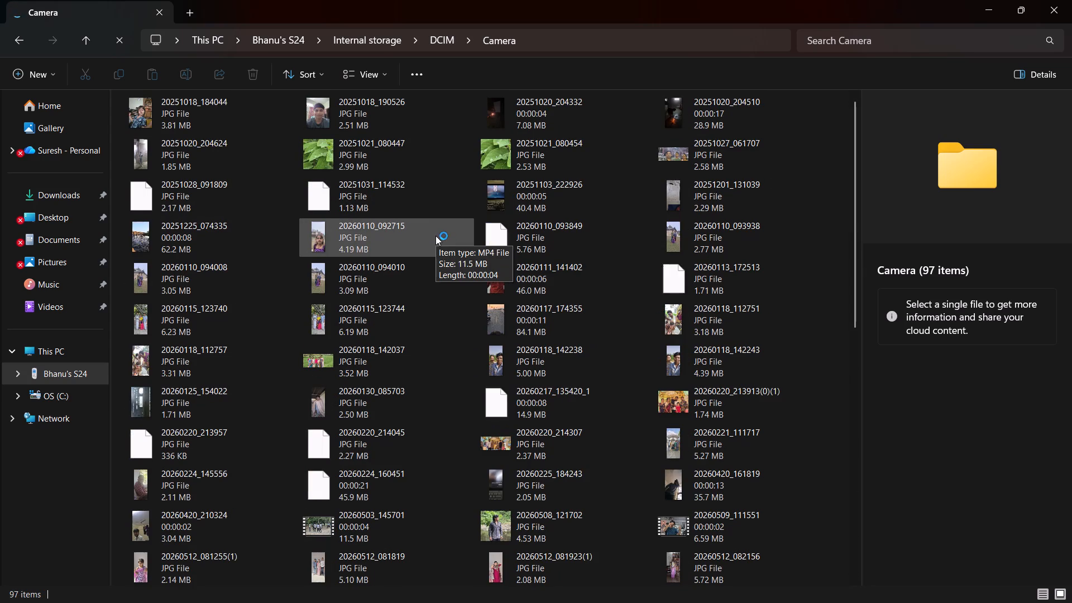
{"action": "scroll", "coordinate": [435, 234], "scroll_direction": "up", "scroll_amount": 3}
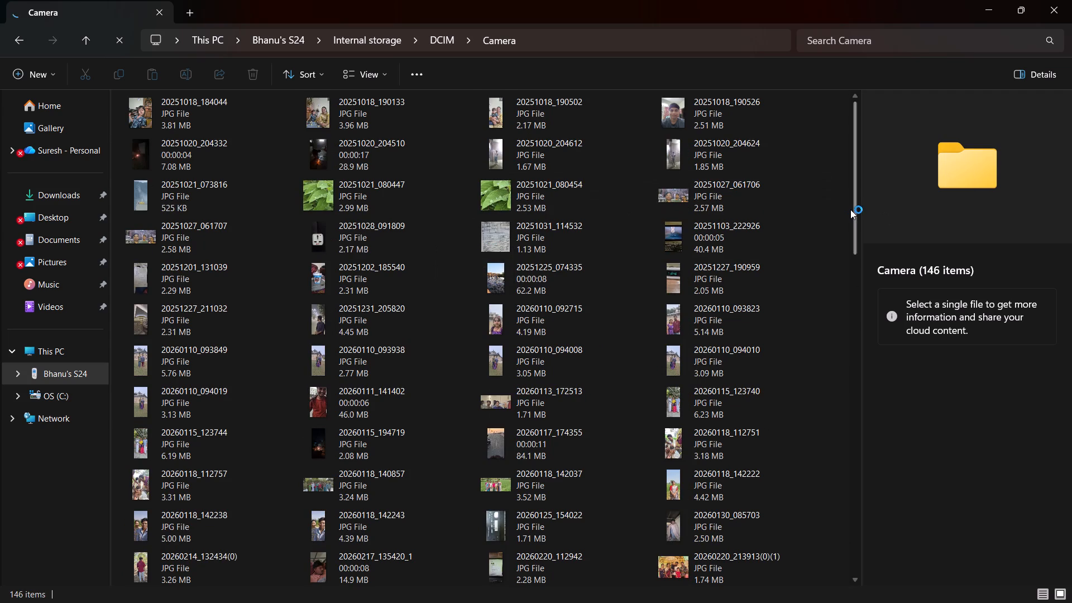
{"action": "left_click_drag", "start_coordinate": [853, 208], "coordinate": [738, 602]}
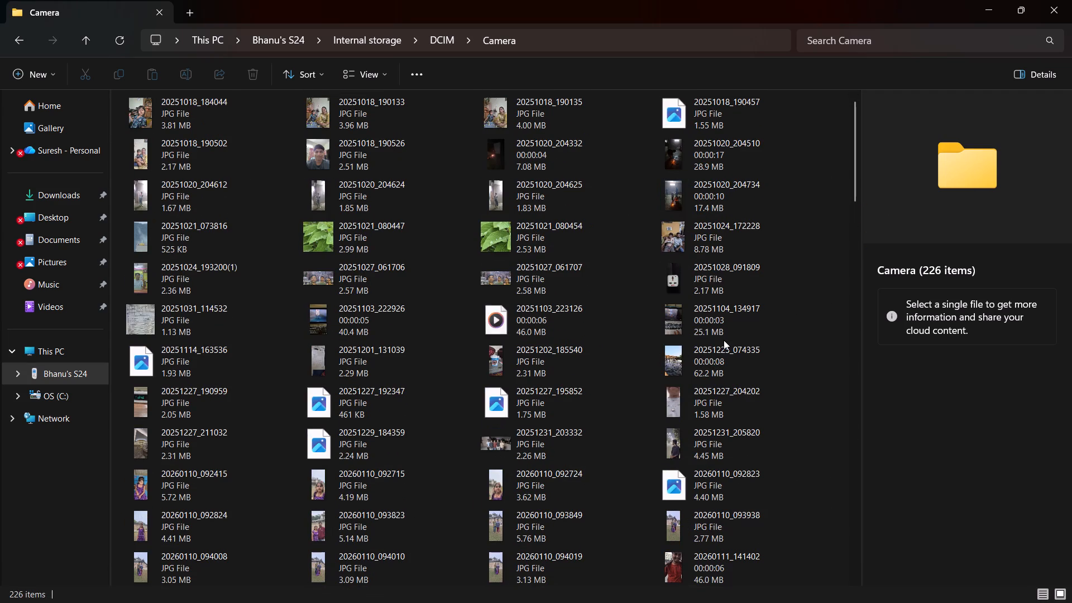
{"action": "scroll", "coordinate": [615, 275], "scroll_direction": "up", "scroll_amount": 2}
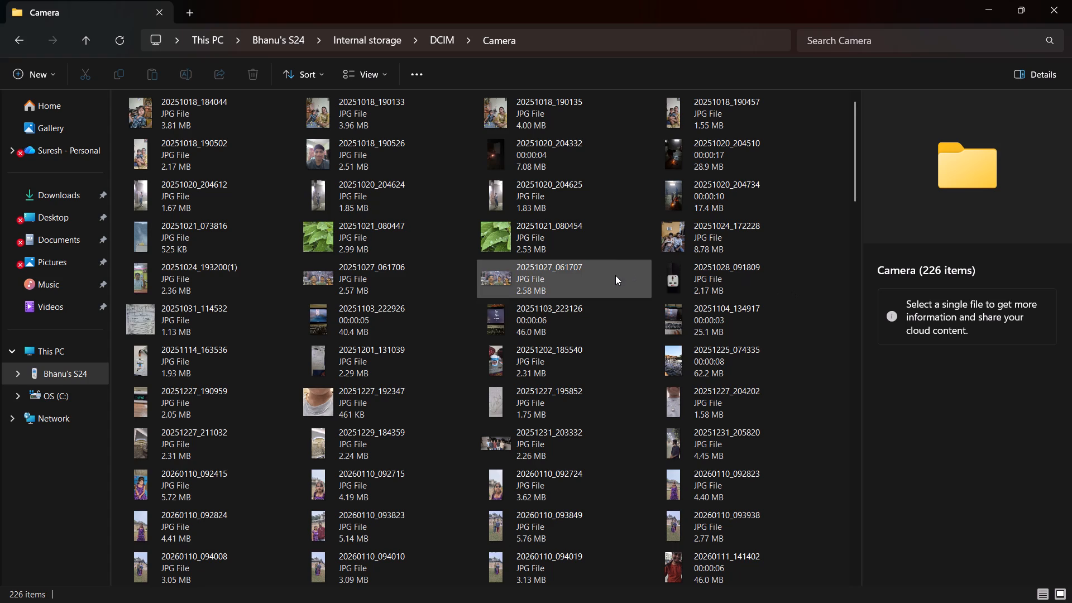
{"action": "scroll", "coordinate": [615, 275], "scroll_direction": "up", "scroll_amount": 3}
{"action": "scroll", "coordinate": [616, 283], "scroll_direction": "down", "scroll_amount": 20}
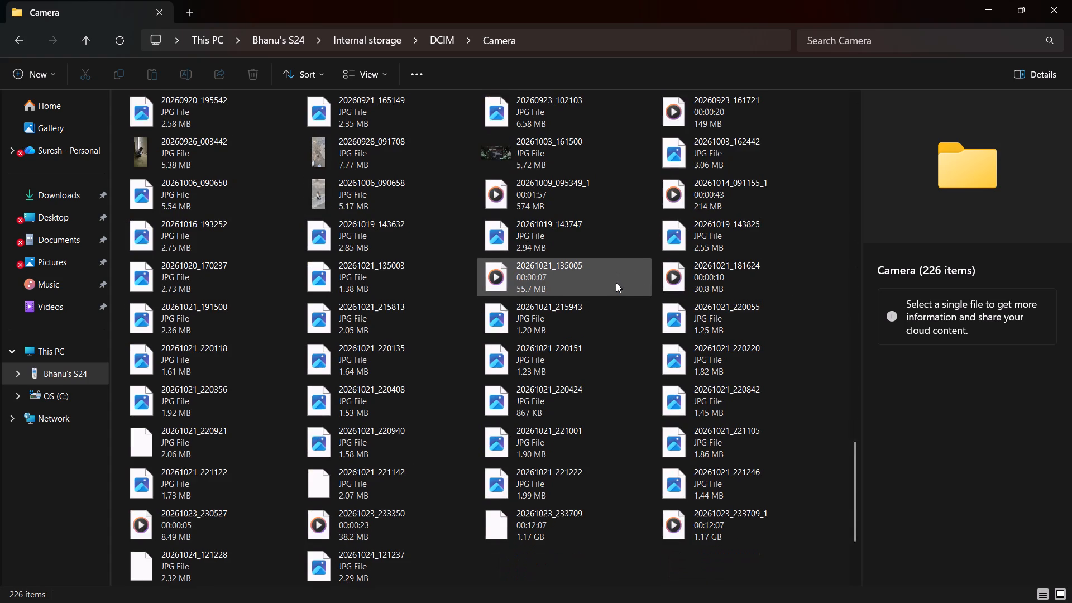
{"action": "scroll", "coordinate": [616, 283], "scroll_direction": "down", "scroll_amount": 5}
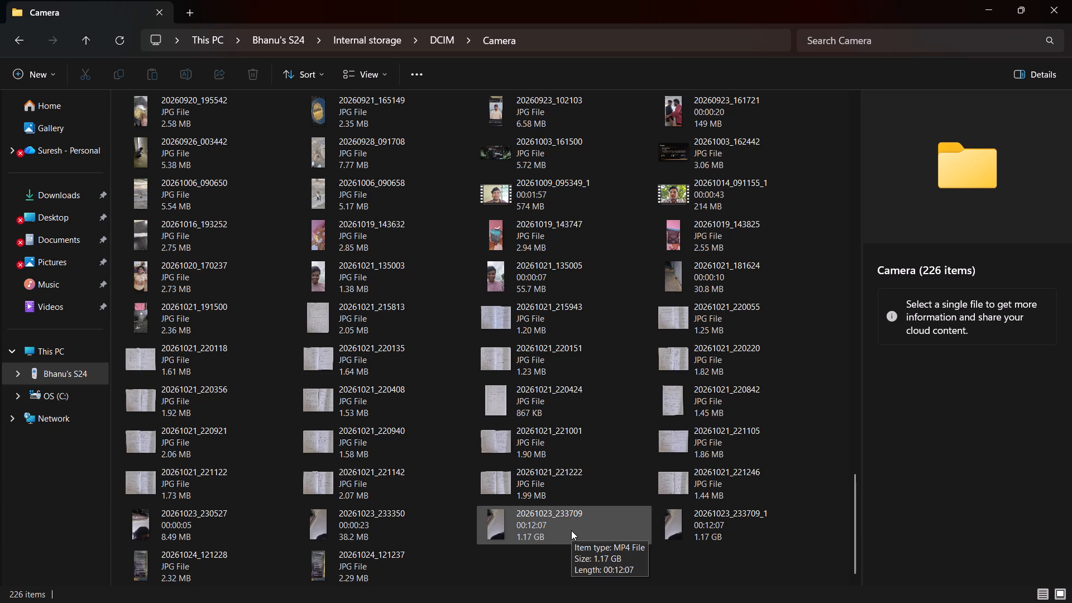
{"action": "right_click", "coordinate": [750, 518]}
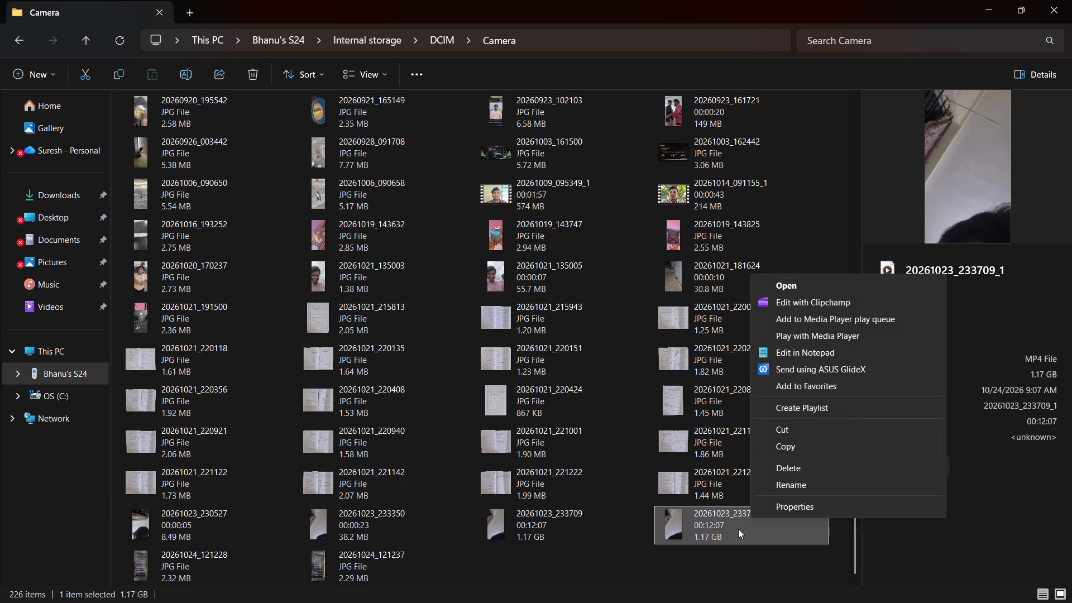
{"action": "left_click", "coordinate": [792, 450]}
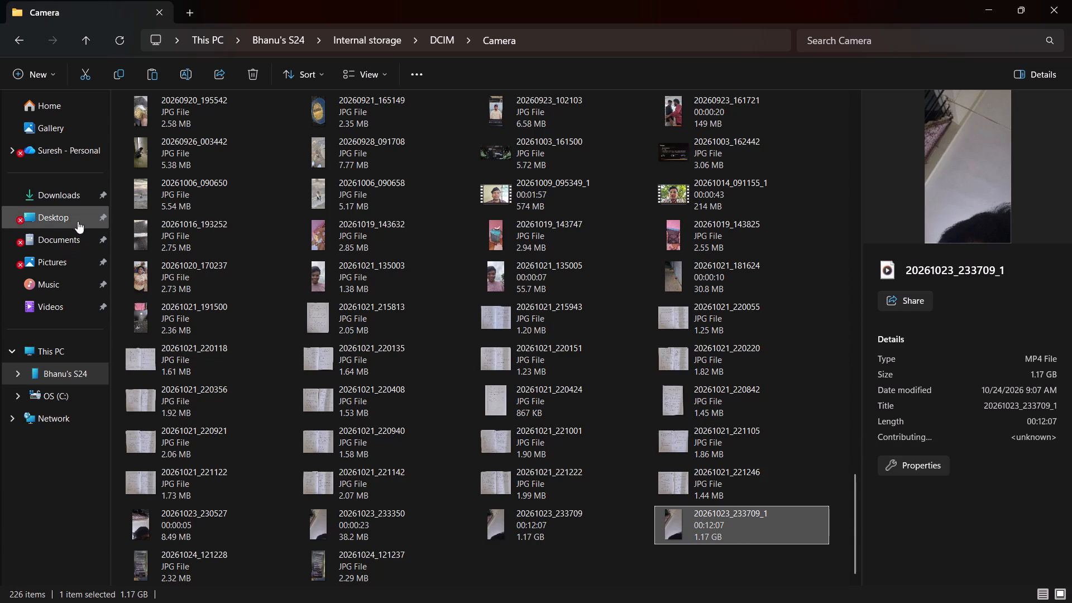
Look through the PC's Downloads, Gallery, Desktop, Documents and Pictures folders, including the Screenshots subfolder, for a place to store the video.
{"action": "double_click", "coordinate": [69, 193]}
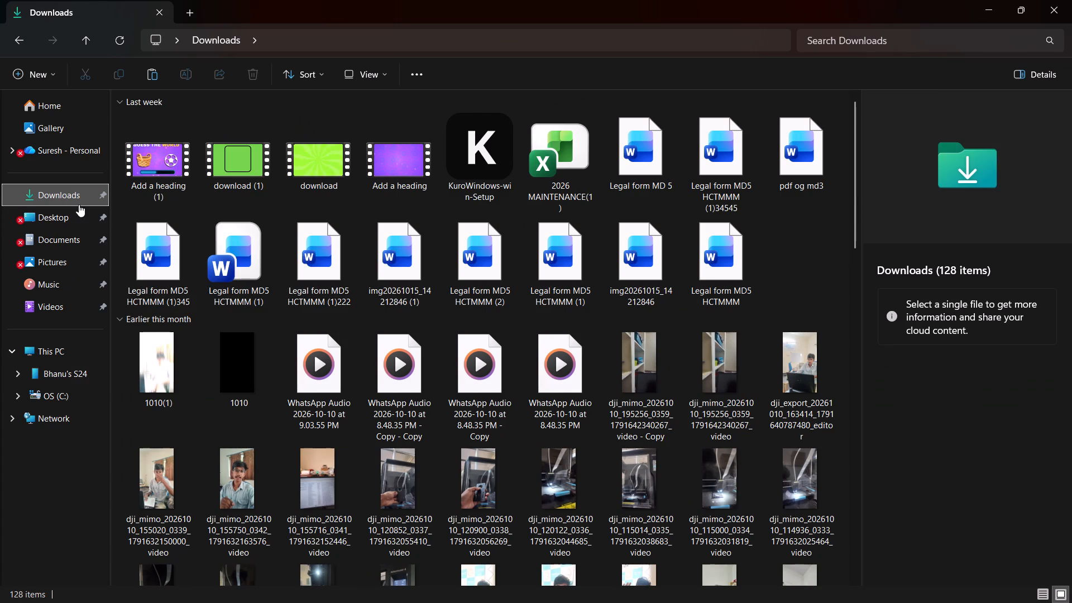
{"action": "left_click", "coordinate": [65, 112]}
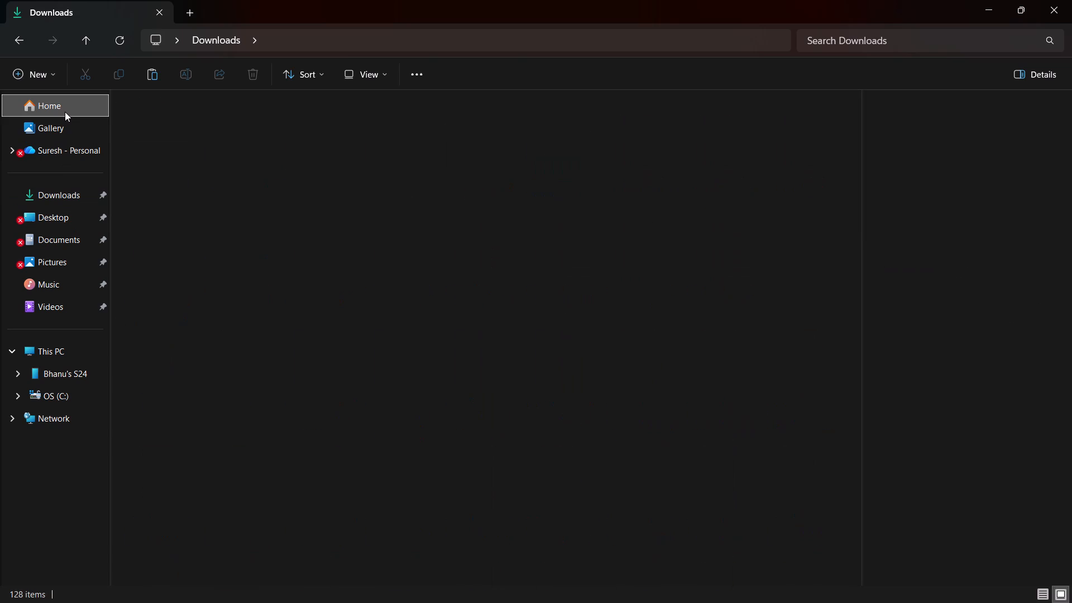
{"action": "left_click", "coordinate": [64, 132]}
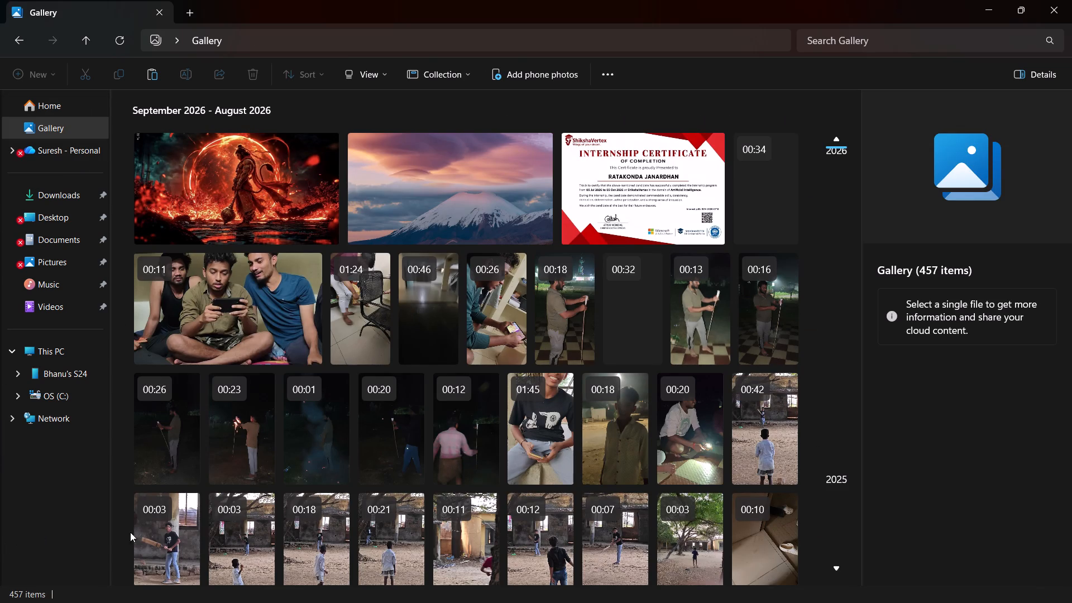
{"action": "scroll", "coordinate": [713, 390], "scroll_direction": "down", "scroll_amount": 3}
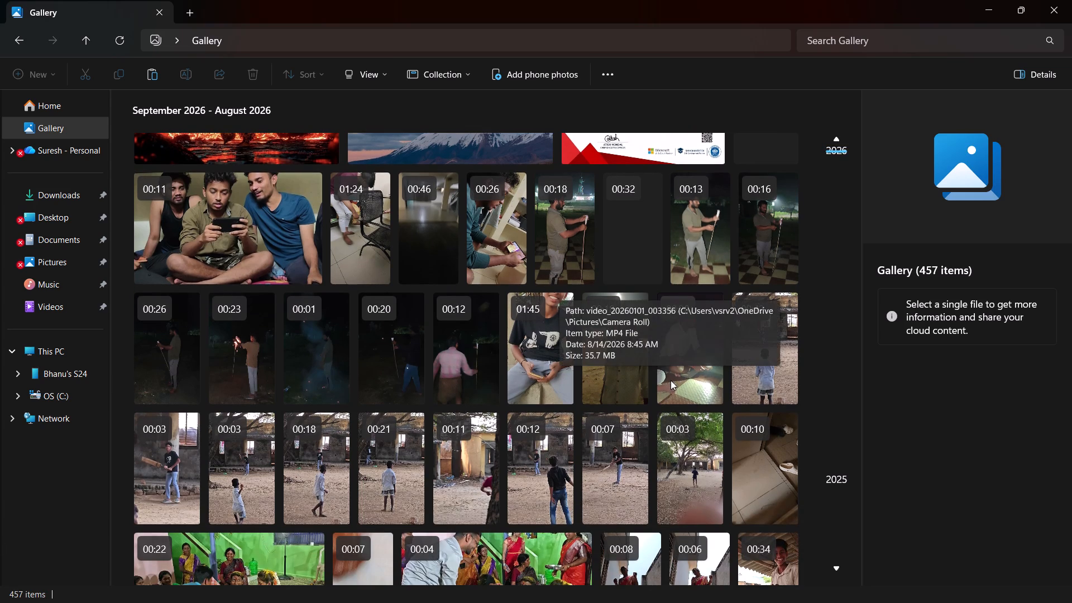
{"action": "scroll", "coordinate": [671, 380], "scroll_direction": "down", "scroll_amount": 1}
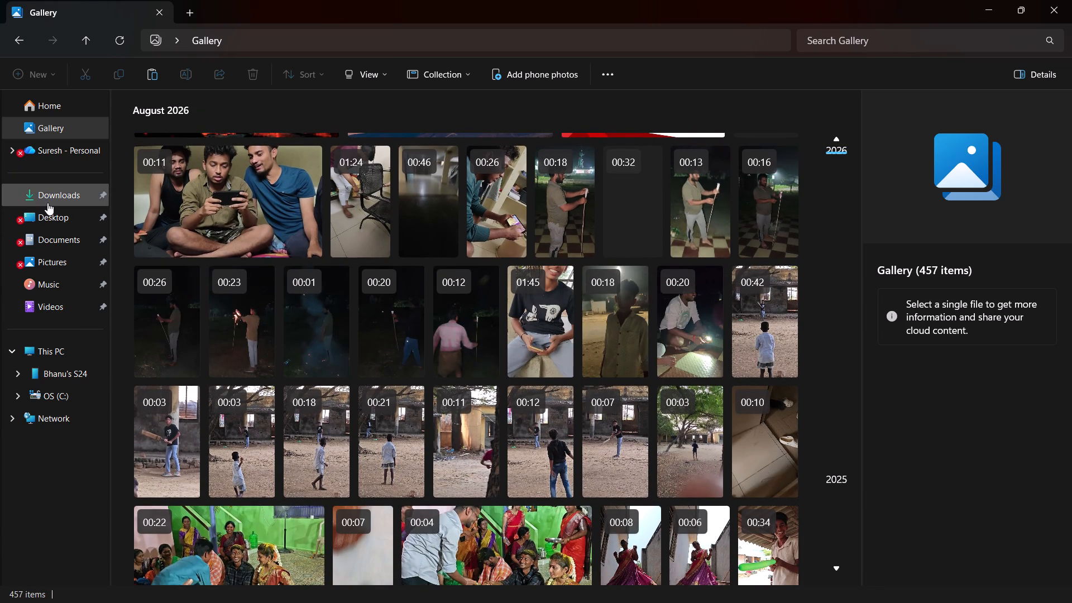
{"action": "left_click", "coordinate": [47, 218]}
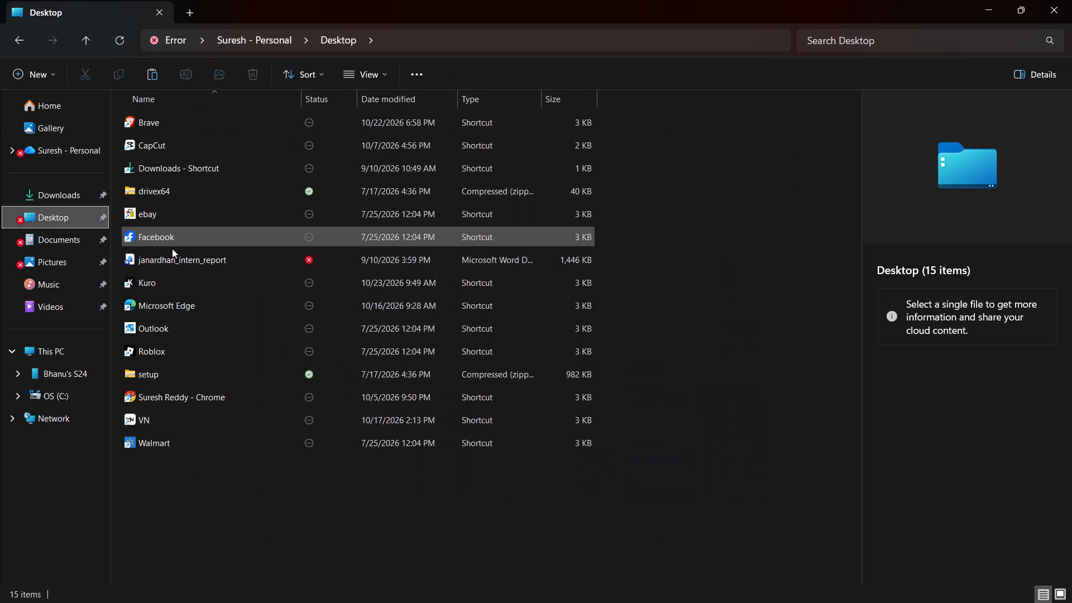
{"action": "left_click", "coordinate": [63, 242]}
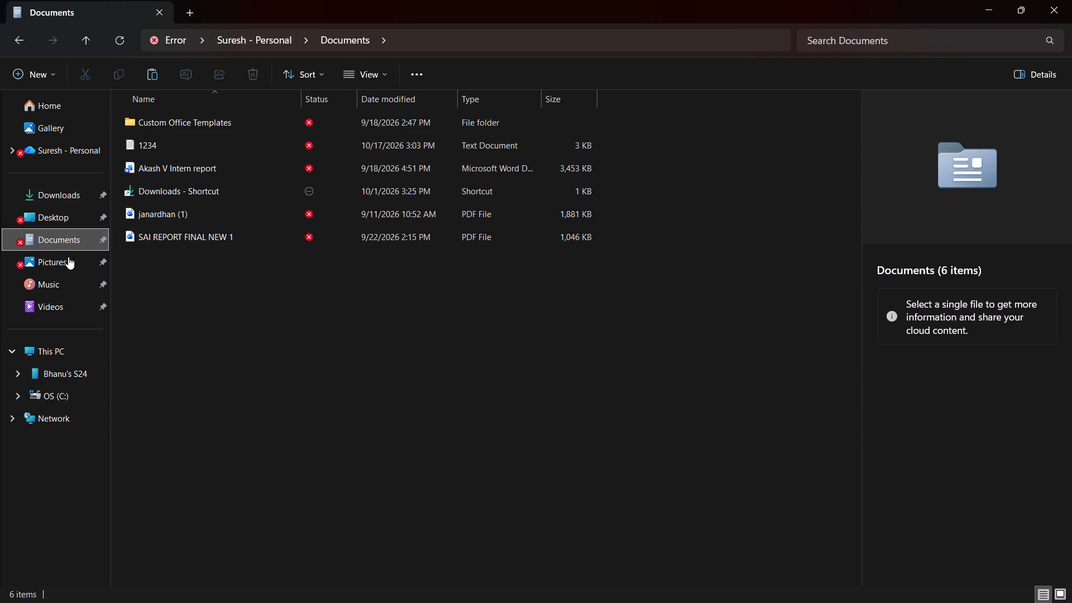
{"action": "left_click", "coordinate": [68, 256]}
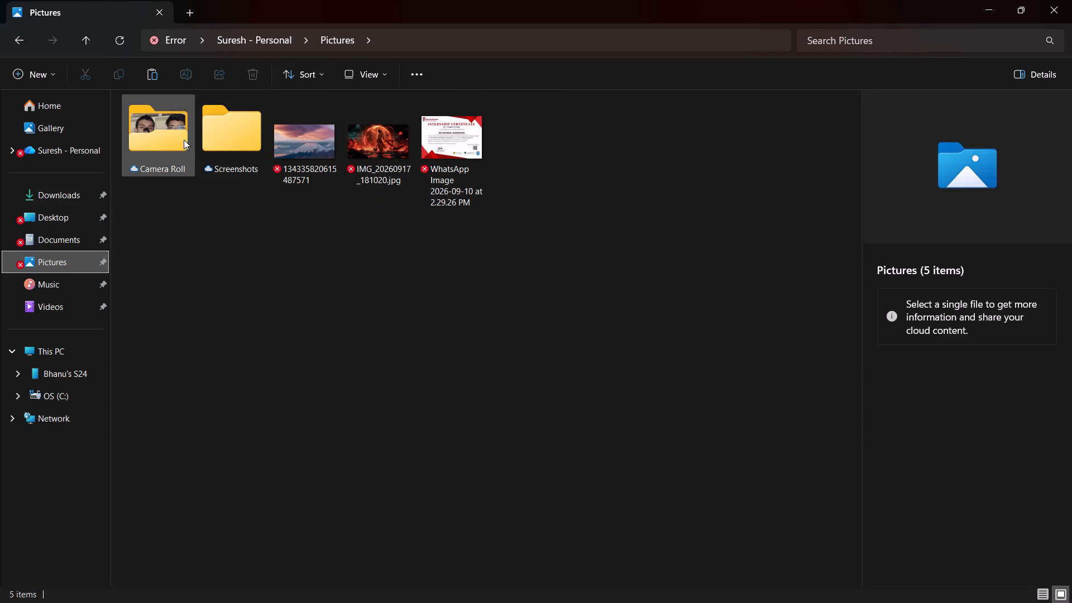
{"action": "double_click", "coordinate": [225, 132]}
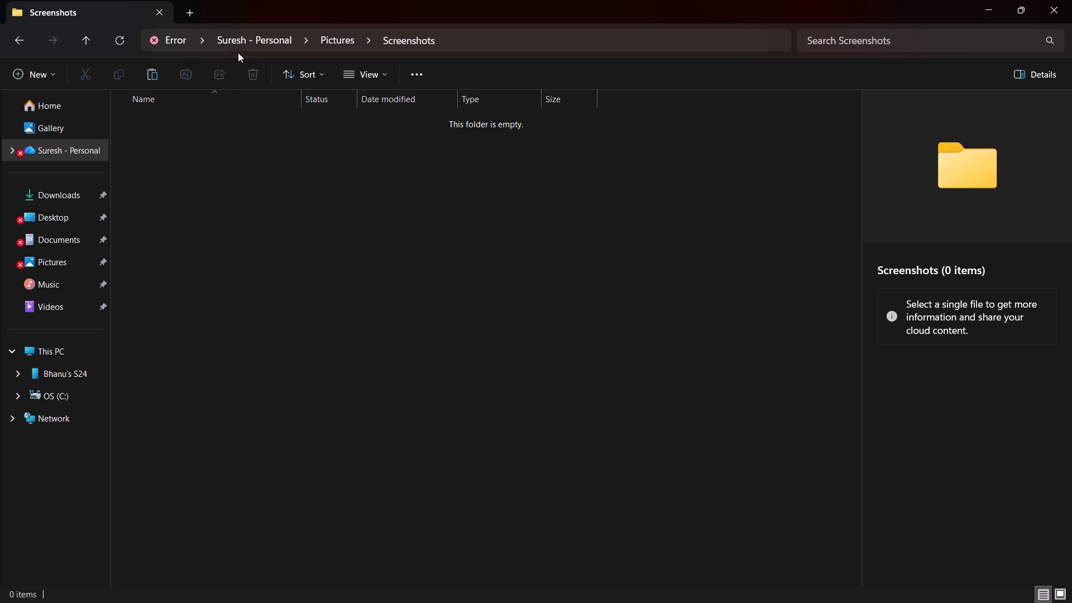
Create a new folder named STORY in the PC's Pictures folder.
{"action": "left_click", "coordinate": [65, 261]}
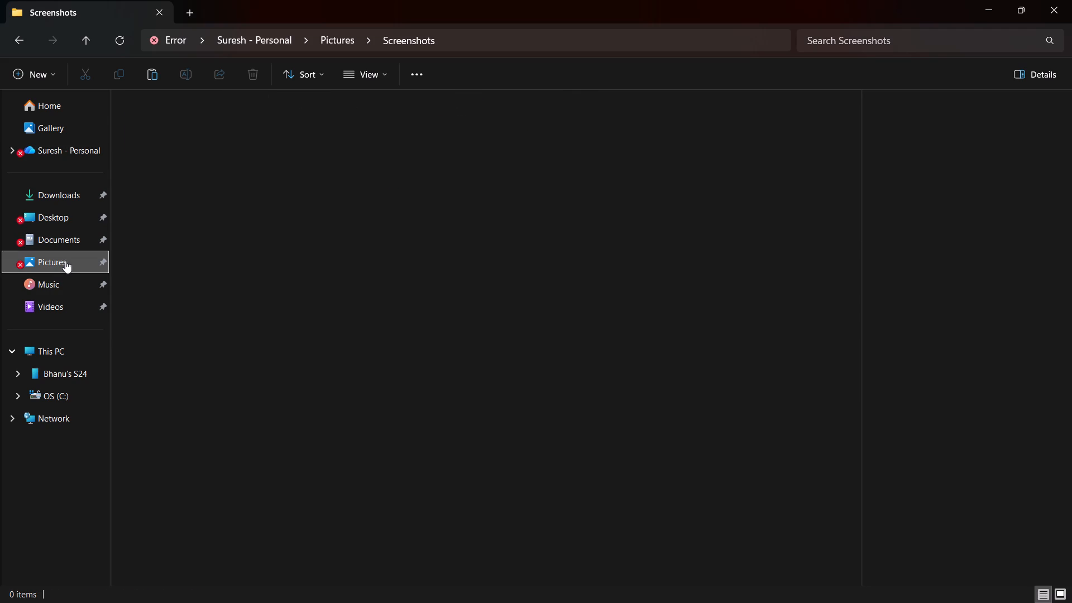
{"action": "right_click", "coordinate": [521, 152]}
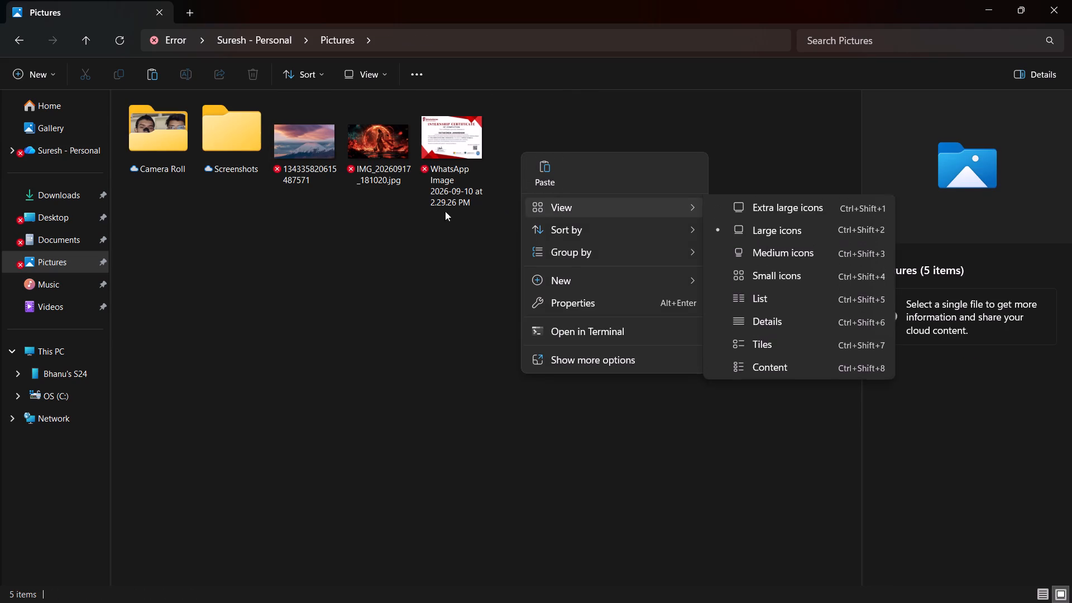
{"action": "left_click", "coordinate": [621, 277]}
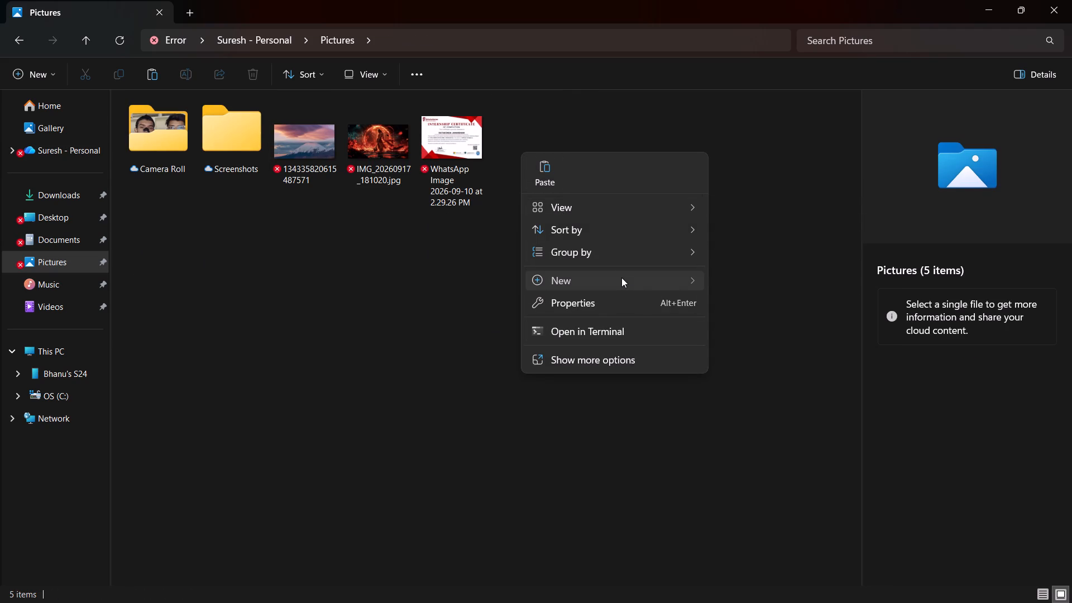
{"action": "left_click", "coordinate": [779, 280]}
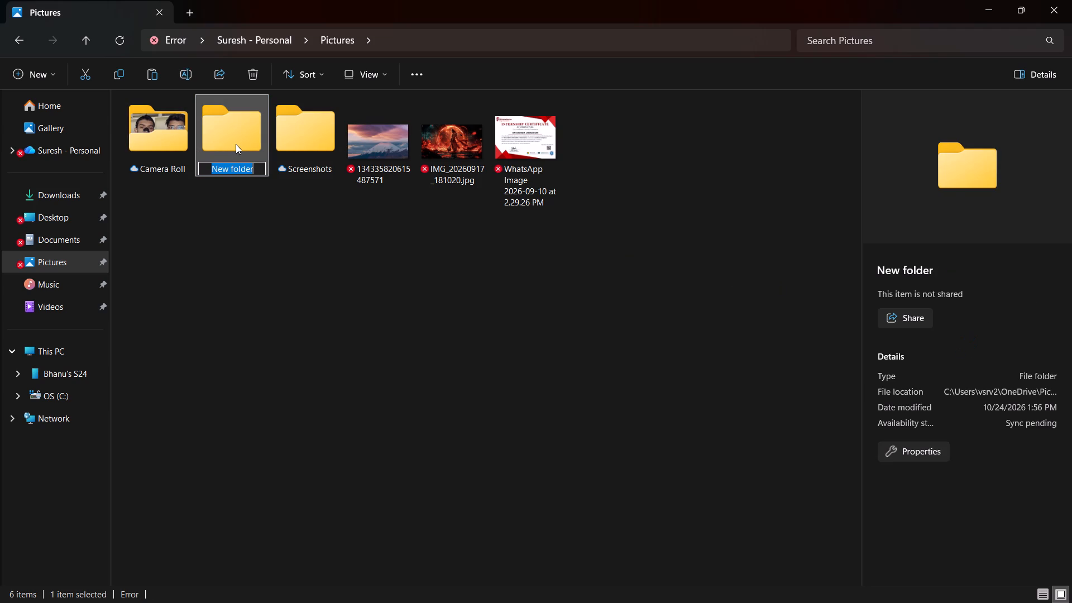
{"action": "type", "text": "STORY"}
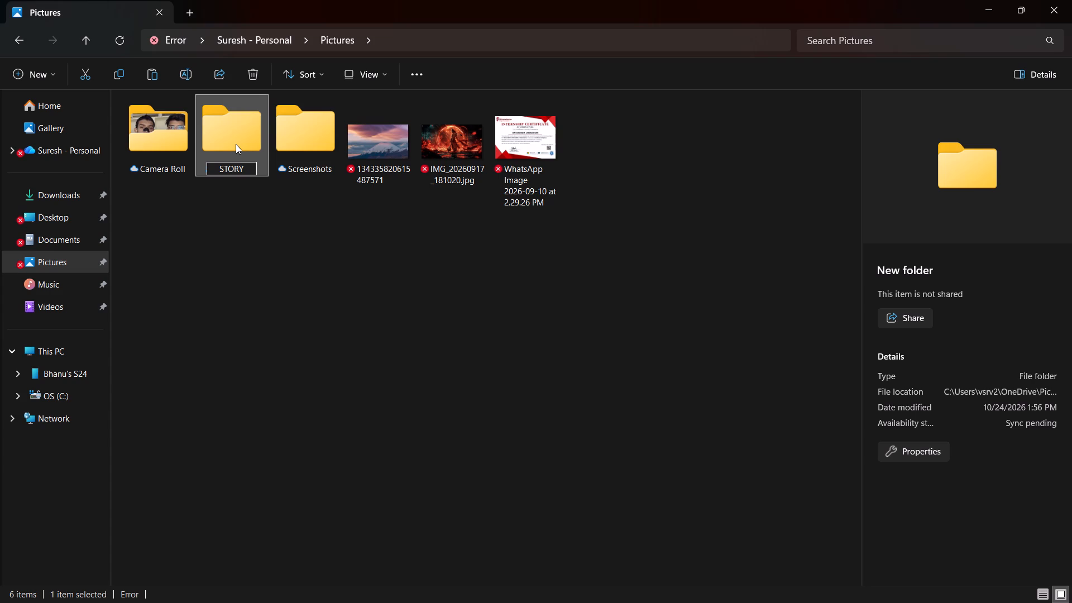
{"action": "key", "text": "Return"}
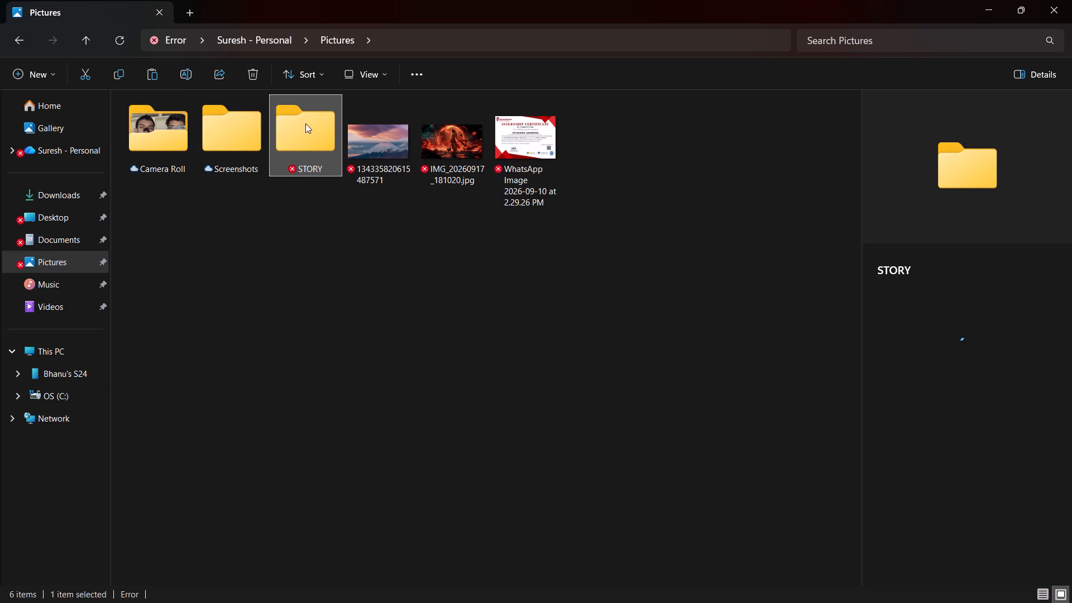
Paste the copied phone video into the STORY folder.
{"action": "double_click", "coordinate": [305, 133]}
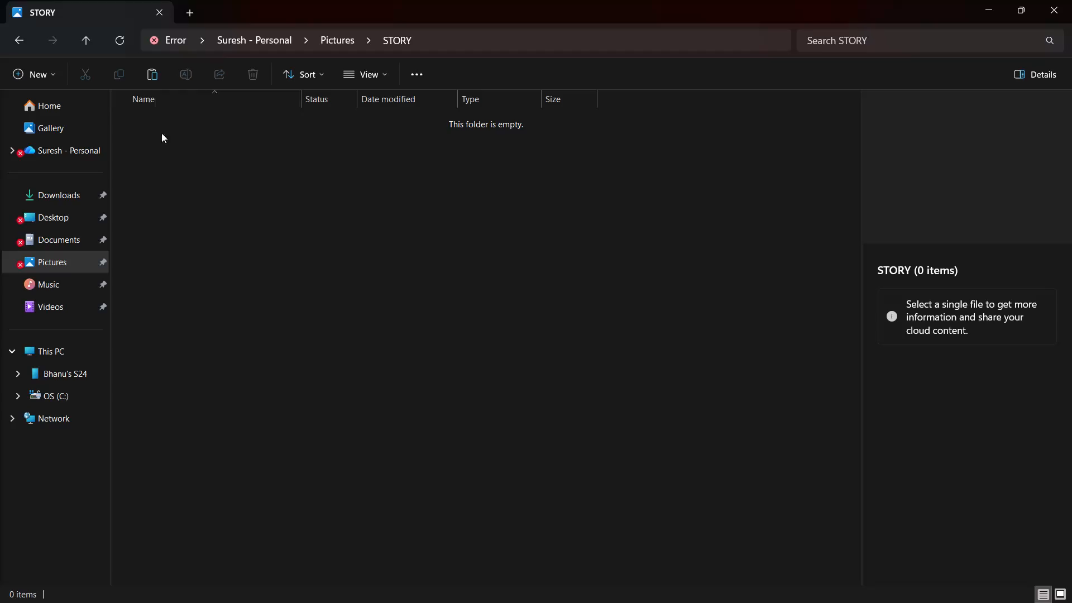
{"action": "left_click", "coordinate": [150, 74]}
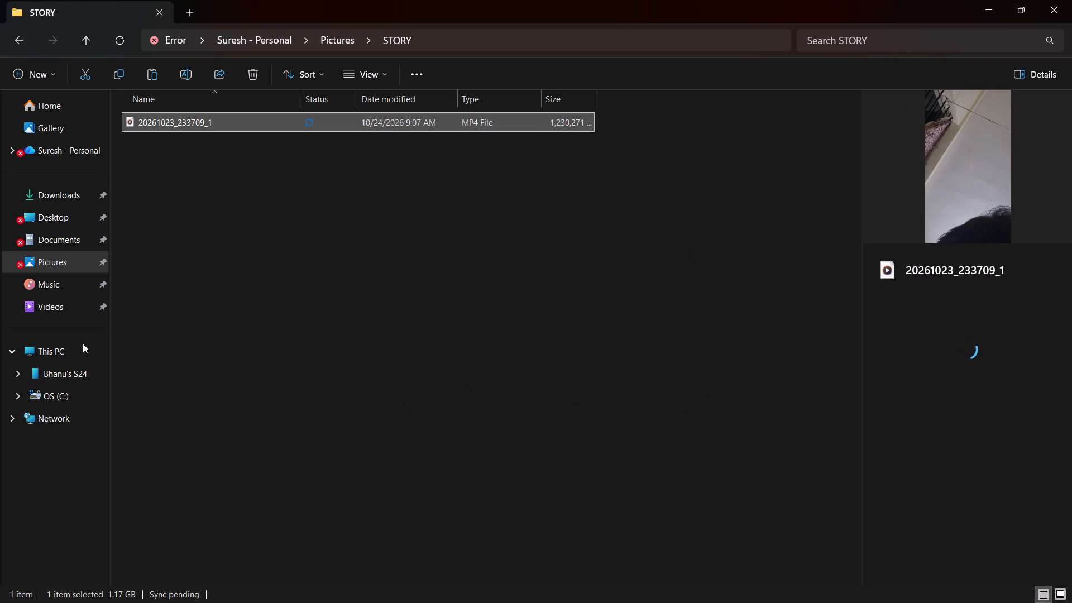
Look through the contact, folder, other and app subfolders of EasyShare in the phone's Download folder.
{"action": "left_click", "coordinate": [40, 373]}
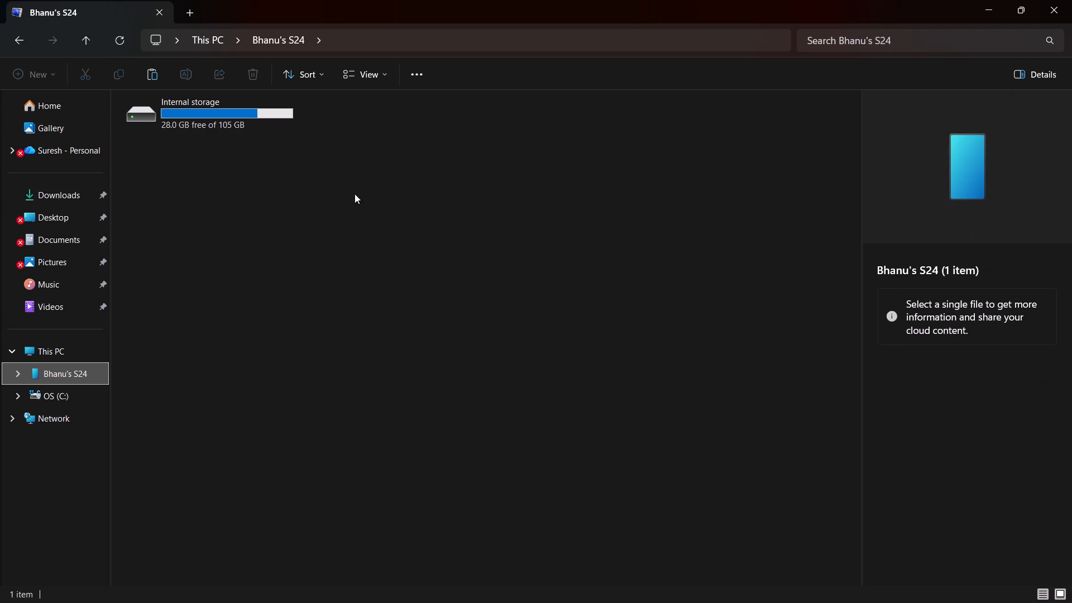
{"action": "double_click", "coordinate": [197, 119]}
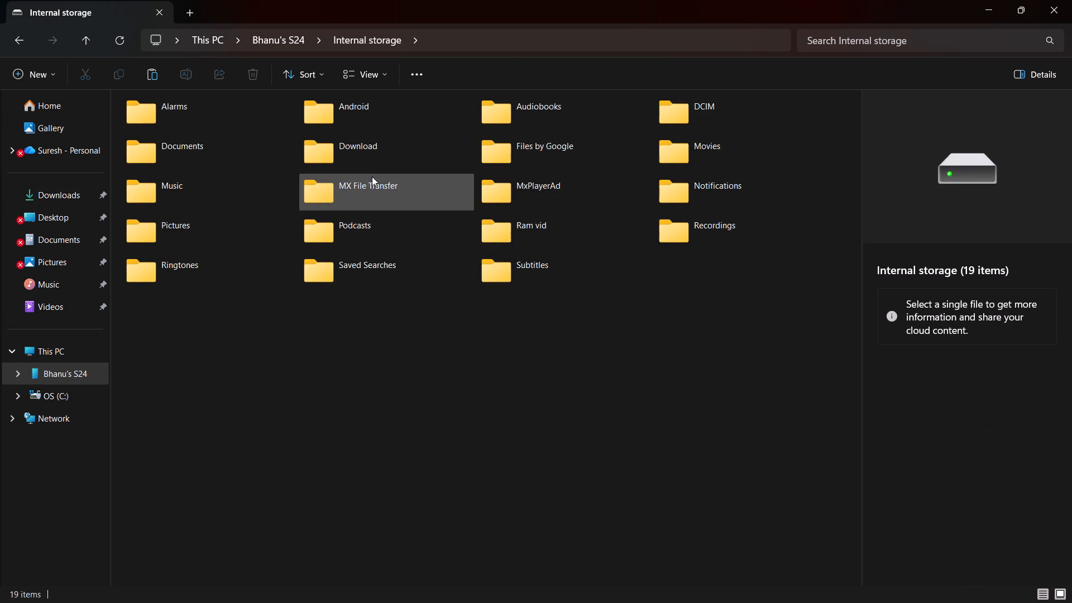
{"action": "double_click", "coordinate": [378, 161]}
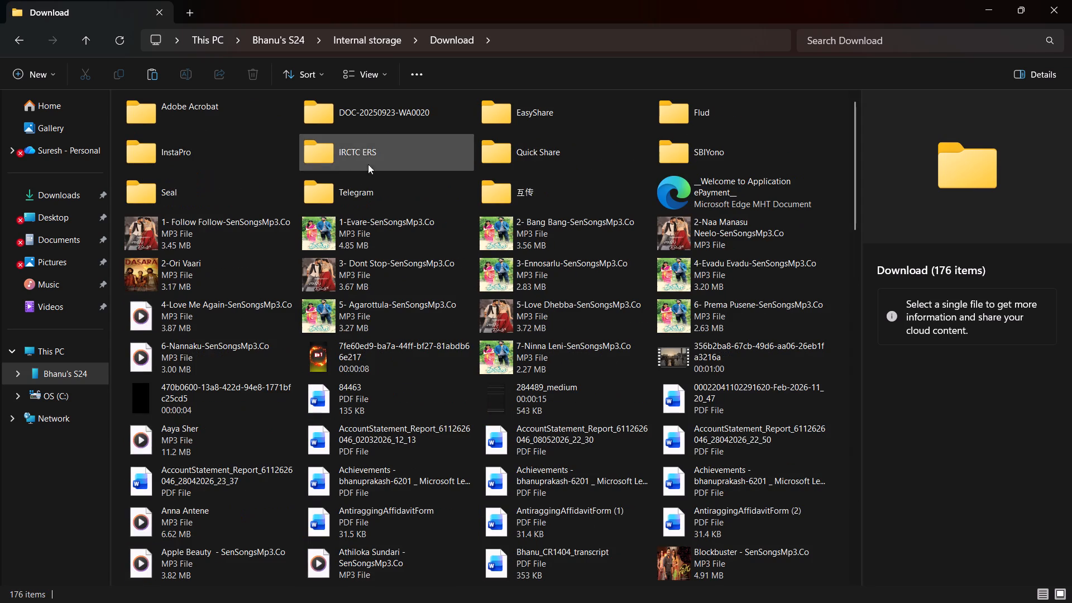
{"action": "double_click", "coordinate": [576, 117]}
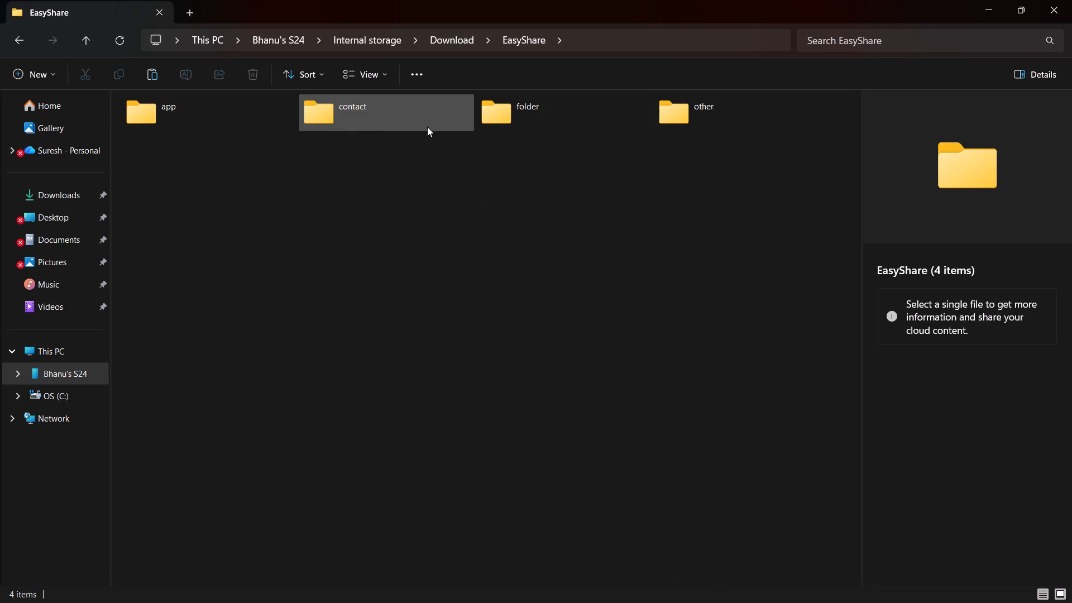
{"action": "left_click", "coordinate": [411, 119]}
{"action": "double_click", "coordinate": [411, 119]}
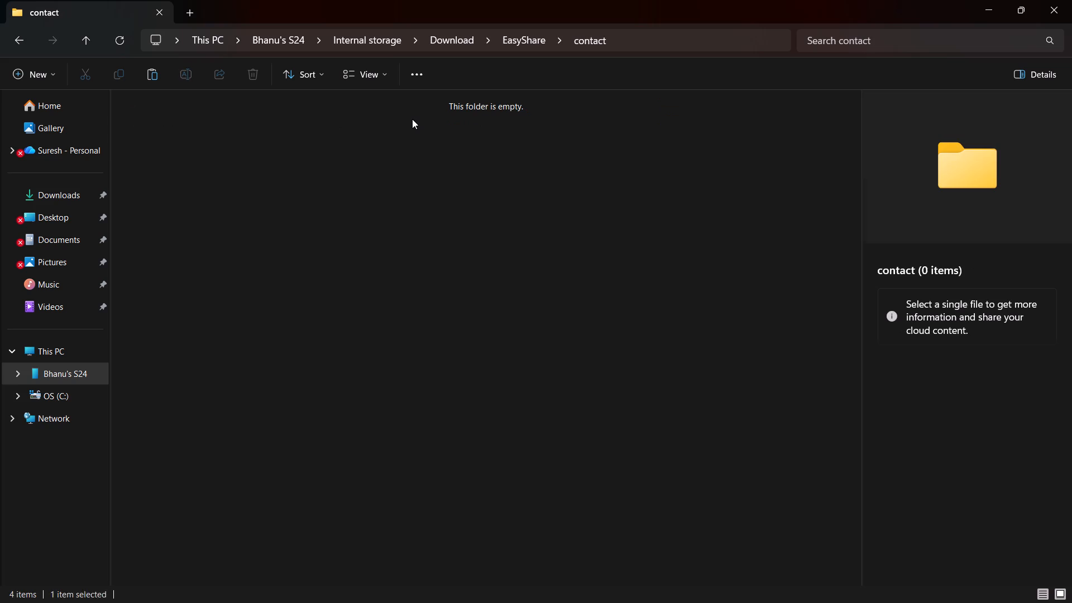
{"action": "left_click", "coordinate": [15, 43]}
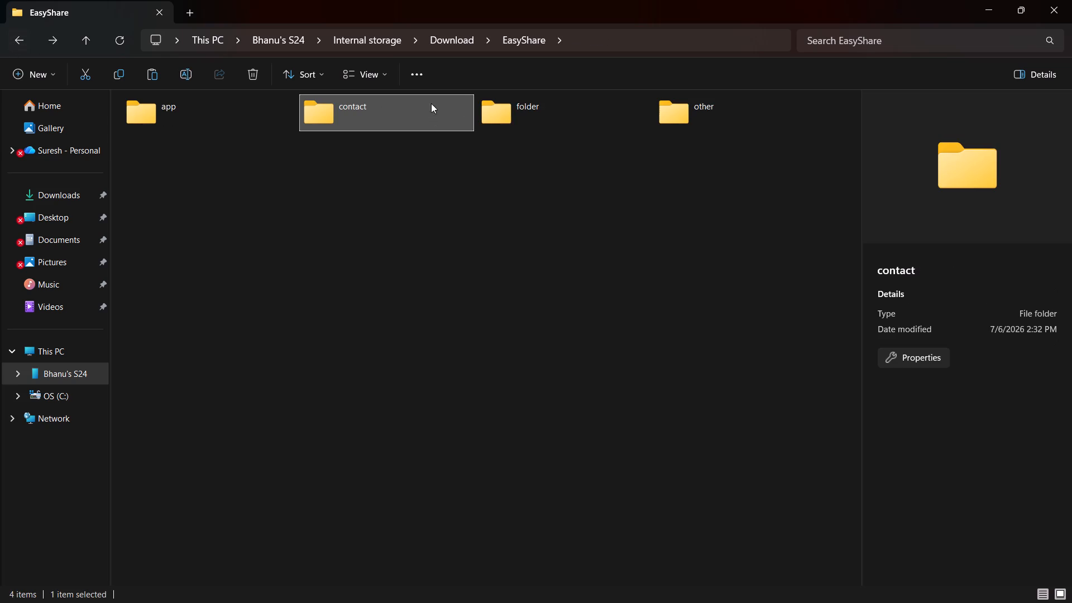
{"action": "double_click", "coordinate": [549, 112]}
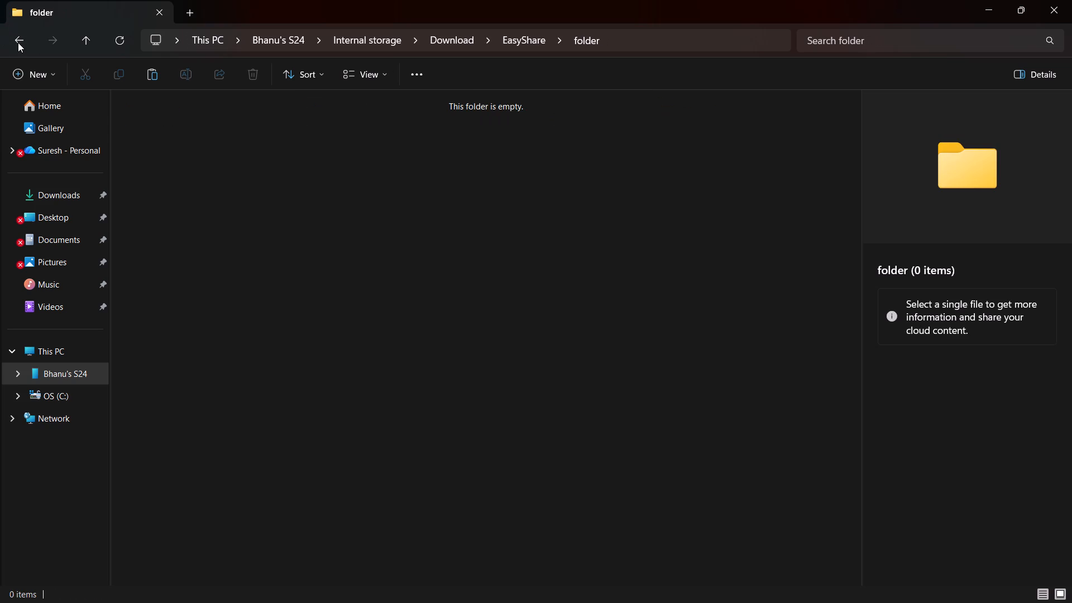
{"action": "left_click", "coordinate": [20, 41]}
{"action": "double_click", "coordinate": [704, 115]}
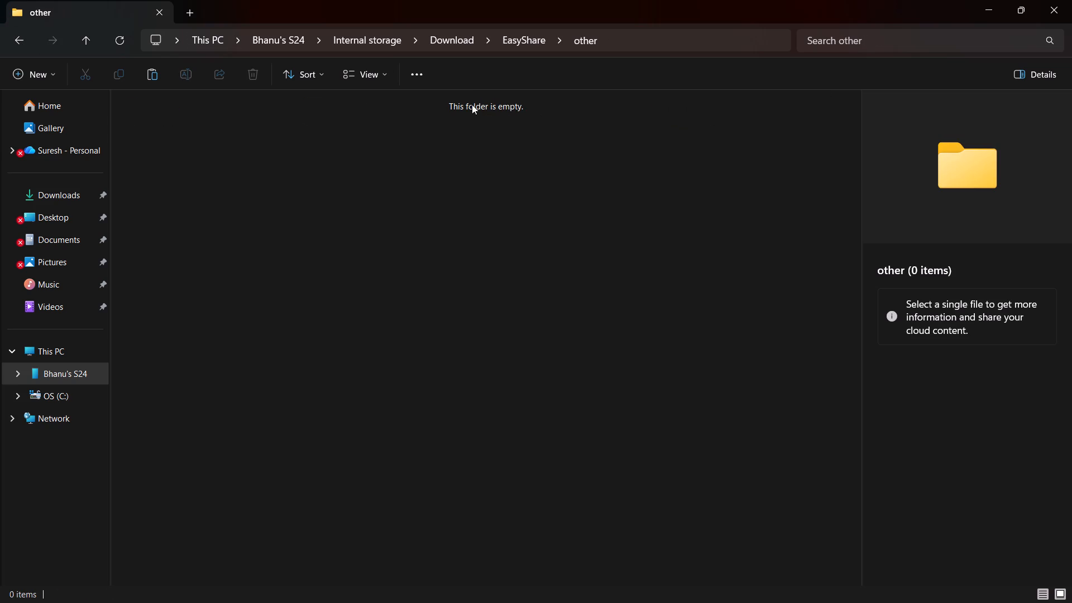
{"action": "left_click", "coordinate": [16, 42]}
{"action": "double_click", "coordinate": [178, 113]}
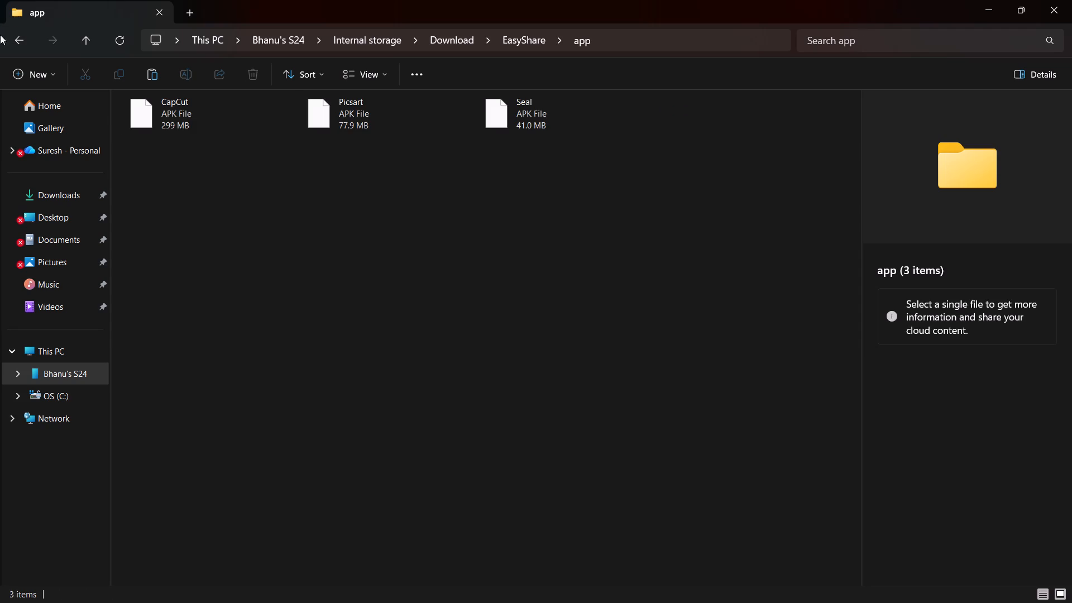
{"action": "left_click", "coordinate": [25, 36]}
{"action": "left_click", "coordinate": [17, 41]}
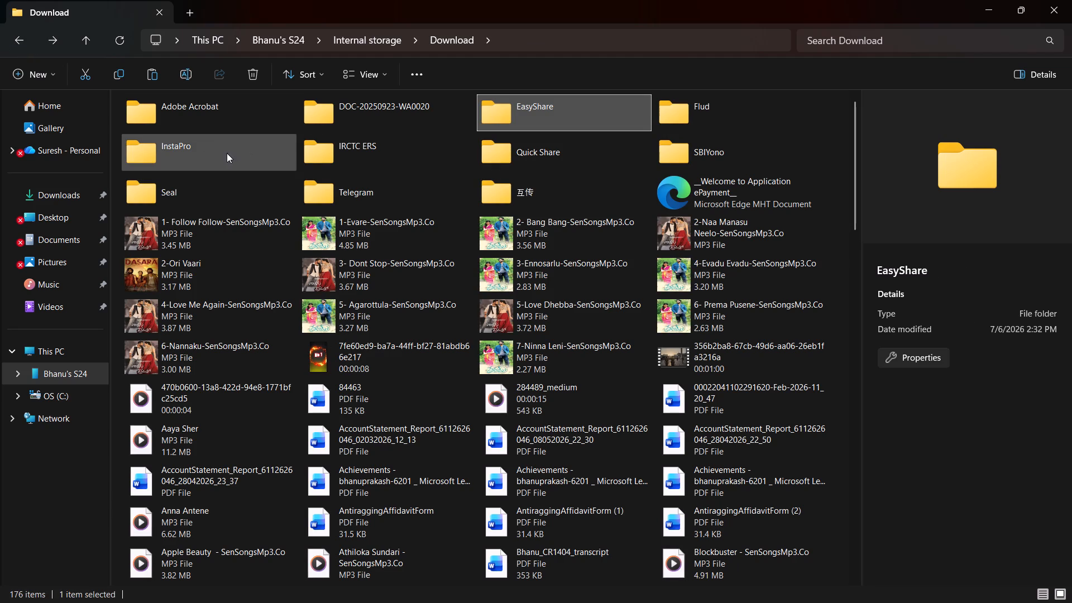
{"action": "double_click", "coordinate": [557, 152]}
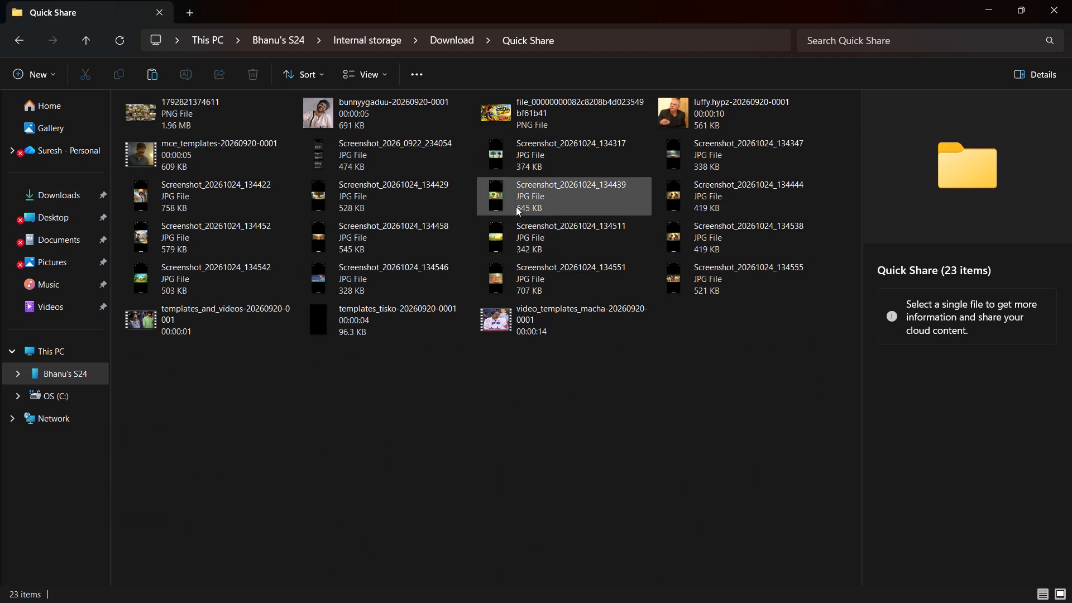
{"action": "right_click", "coordinate": [216, 101]}
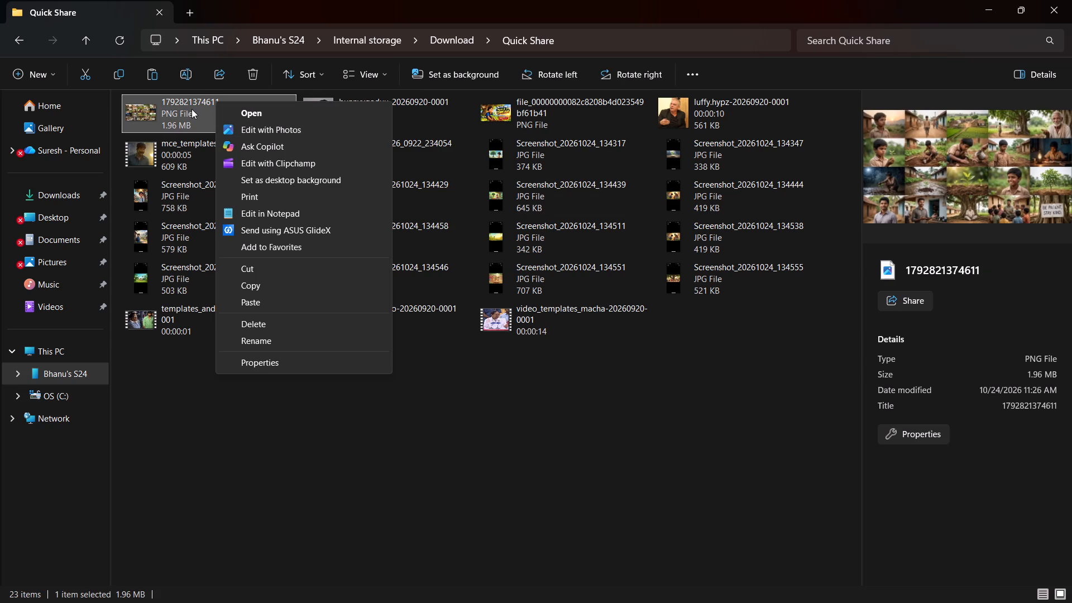
{"action": "left_click", "coordinate": [305, 285]}
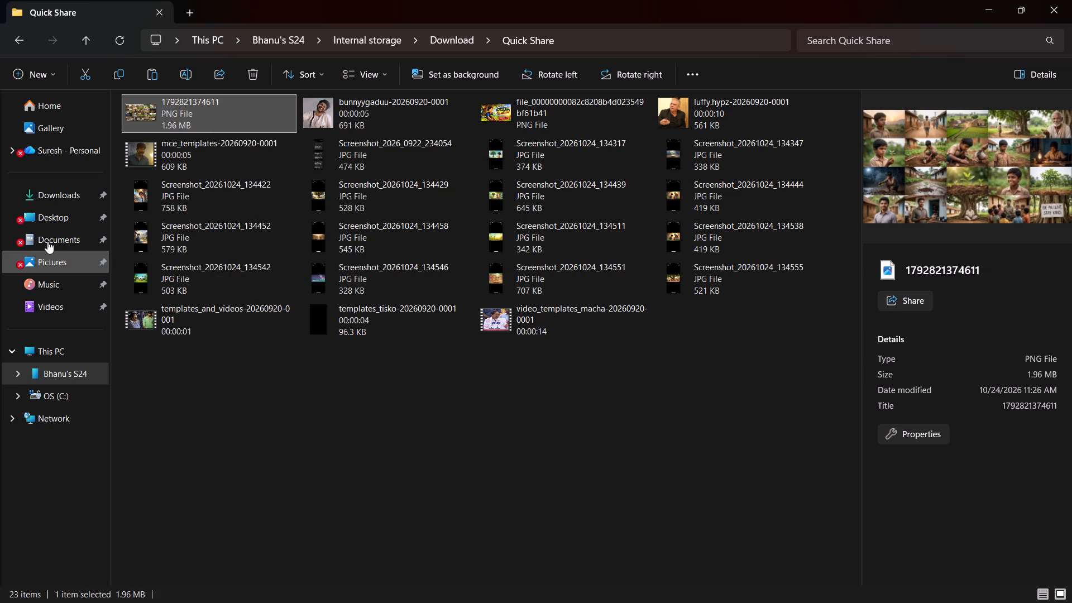
Paste the copied image into the STORY folder in the PC's Pictures folder.
{"action": "left_click", "coordinate": [61, 261]}
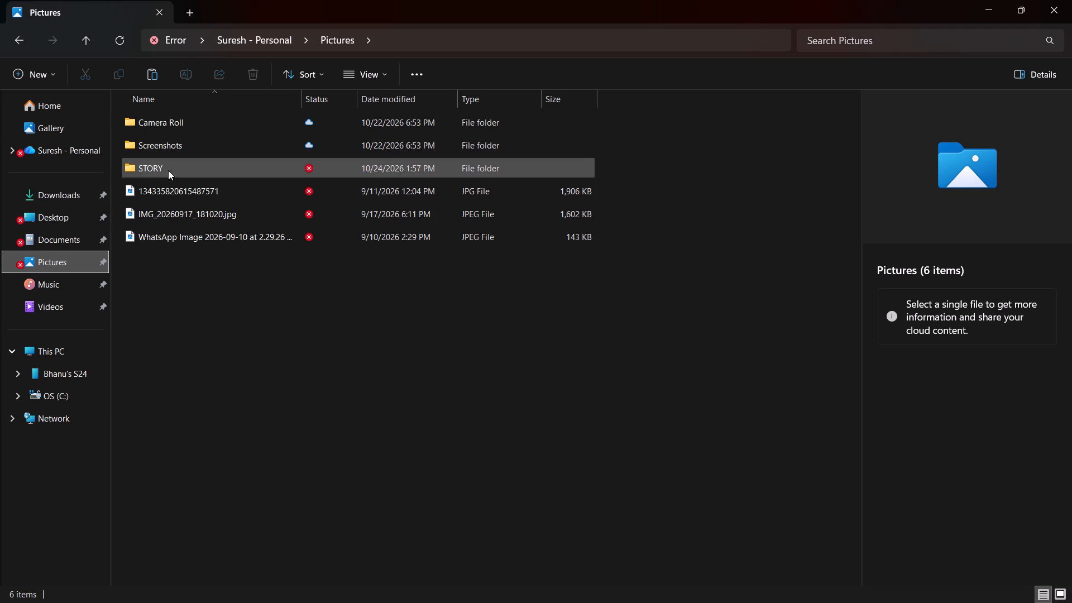
{"action": "double_click", "coordinate": [166, 167]}
{"action": "right_click", "coordinate": [250, 160]}
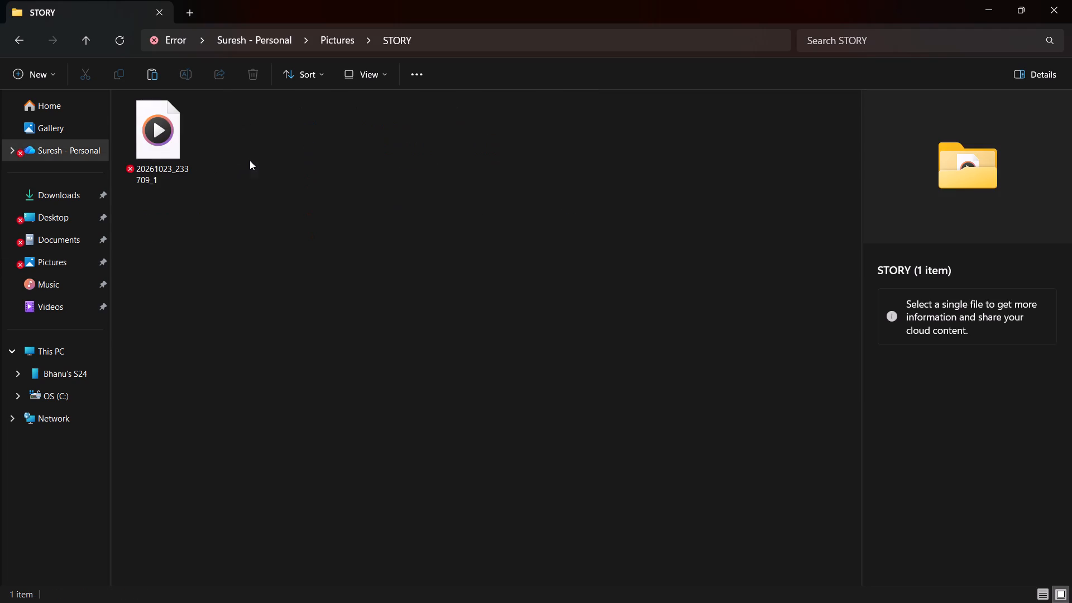
{"action": "left_click", "coordinate": [276, 176]}
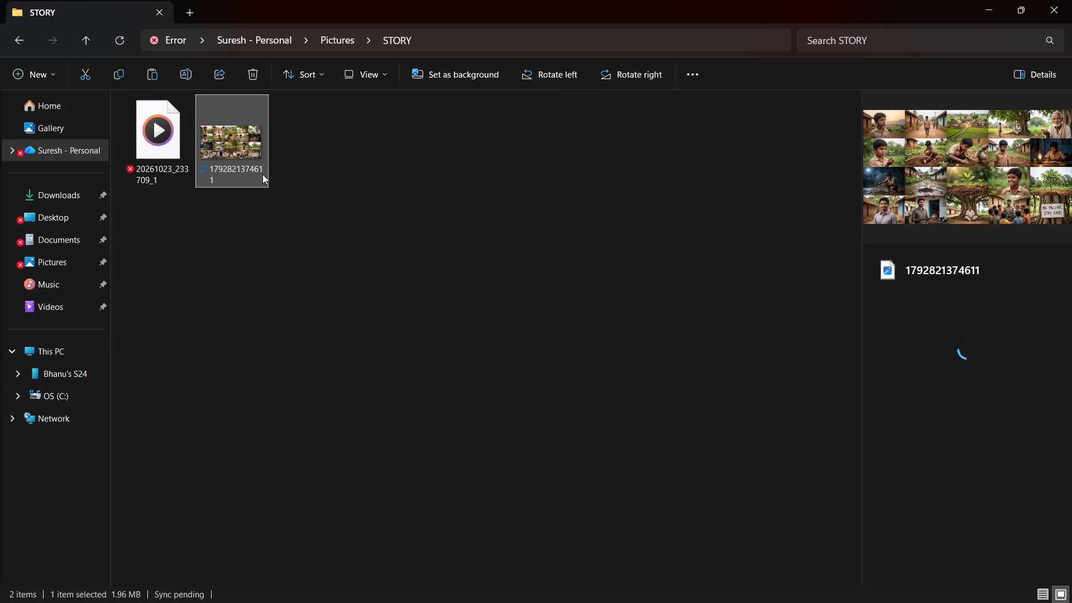
Go back to the Quick Share subfolder of the Download folder in the phone's internal storage.
{"action": "left_click", "coordinate": [61, 376]}
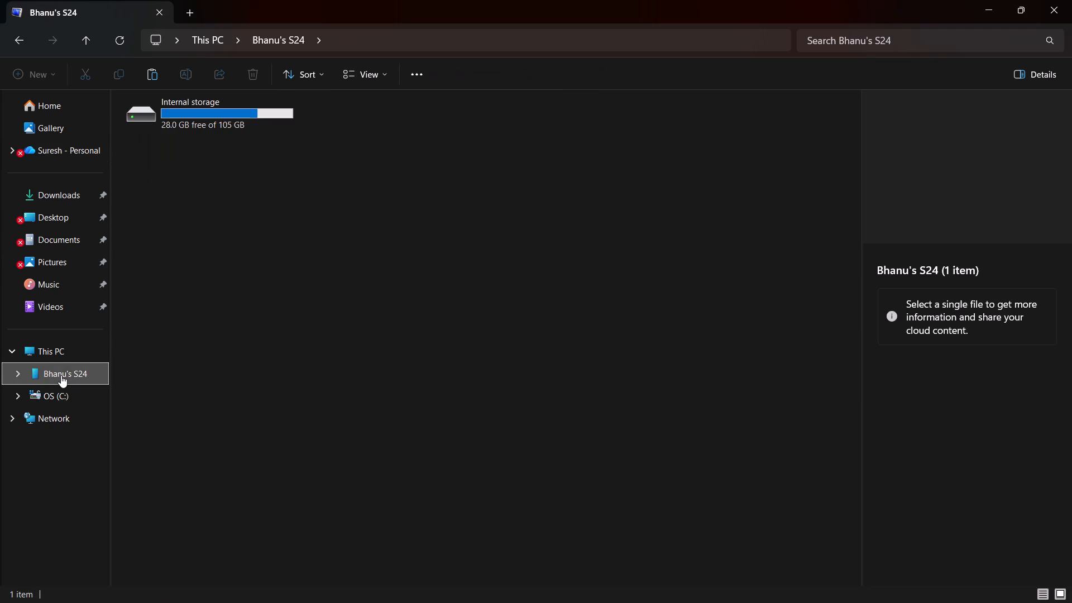
{"action": "double_click", "coordinate": [200, 113]}
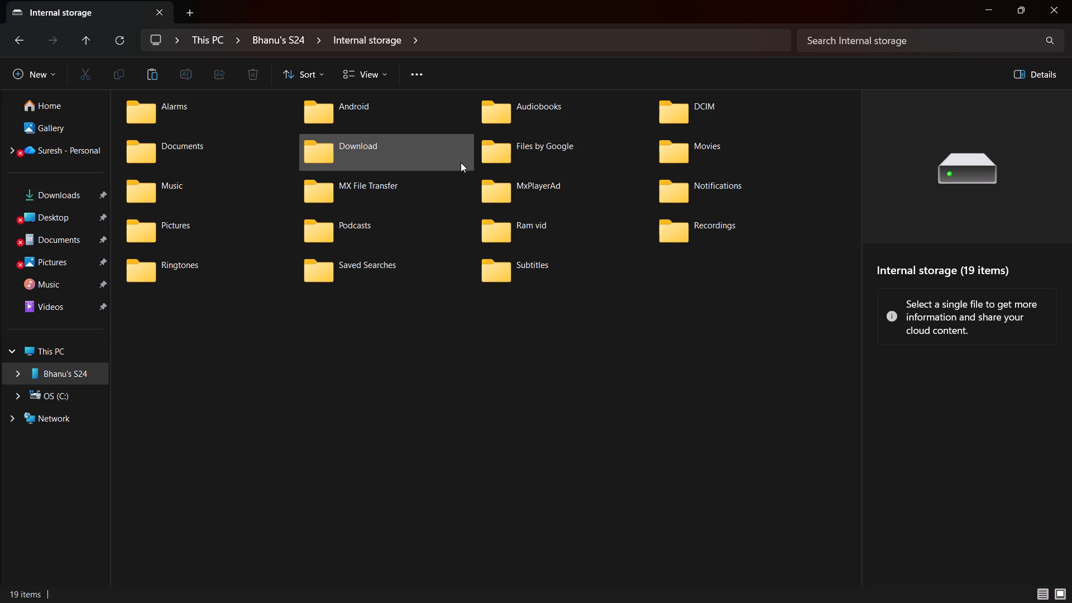
{"action": "double_click", "coordinate": [360, 150]}
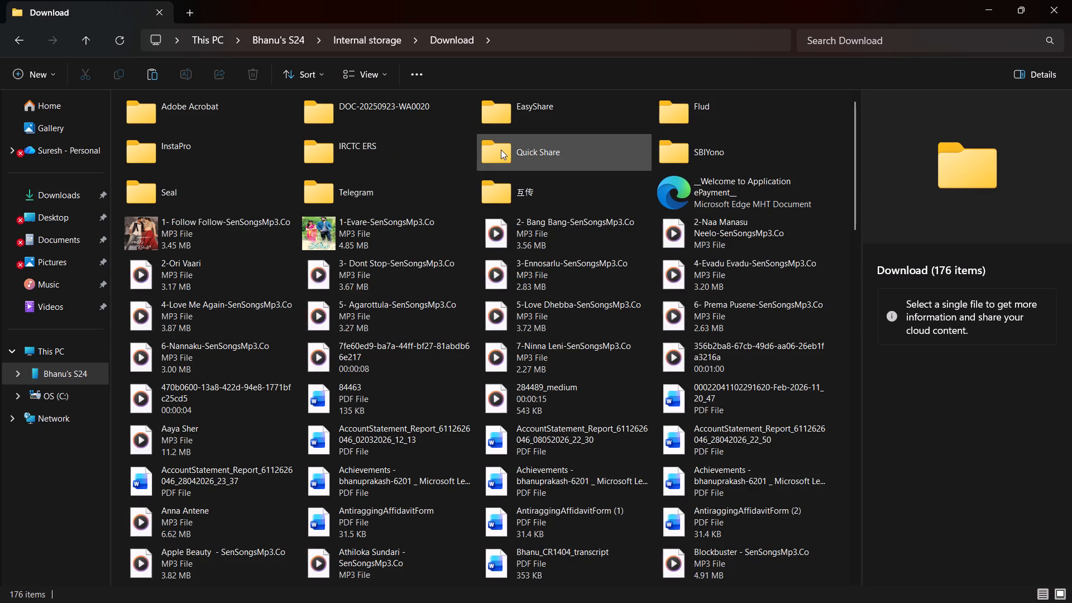
{"action": "double_click", "coordinate": [556, 155]}
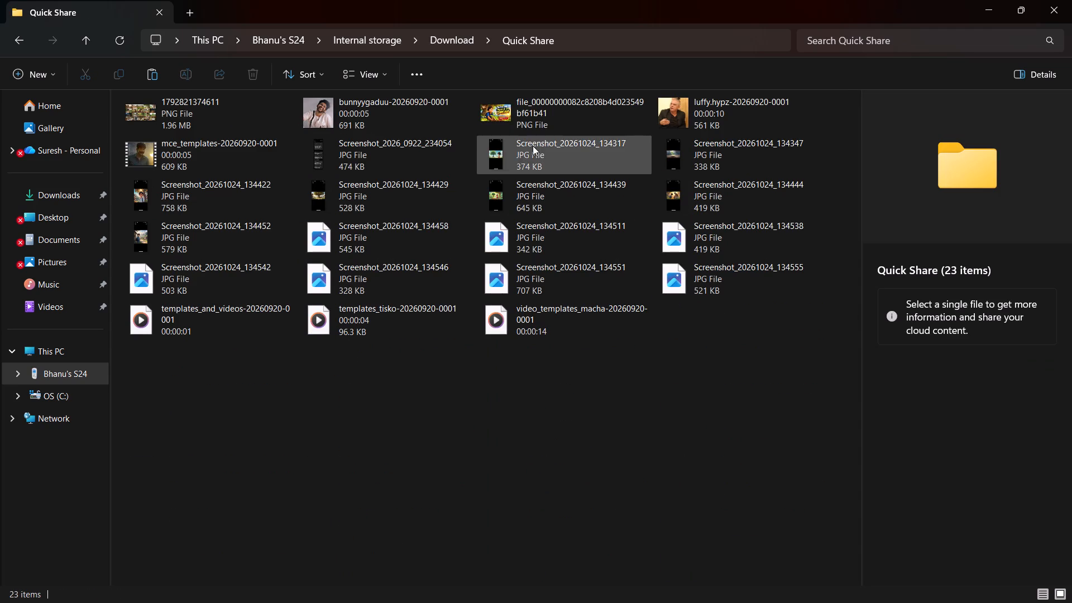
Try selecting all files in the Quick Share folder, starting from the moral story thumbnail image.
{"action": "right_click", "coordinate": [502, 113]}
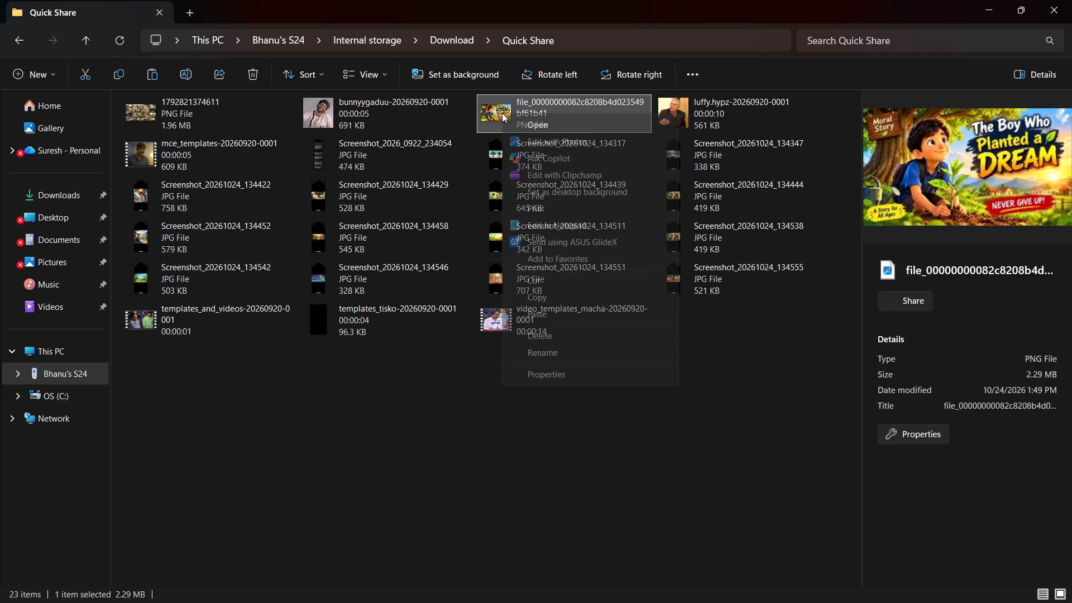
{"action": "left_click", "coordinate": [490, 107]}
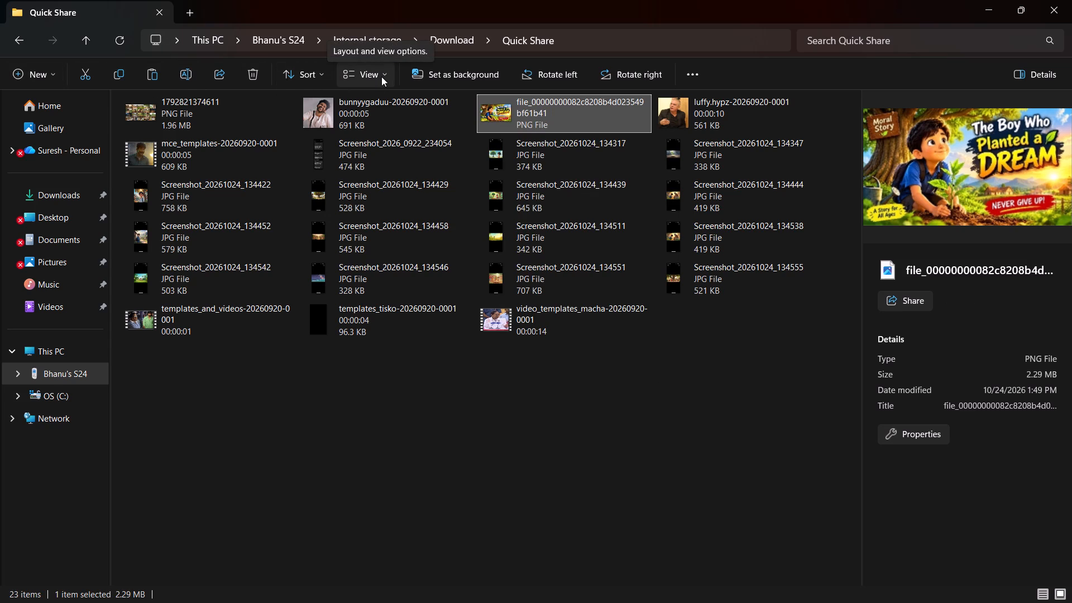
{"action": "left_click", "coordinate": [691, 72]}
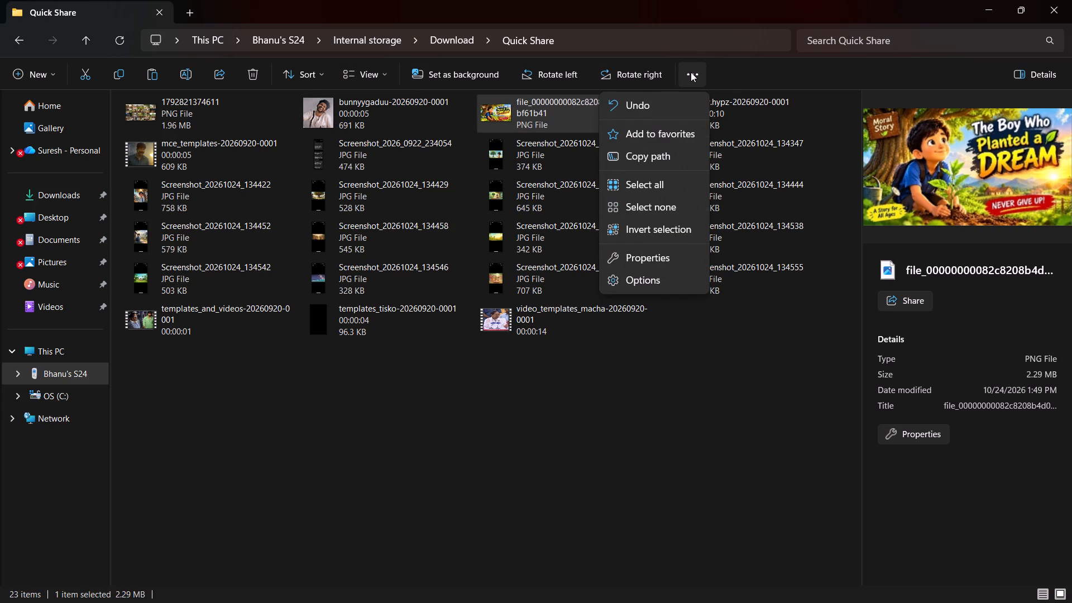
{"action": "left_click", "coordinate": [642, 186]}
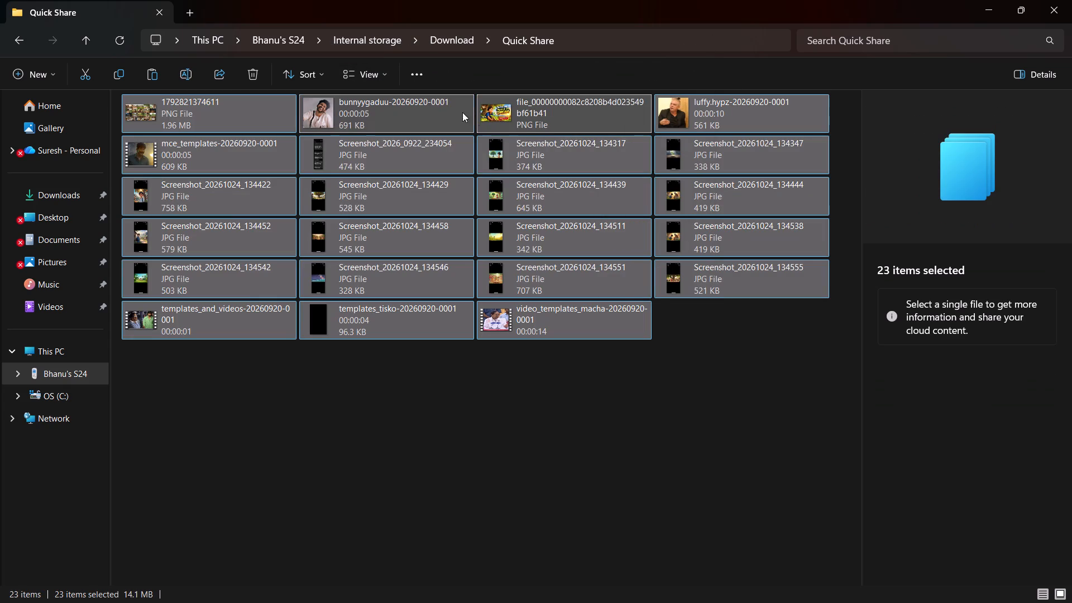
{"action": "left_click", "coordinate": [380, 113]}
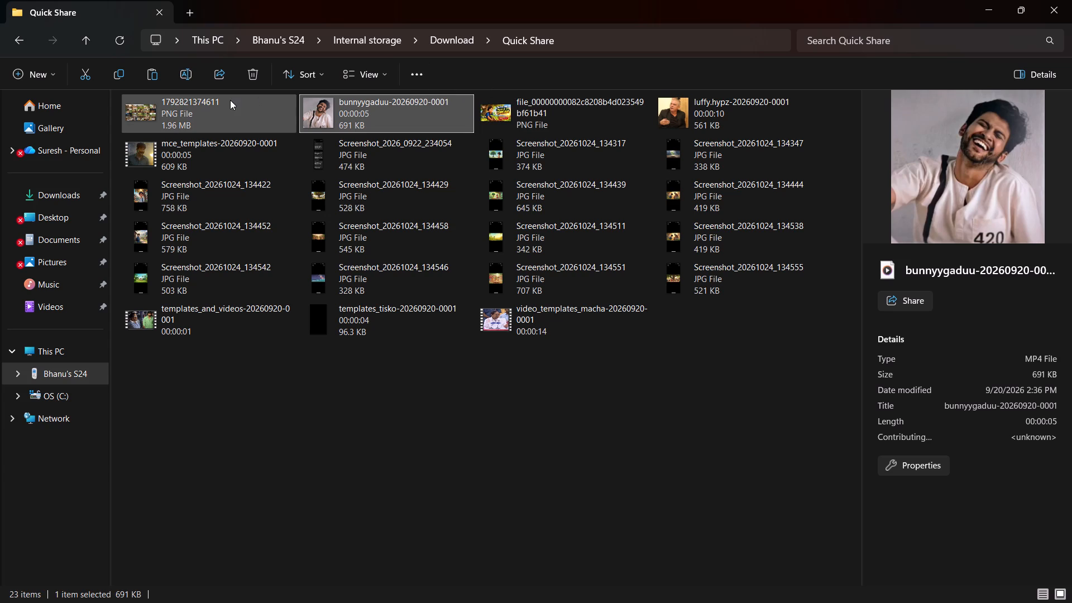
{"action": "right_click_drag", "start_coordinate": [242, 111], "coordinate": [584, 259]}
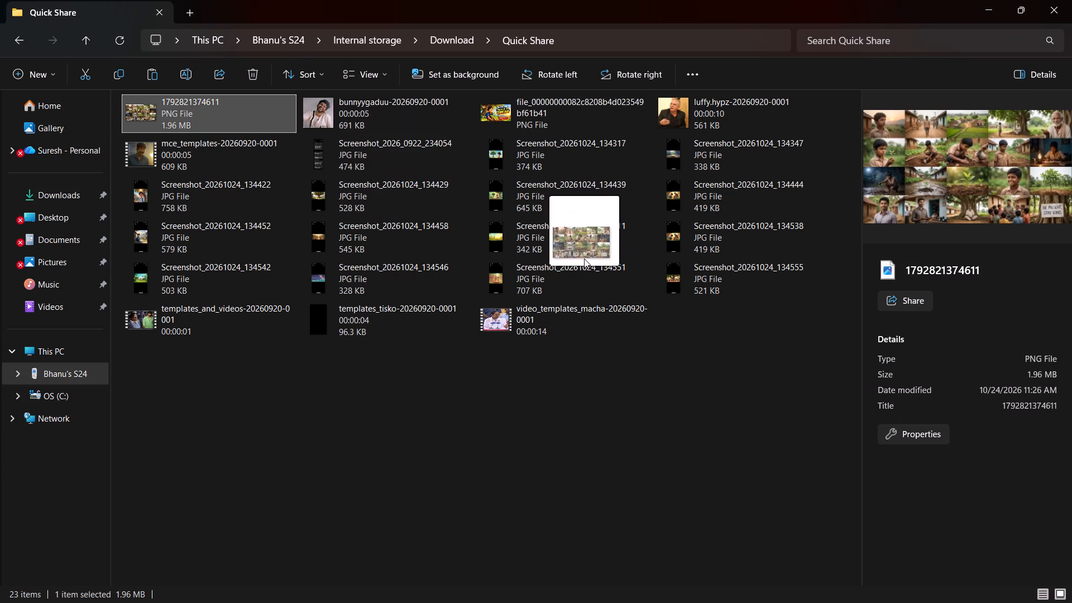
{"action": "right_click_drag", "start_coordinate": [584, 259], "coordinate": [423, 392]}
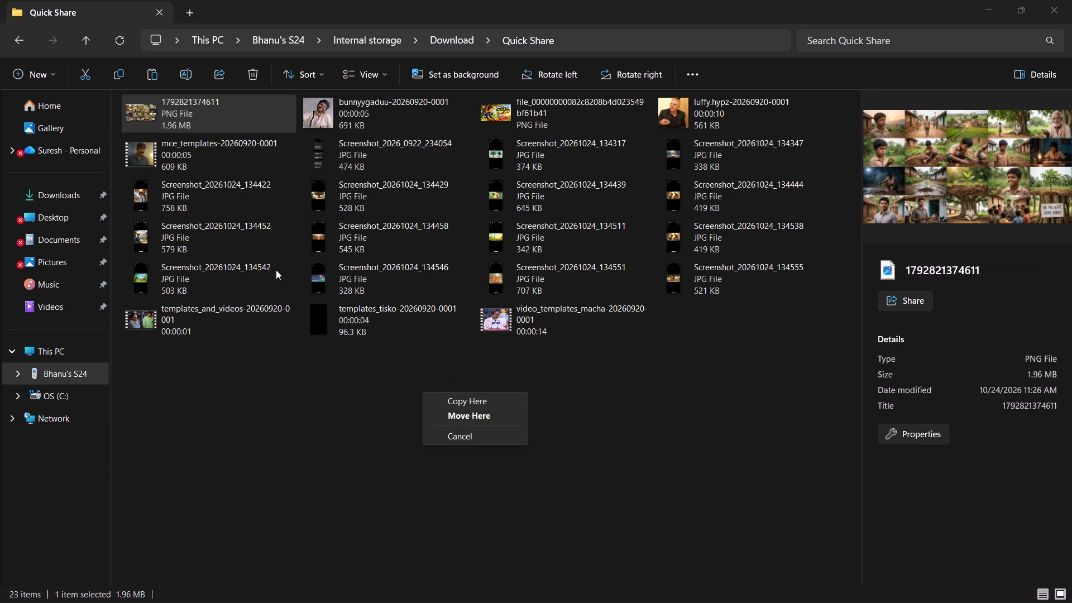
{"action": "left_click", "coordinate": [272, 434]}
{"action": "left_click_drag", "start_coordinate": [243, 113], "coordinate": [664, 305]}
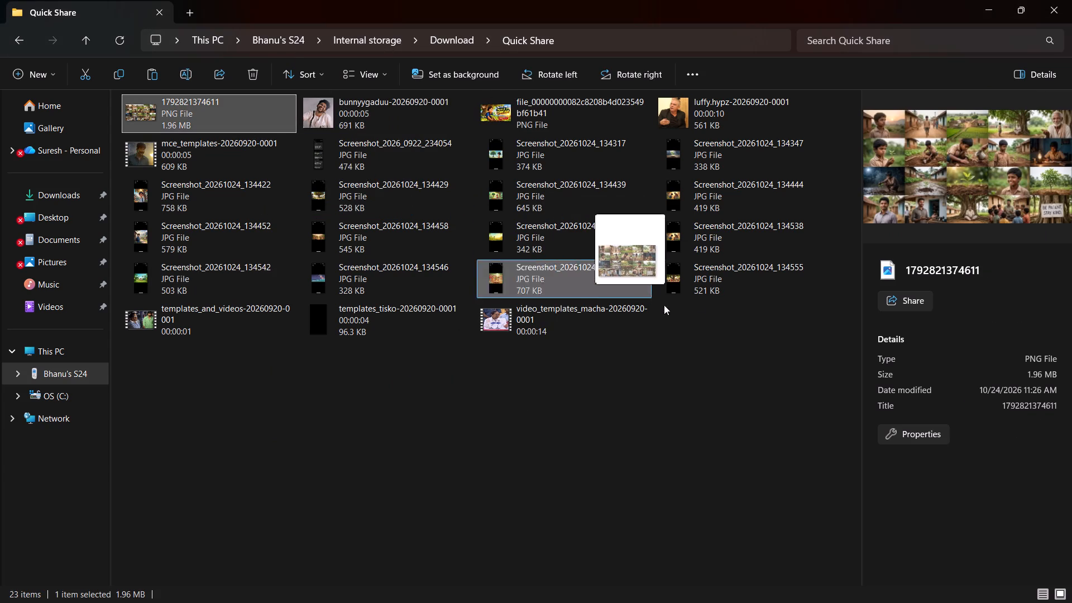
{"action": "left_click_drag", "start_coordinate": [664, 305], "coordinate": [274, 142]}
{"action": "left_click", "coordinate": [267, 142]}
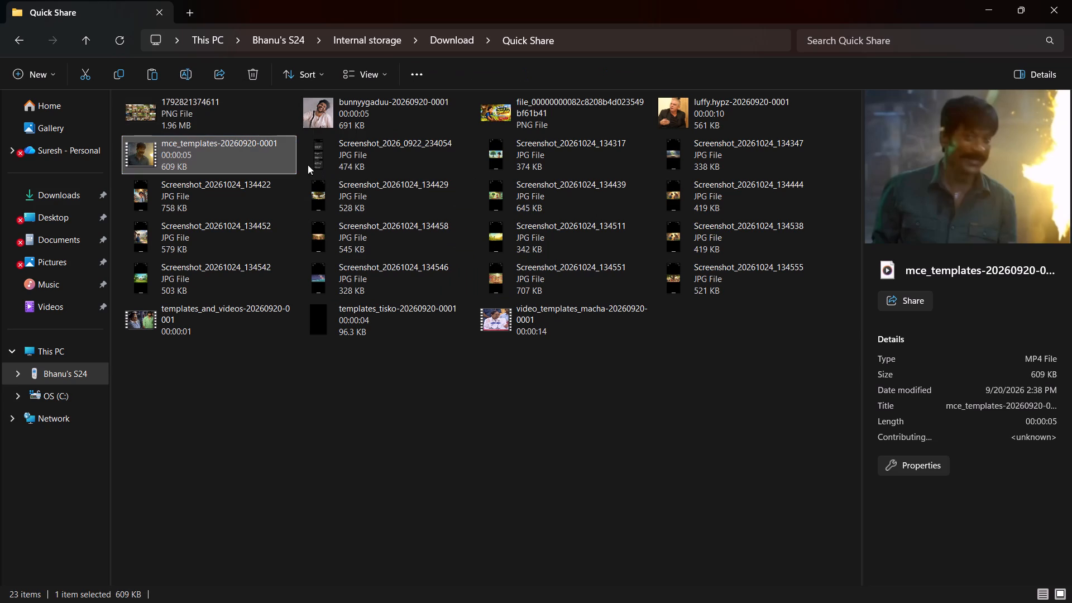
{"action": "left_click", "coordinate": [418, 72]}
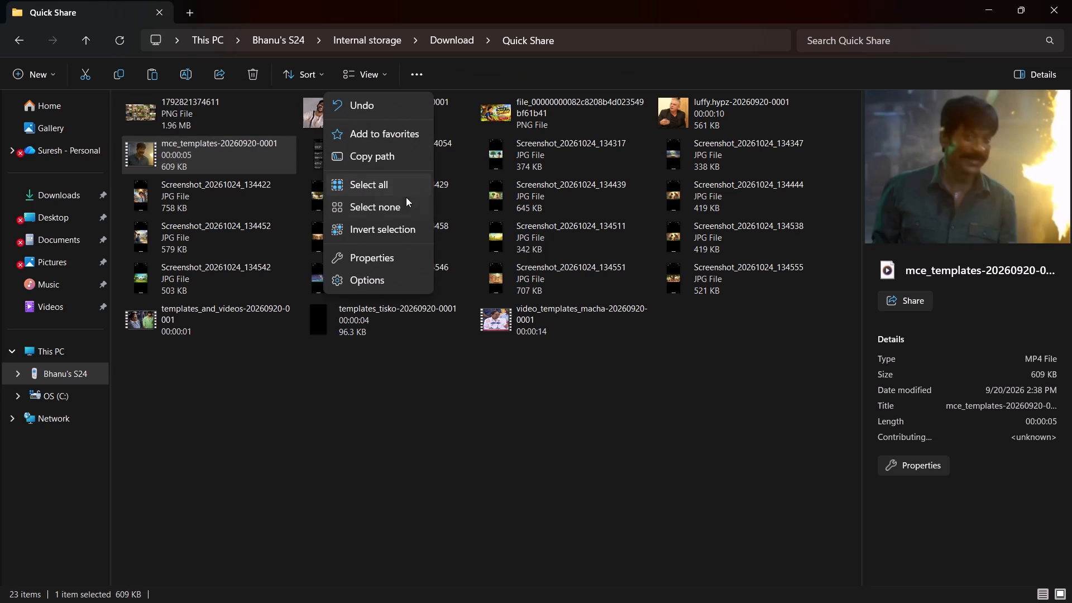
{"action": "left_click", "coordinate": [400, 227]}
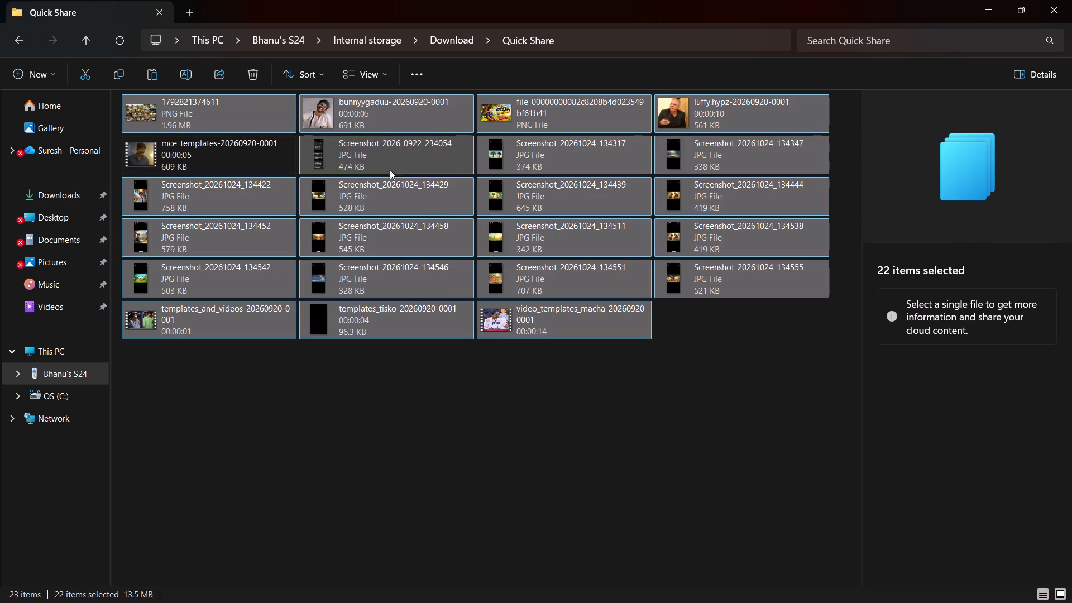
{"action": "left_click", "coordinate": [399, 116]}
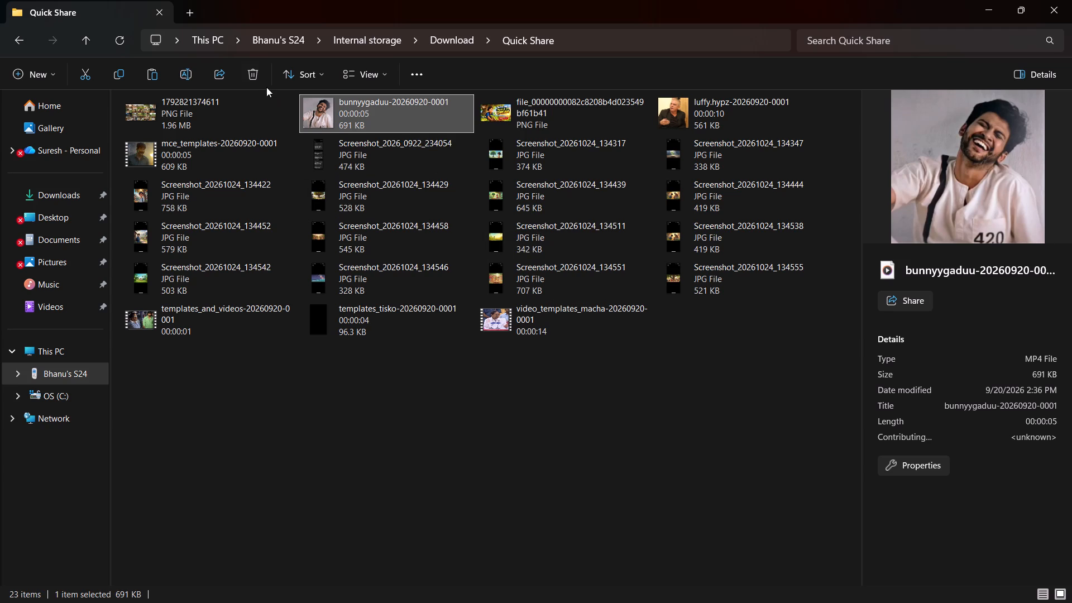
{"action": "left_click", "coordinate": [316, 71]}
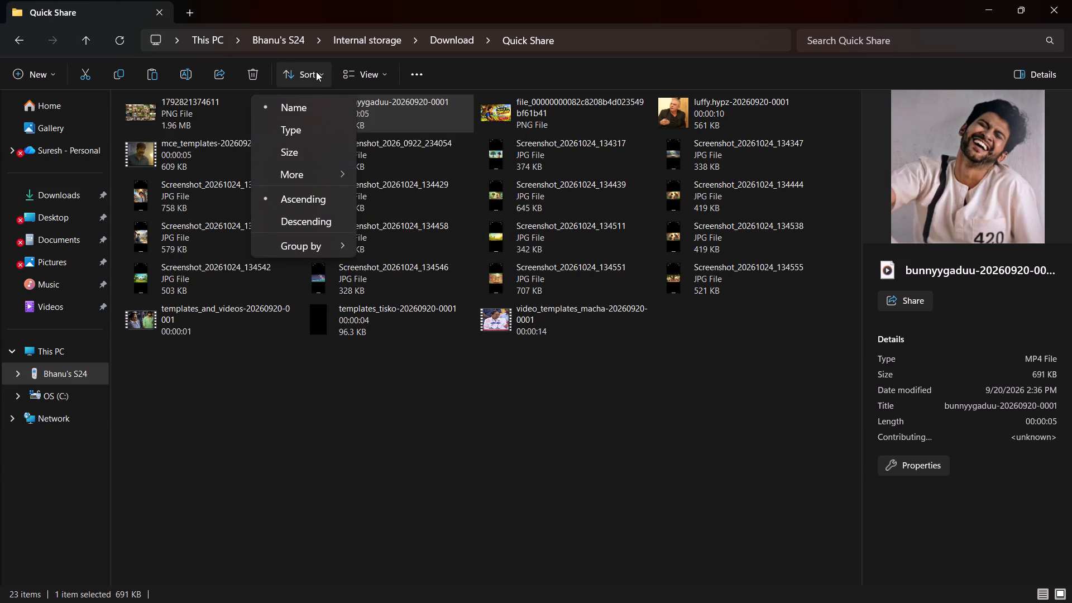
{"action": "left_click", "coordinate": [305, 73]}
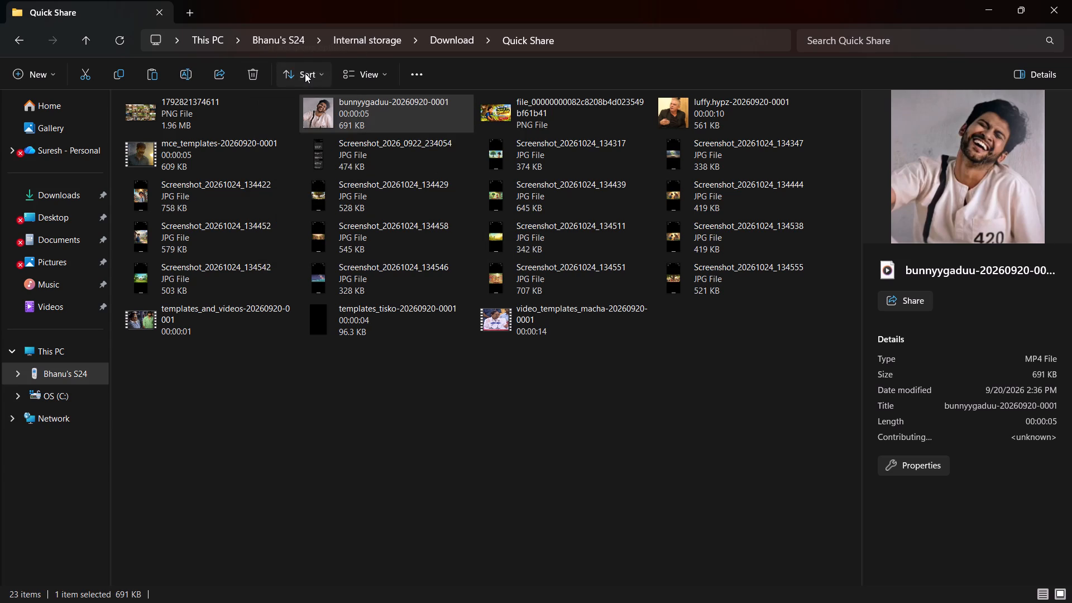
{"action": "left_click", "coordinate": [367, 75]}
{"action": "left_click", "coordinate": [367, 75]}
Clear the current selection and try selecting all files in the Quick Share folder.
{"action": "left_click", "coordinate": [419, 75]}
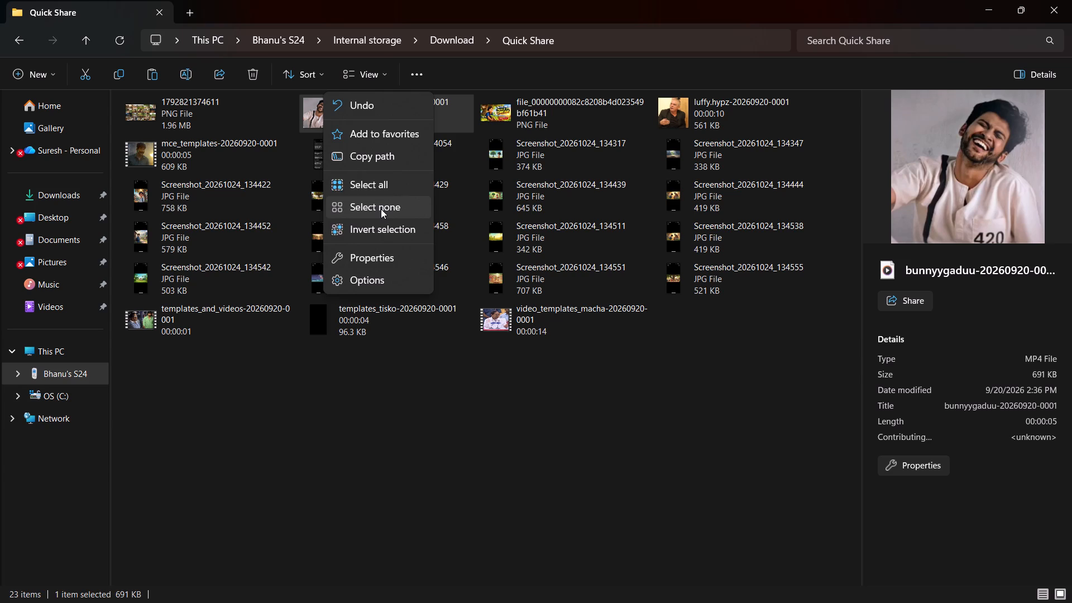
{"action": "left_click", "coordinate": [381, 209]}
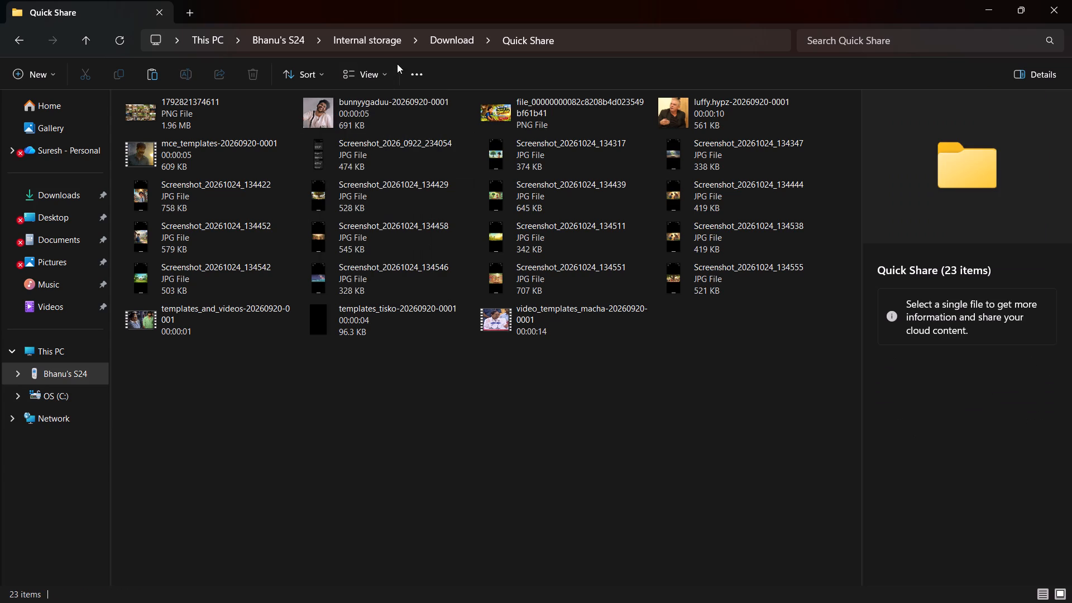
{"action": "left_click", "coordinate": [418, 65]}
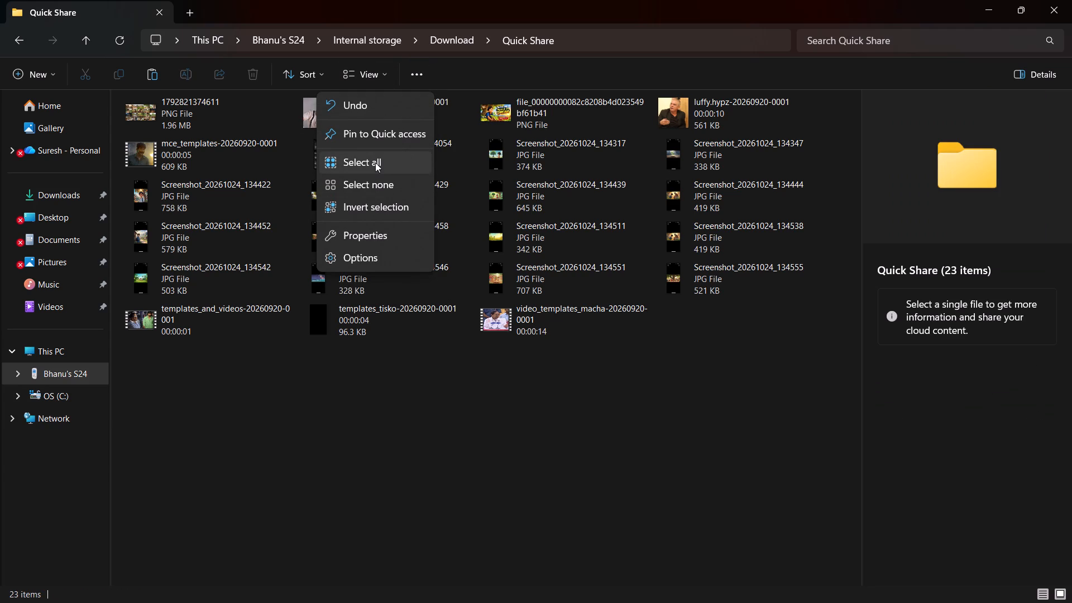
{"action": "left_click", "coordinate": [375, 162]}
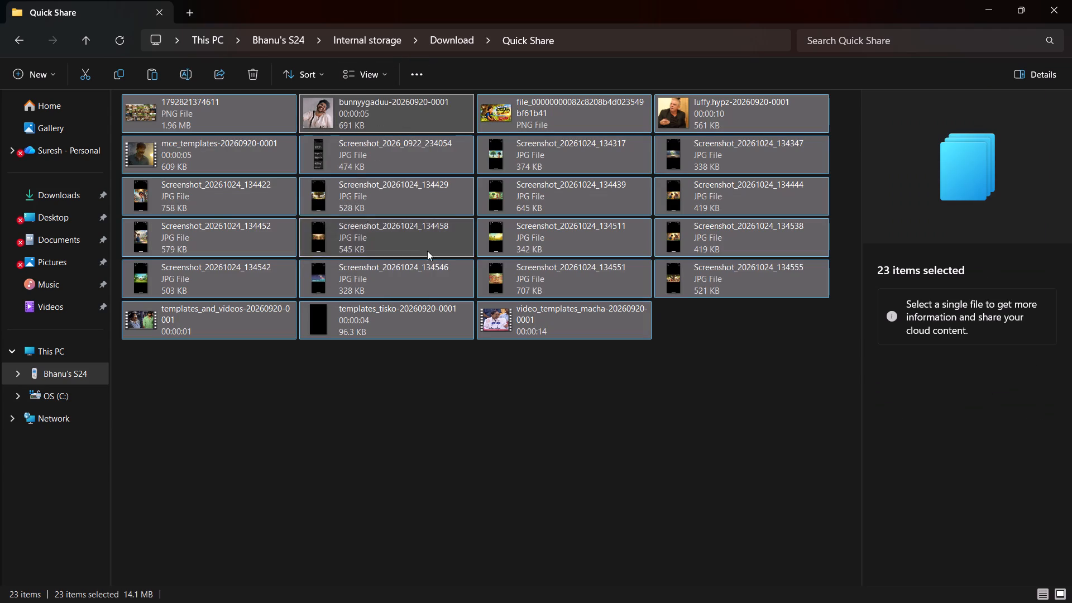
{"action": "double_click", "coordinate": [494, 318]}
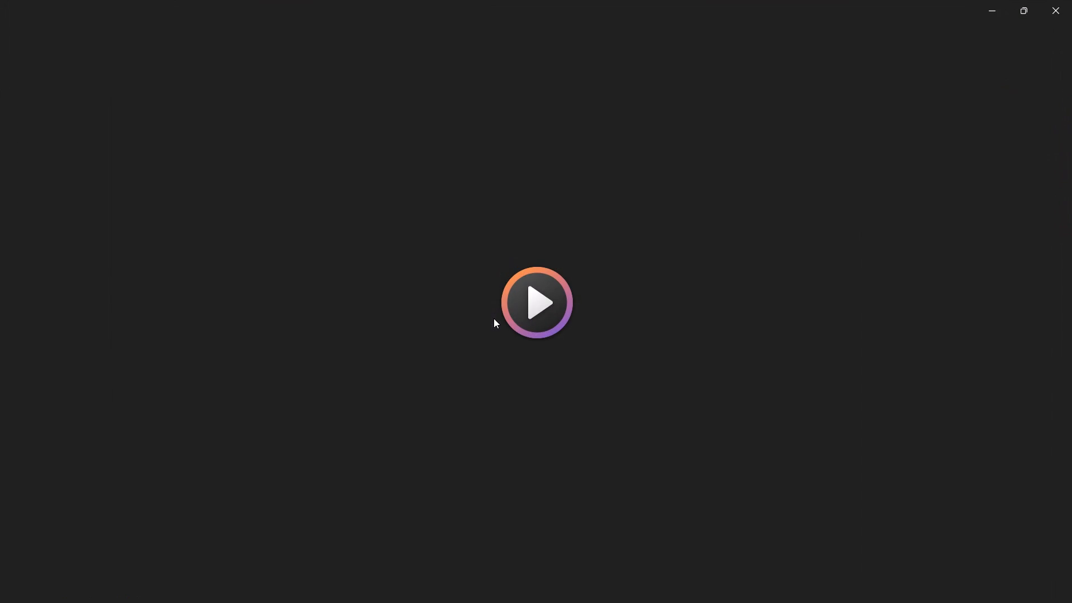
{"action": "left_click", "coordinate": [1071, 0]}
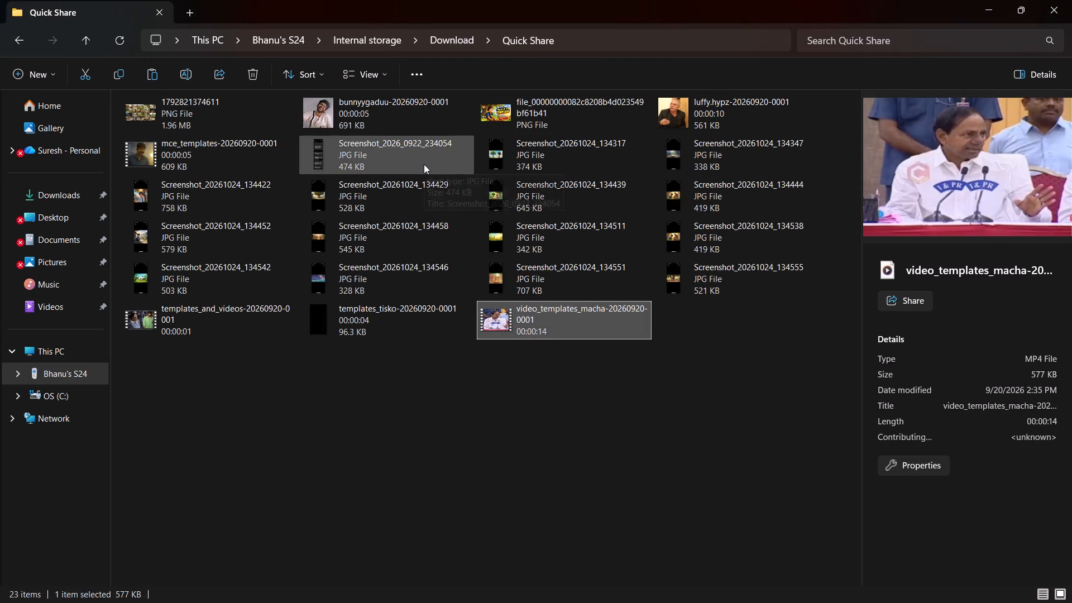
Copy Screenshot_20261024_134317 from the phone's Quick Share folder into the STORY folder in the PC's Pictures folder.
{"action": "left_click", "coordinate": [389, 161]}
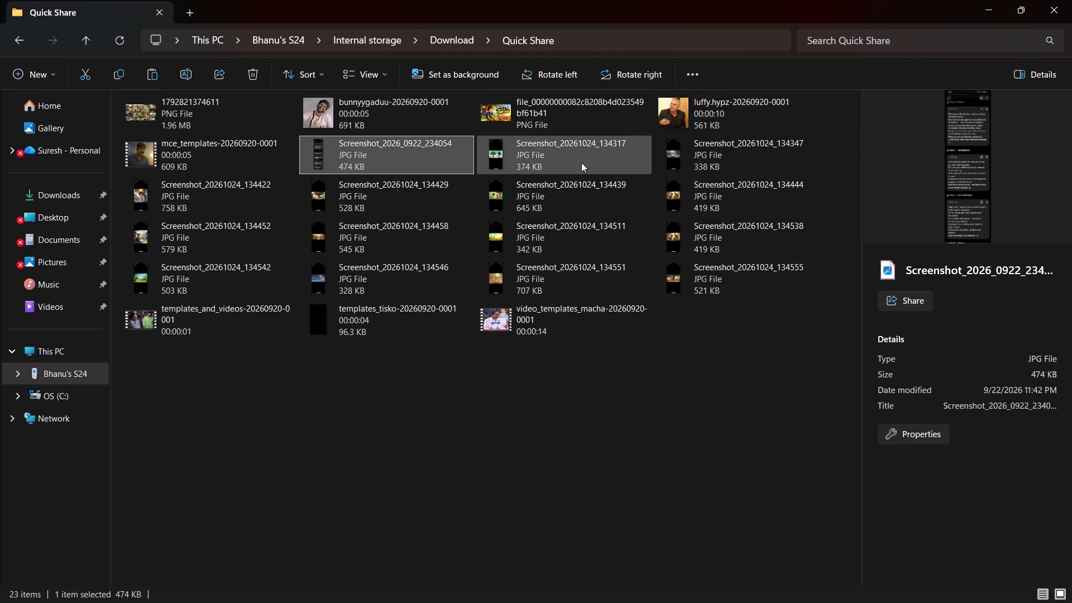
{"action": "right_click", "coordinate": [581, 162]}
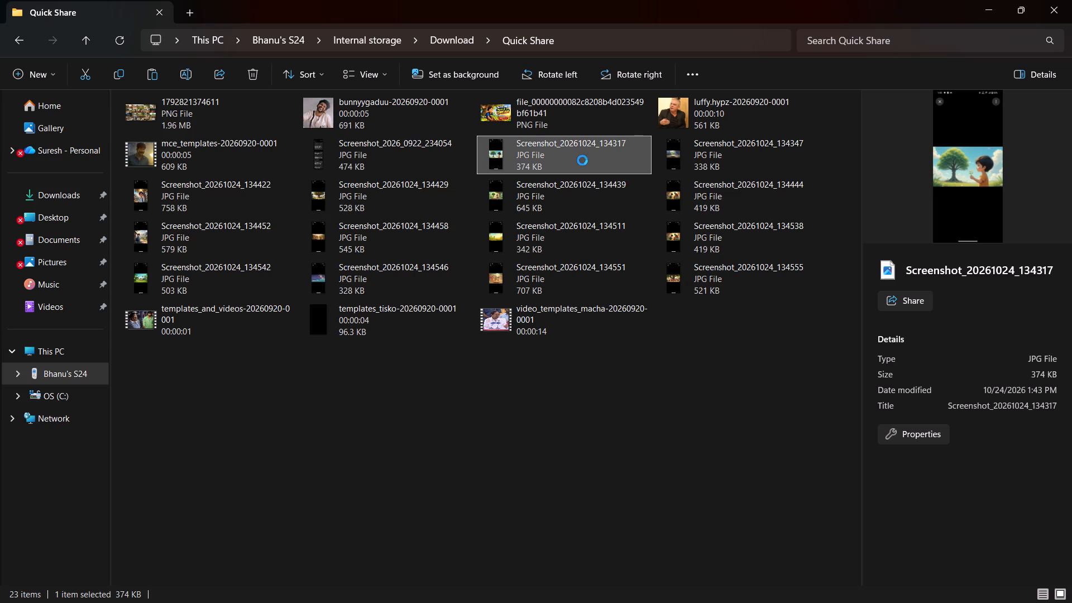
{"action": "left_click", "coordinate": [614, 346]}
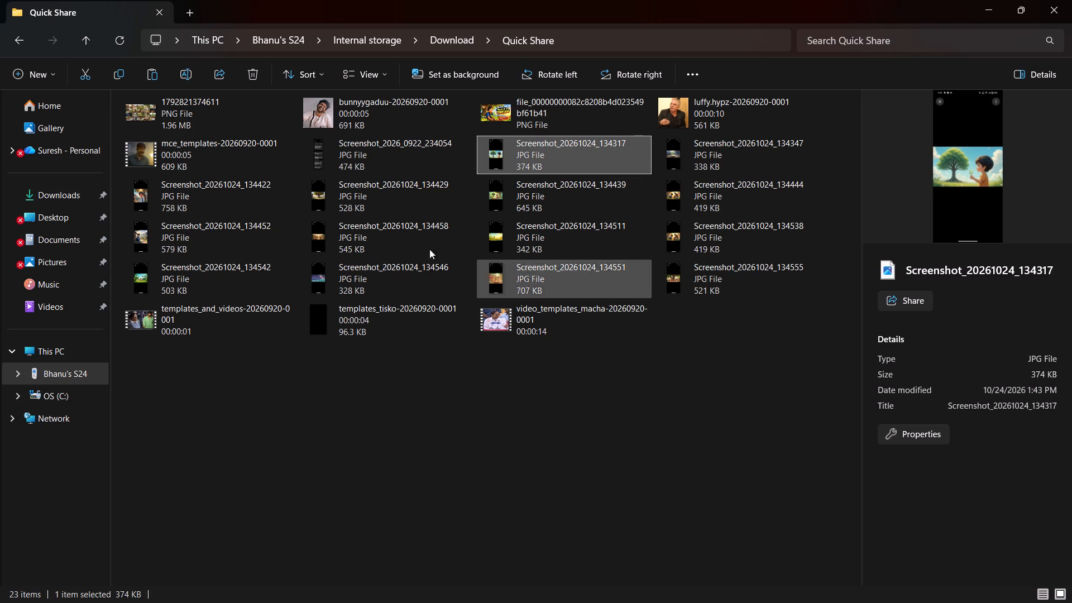
{"action": "left_click", "coordinate": [55, 257]}
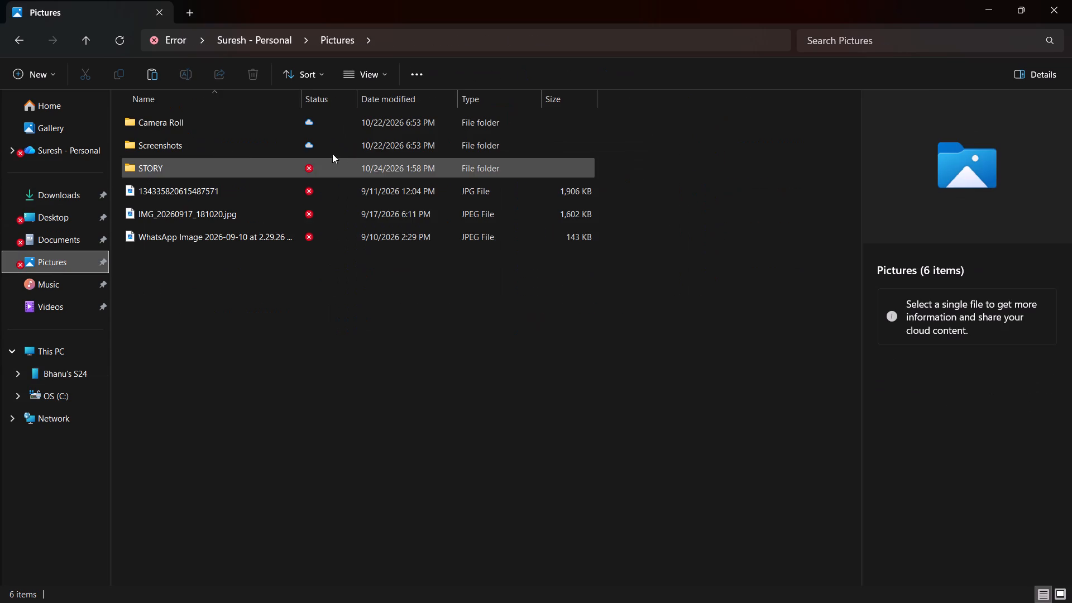
{"action": "double_click", "coordinate": [238, 164]}
{"action": "right_click", "coordinate": [301, 138]}
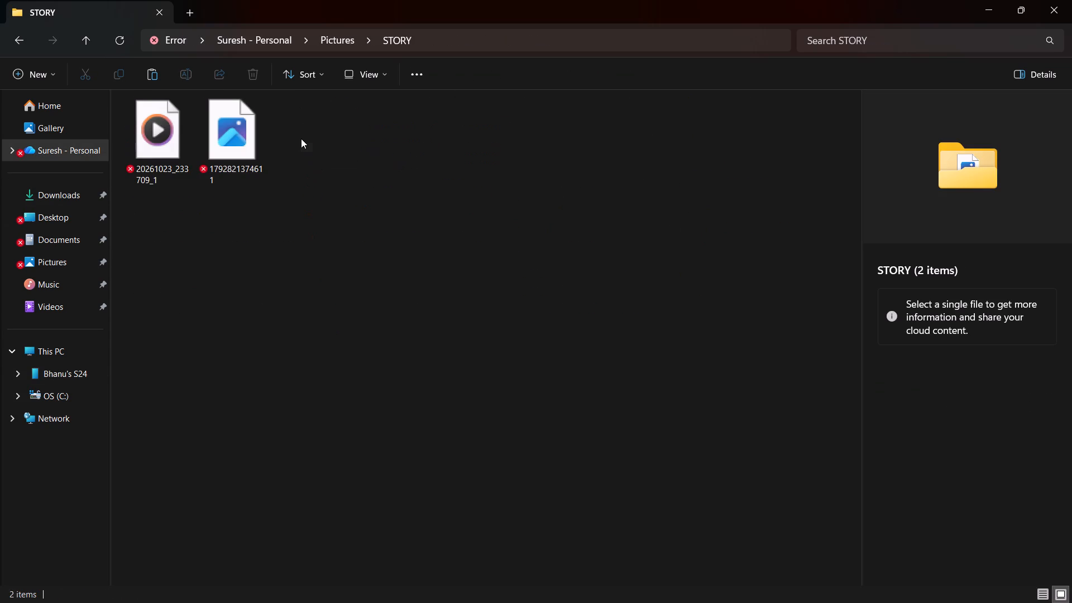
{"action": "left_click", "coordinate": [322, 169]}
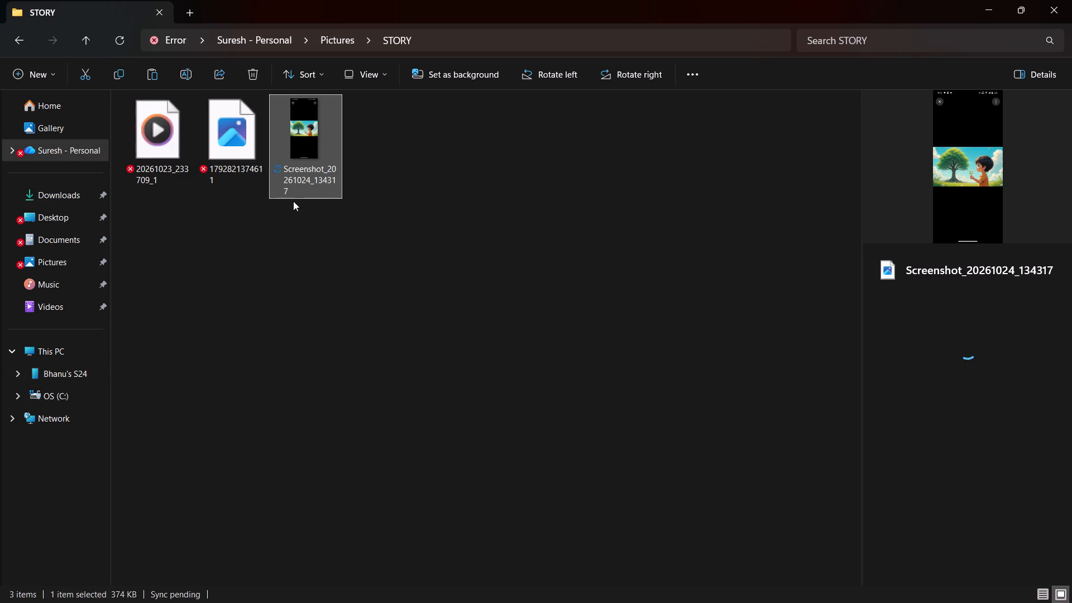
Go back to the Quick Share subfolder of the Download folder in the phone's internal storage.
{"action": "left_click", "coordinate": [47, 372]}
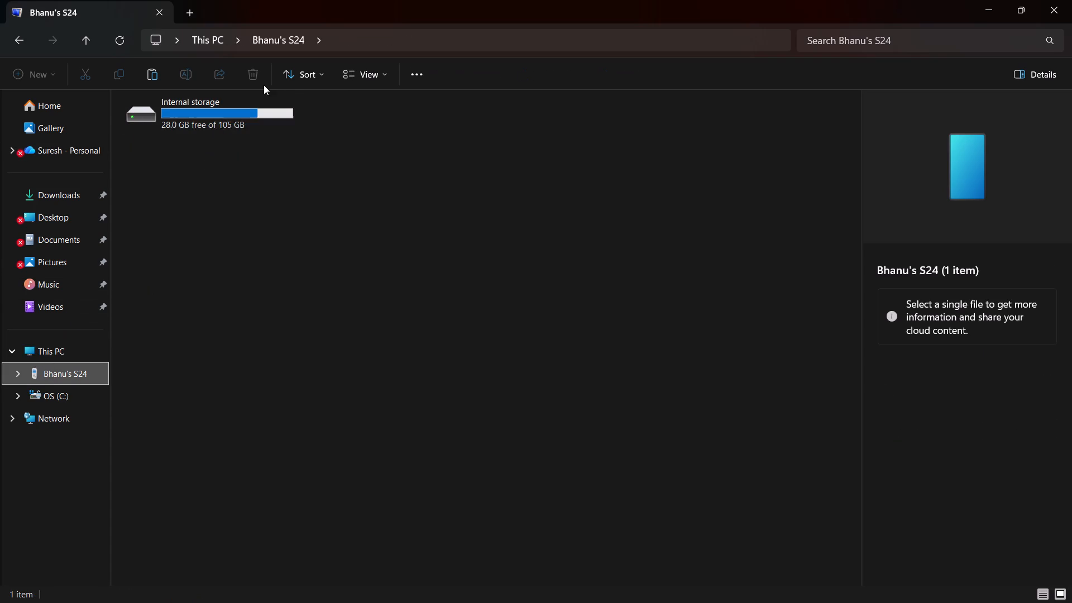
{"action": "double_click", "coordinate": [198, 118]}
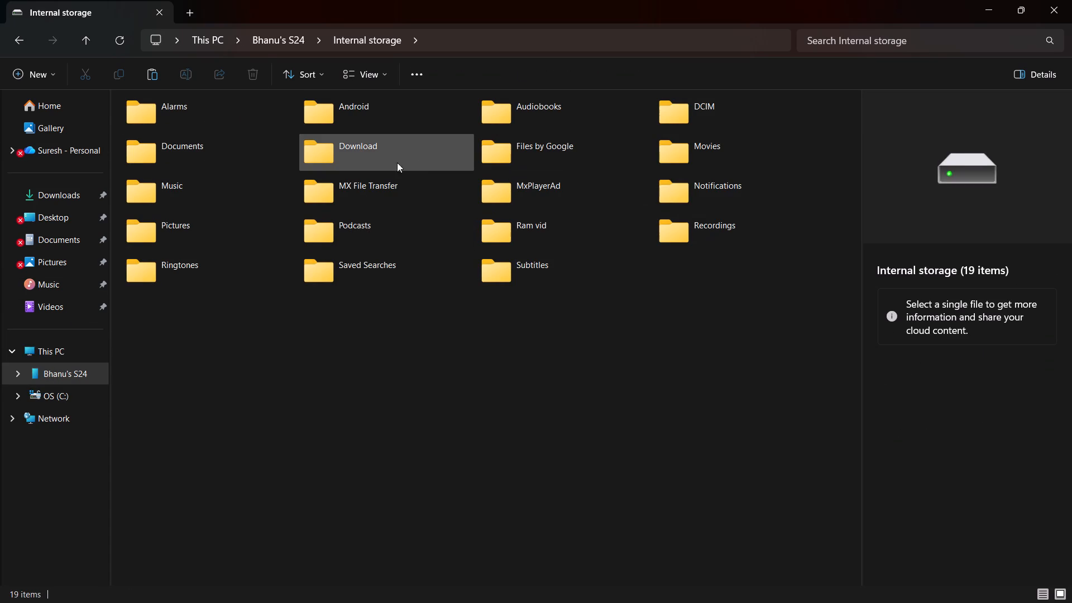
{"action": "double_click", "coordinate": [386, 161]}
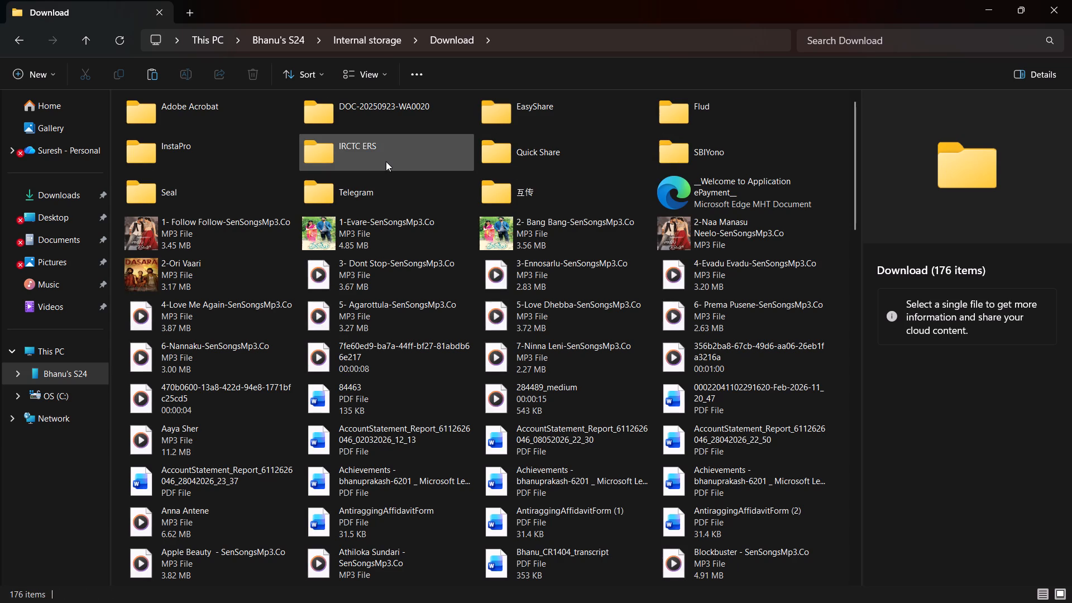
{"action": "double_click", "coordinate": [515, 155]}
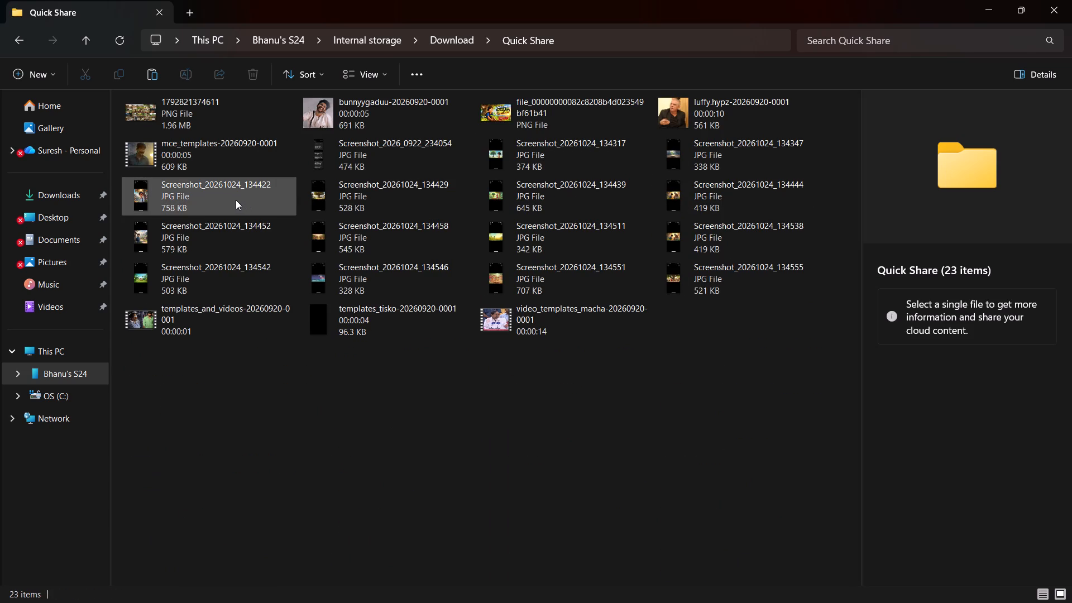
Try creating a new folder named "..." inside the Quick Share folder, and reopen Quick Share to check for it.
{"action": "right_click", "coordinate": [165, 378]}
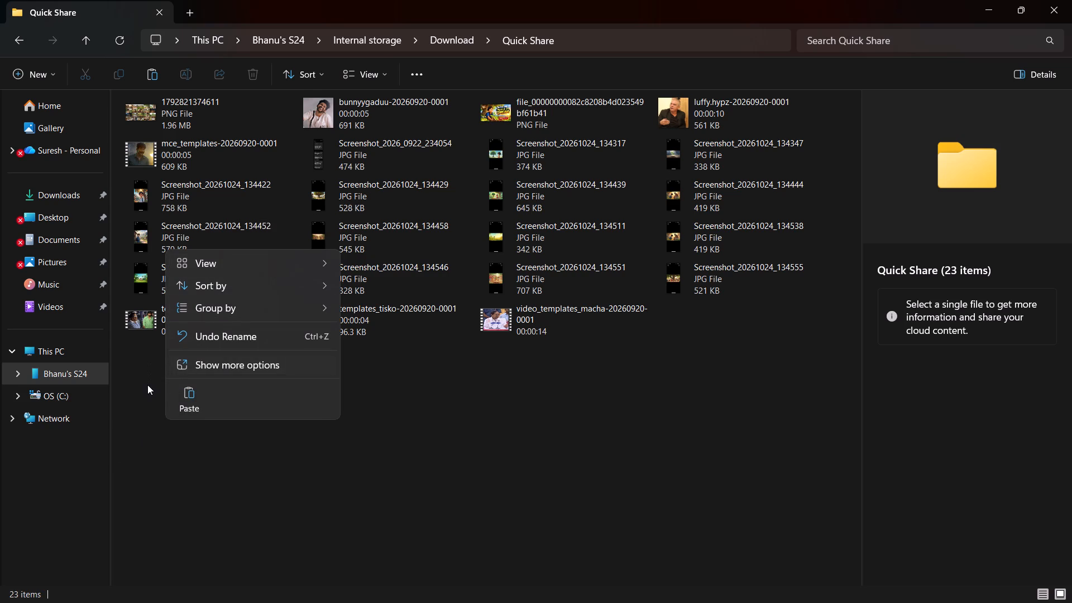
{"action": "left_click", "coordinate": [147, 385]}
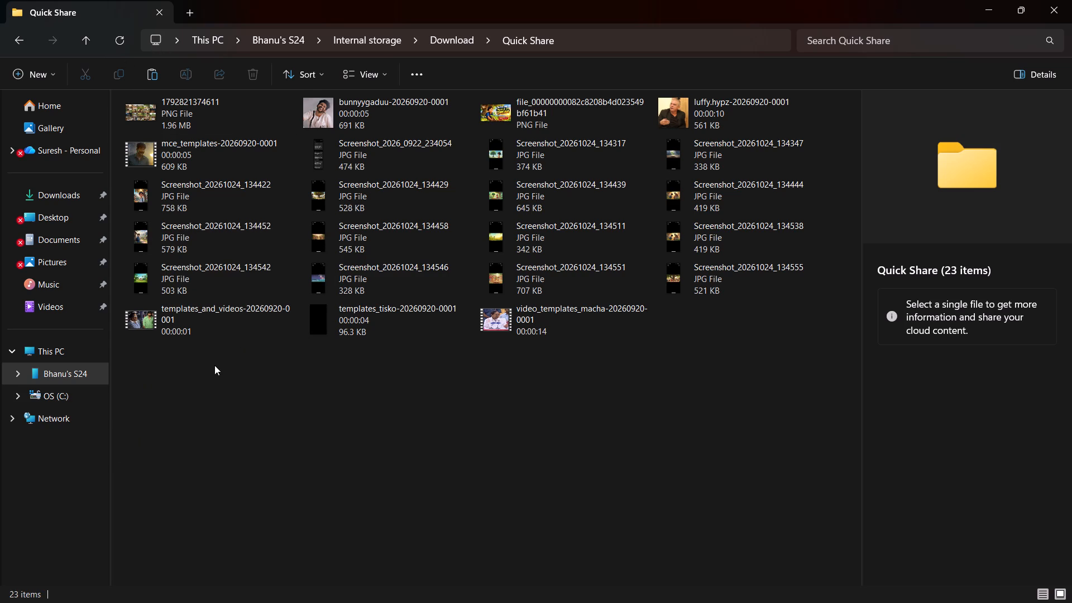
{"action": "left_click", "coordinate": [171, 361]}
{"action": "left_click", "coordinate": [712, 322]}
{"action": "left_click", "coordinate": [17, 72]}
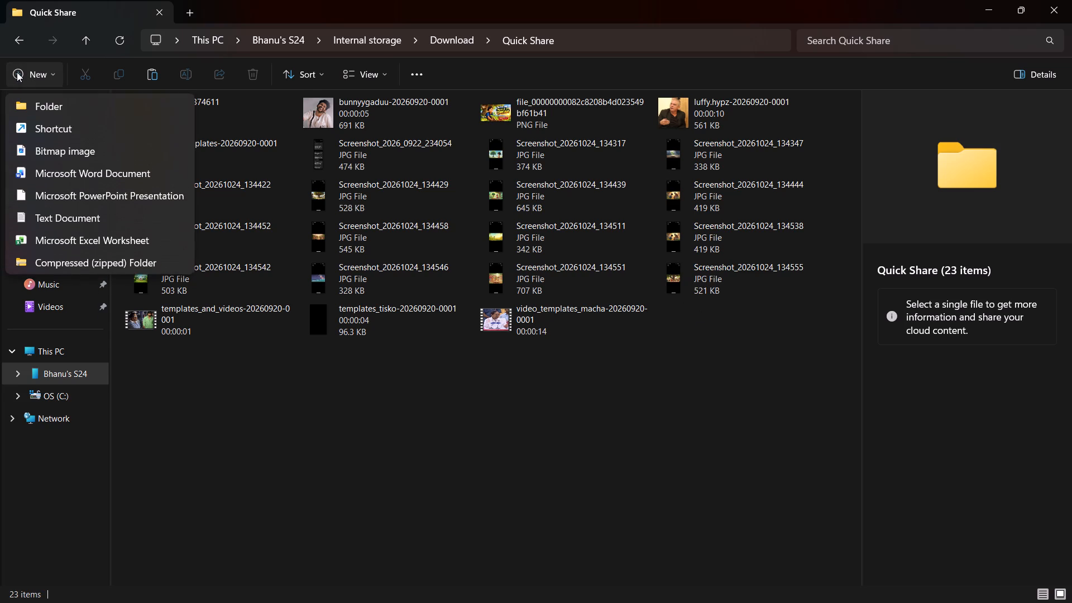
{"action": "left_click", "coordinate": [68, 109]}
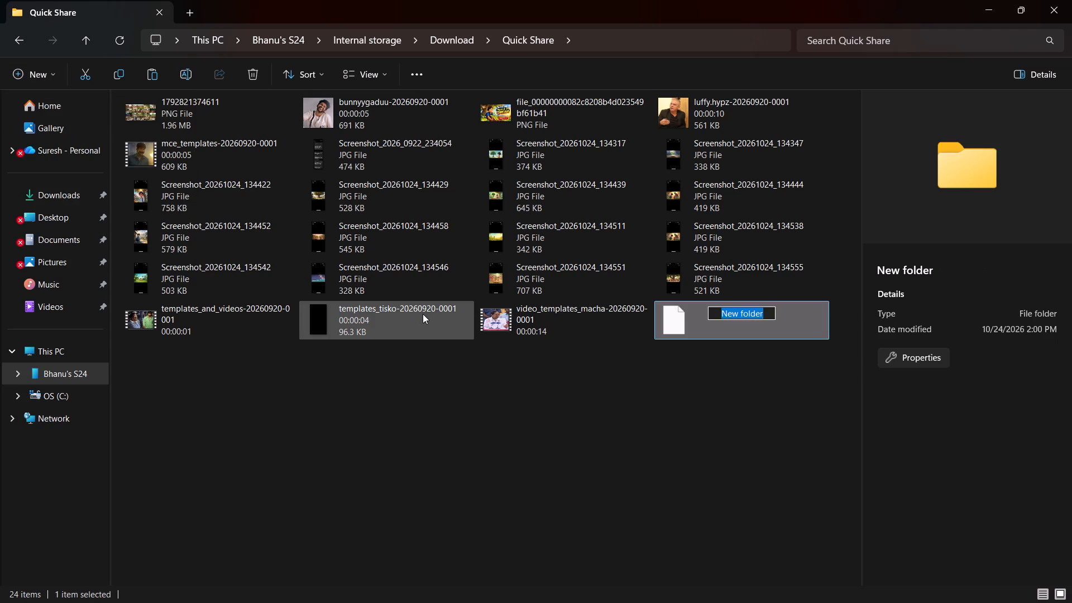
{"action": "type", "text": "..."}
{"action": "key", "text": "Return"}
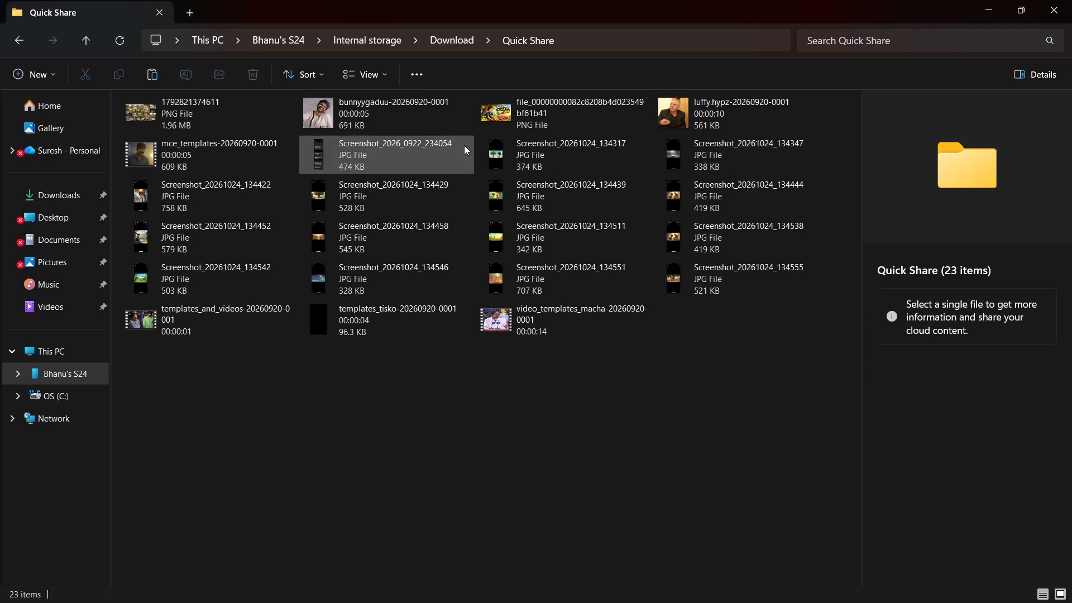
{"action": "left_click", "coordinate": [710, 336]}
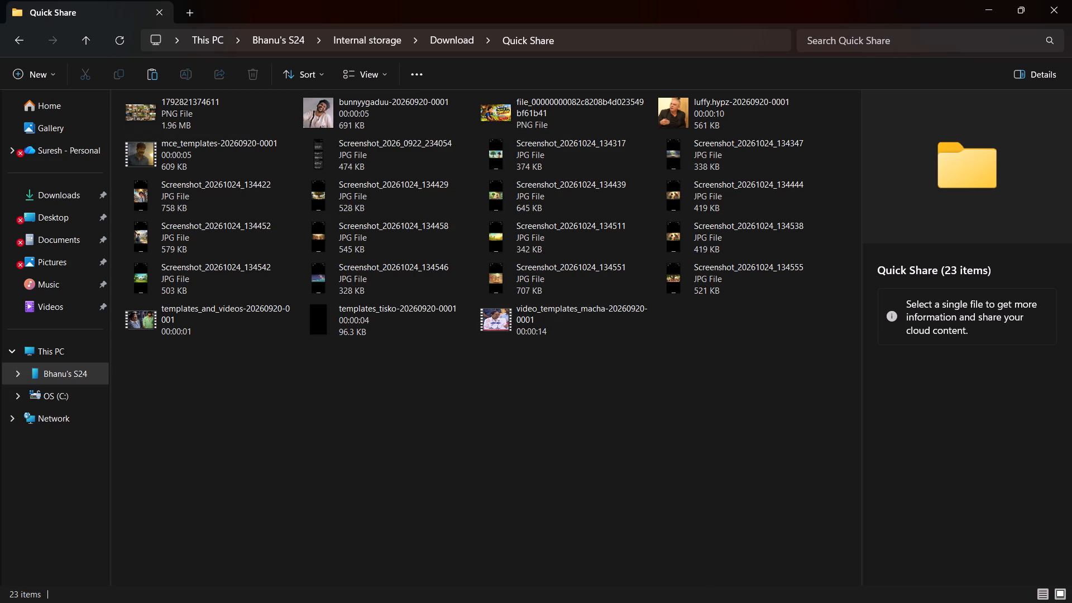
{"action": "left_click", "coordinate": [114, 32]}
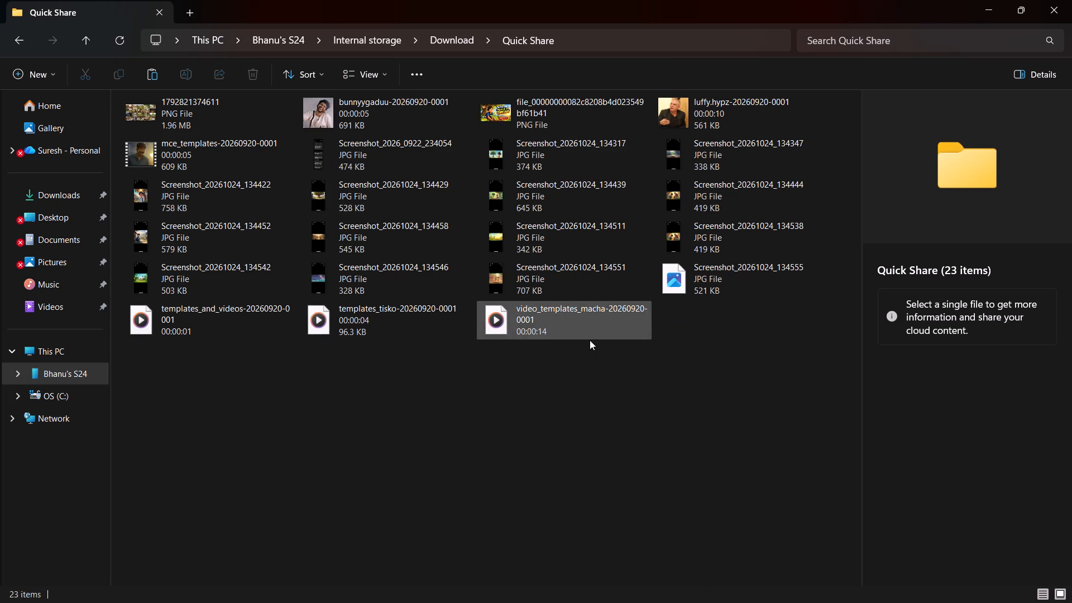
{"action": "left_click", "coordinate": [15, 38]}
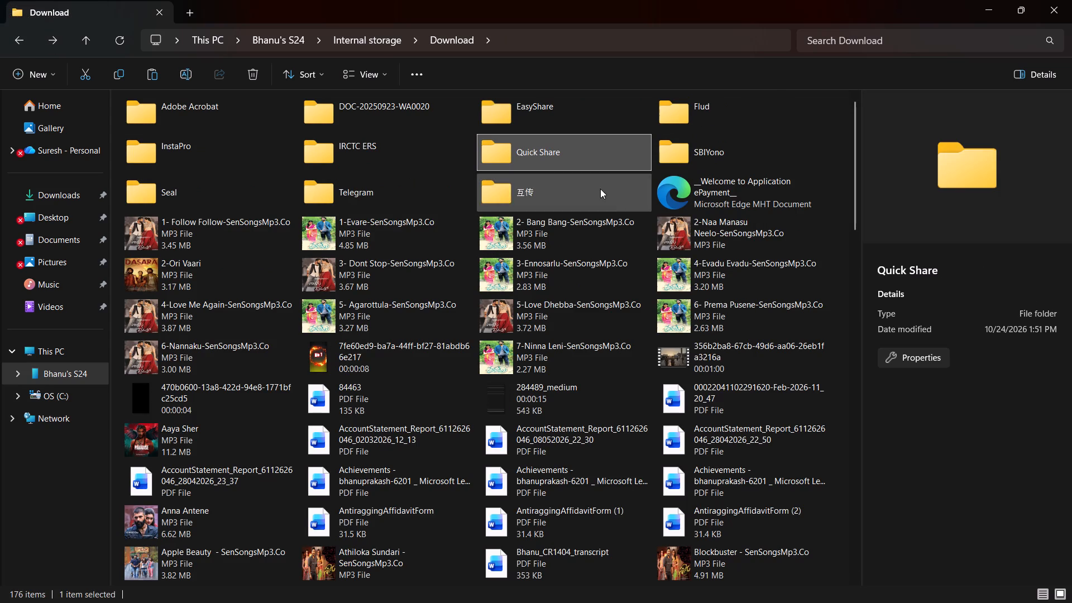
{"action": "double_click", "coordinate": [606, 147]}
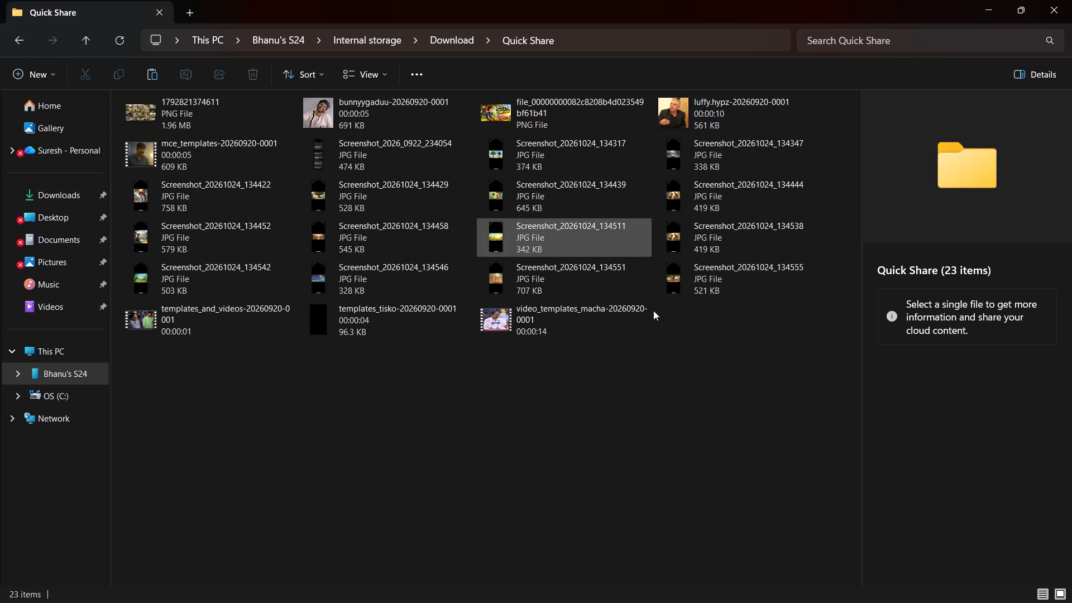
Create a new folder named HIUG inside the phone's Quick Share folder.
{"action": "right_click", "coordinate": [697, 331]}
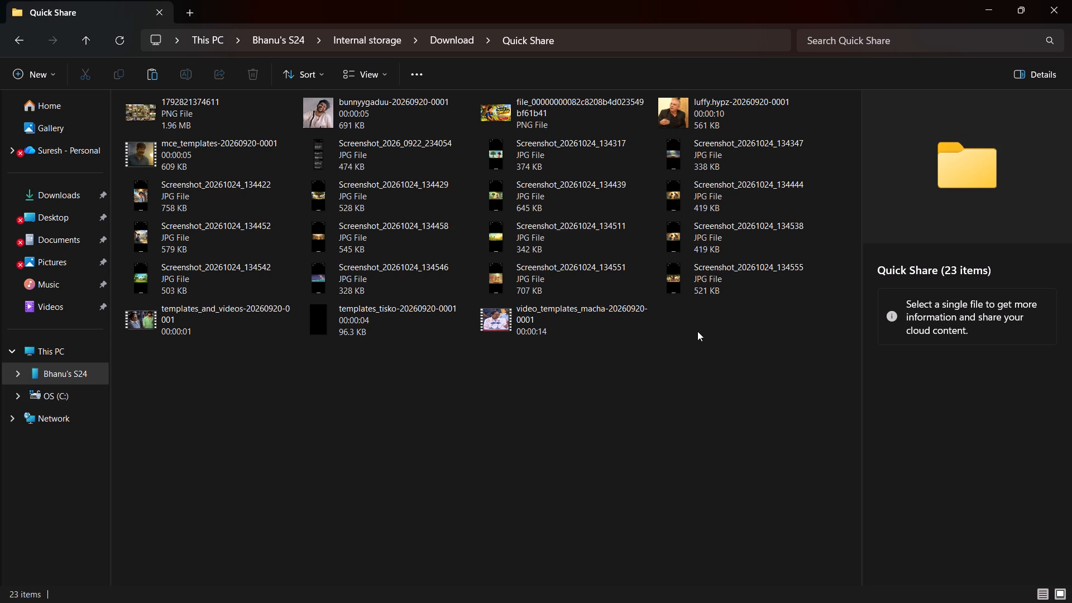
{"action": "left_click", "coordinate": [699, 322]}
{"action": "left_click", "coordinate": [30, 65]}
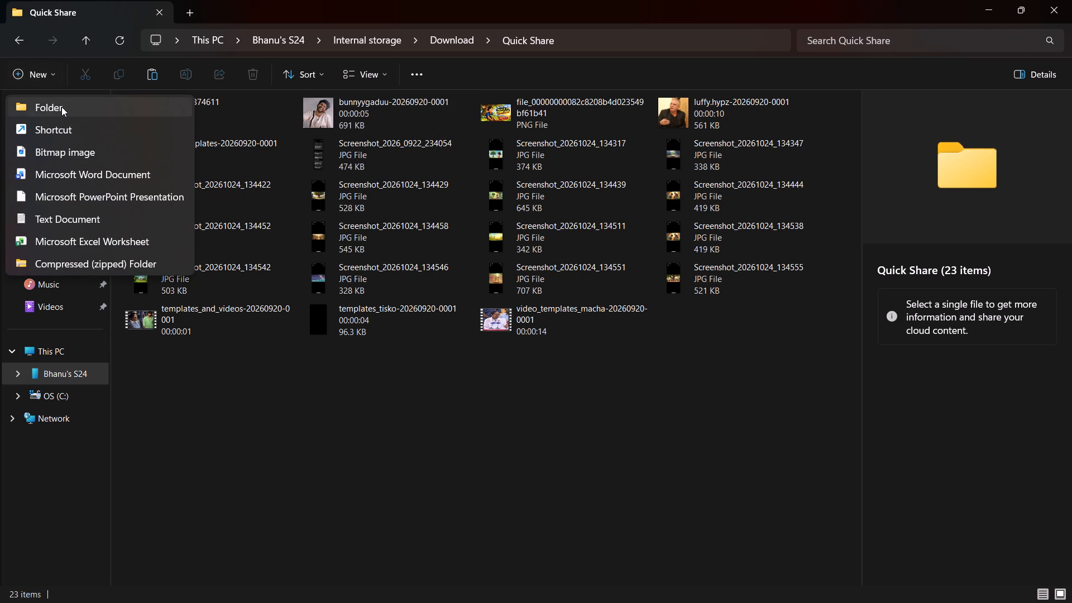
{"action": "left_click", "coordinate": [61, 107]}
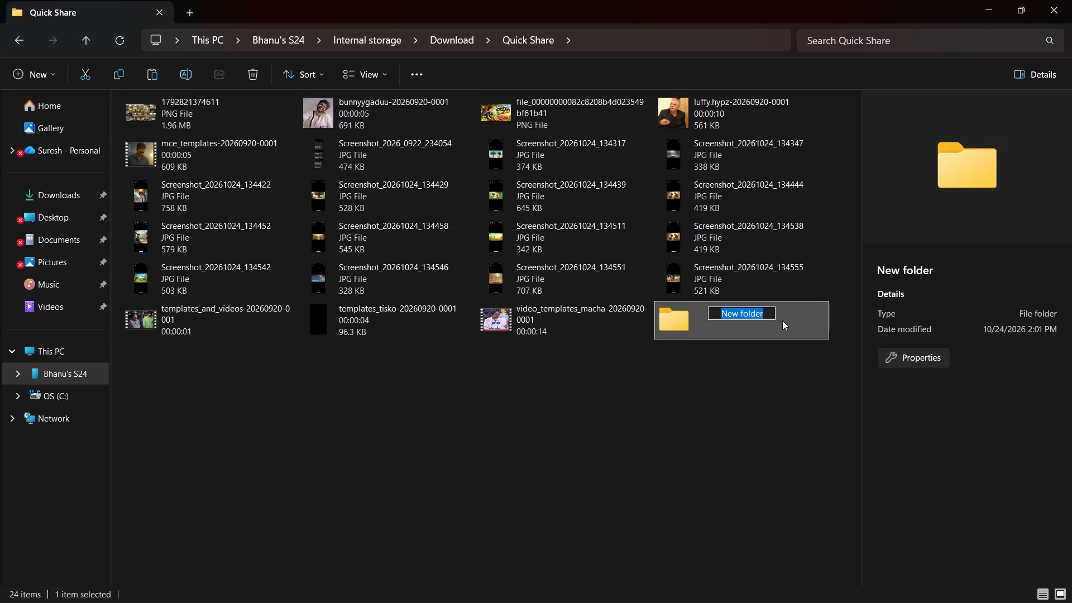
{"action": "key", "text": "space"}
{"action": "type", "text": "HIUG"}
{"action": "key", "text": "Return"}
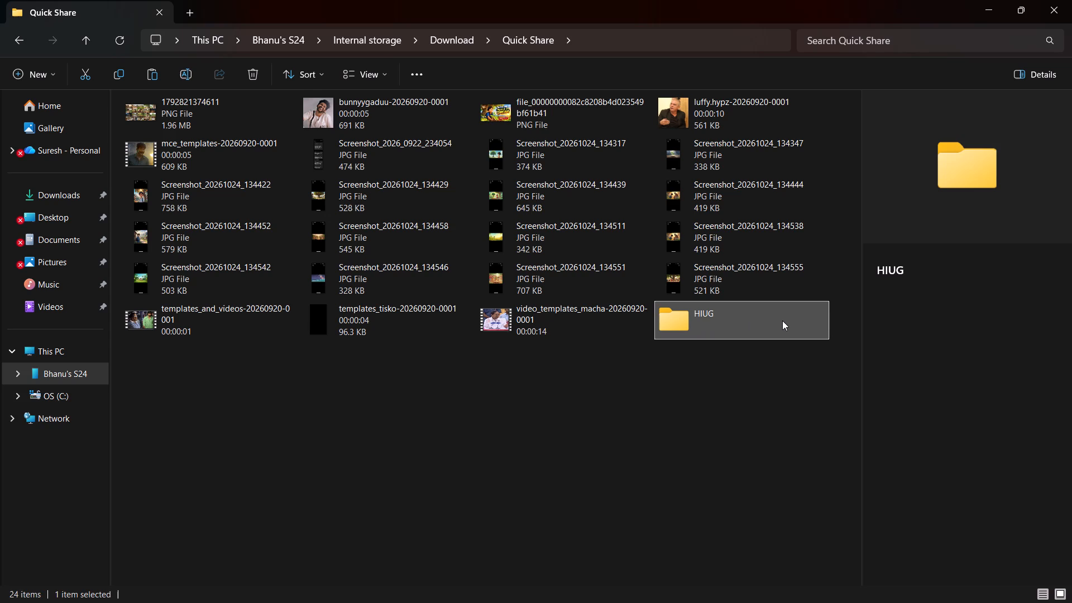
{"action": "left_click", "coordinate": [782, 320]}
{"action": "double_click", "coordinate": [764, 322]}
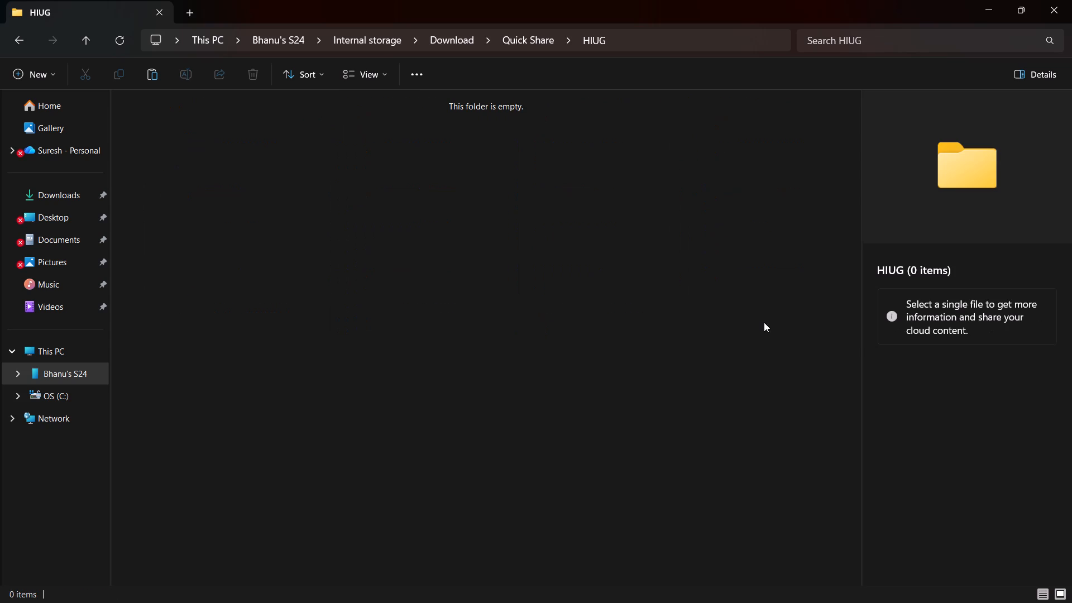
{"action": "left_click", "coordinate": [17, 39]}
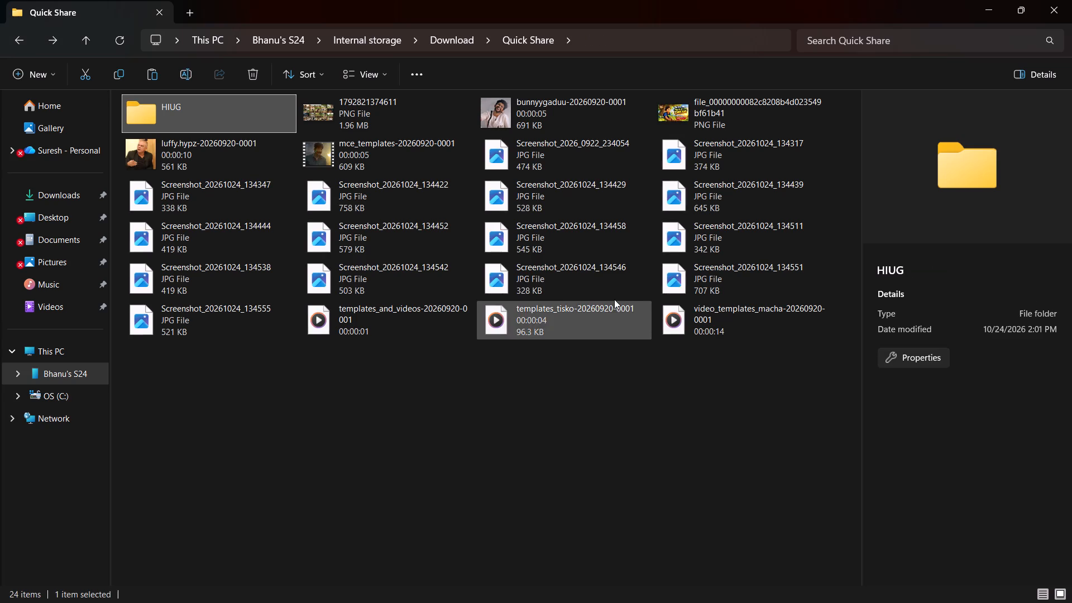
{"action": "left_click_drag", "start_coordinate": [379, 118], "coordinate": [205, 122]}
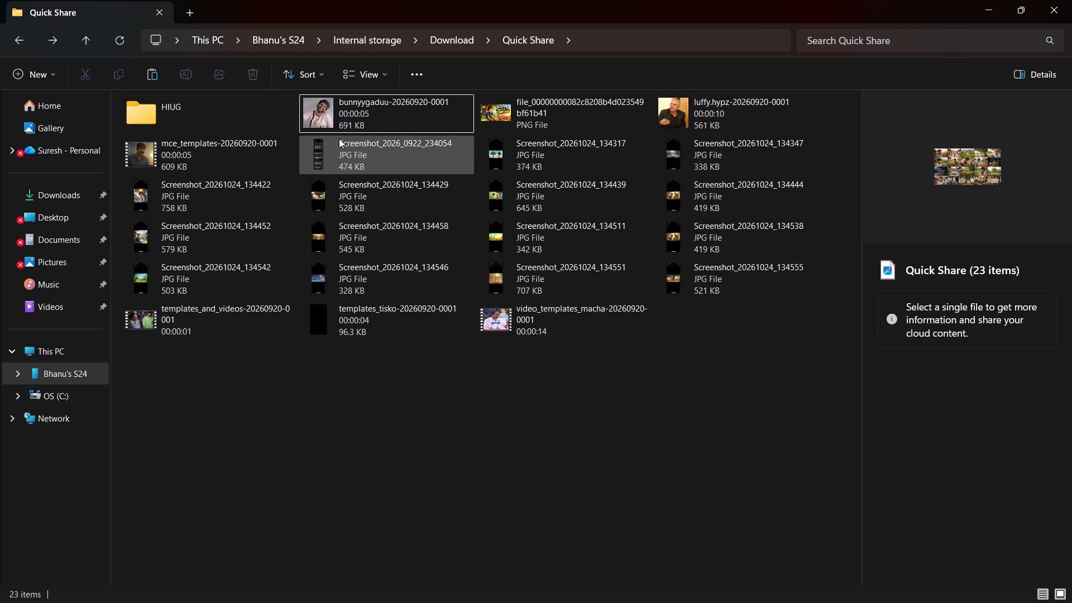
Move the PNG thumbnail "The Boy Who Planted a Dream" from the Quick Share folder into the HIUG folder.
{"action": "left_click_drag", "start_coordinate": [540, 113], "coordinate": [193, 120]}
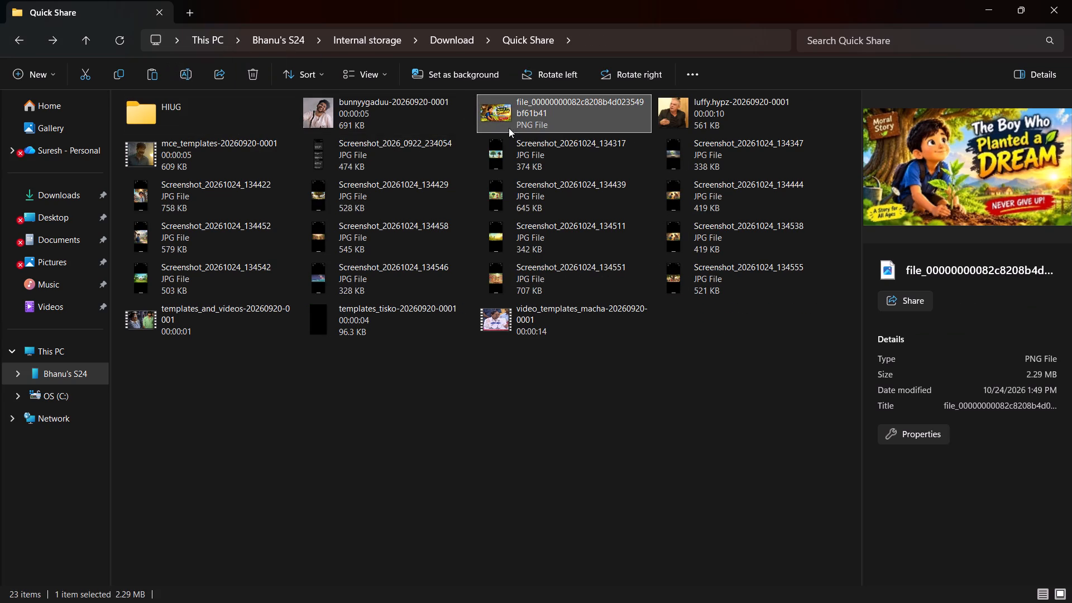
Move the Screenshot_20261024 images numbered 134317, 134347, 134422, 134429, 134439, 134444 and 134452 into the HIUG folder.
{"action": "left_click_drag", "start_coordinate": [528, 154], "coordinate": [269, 135]}
{"action": "left_click_drag", "start_coordinate": [223, 133], "coordinate": [210, 119]}
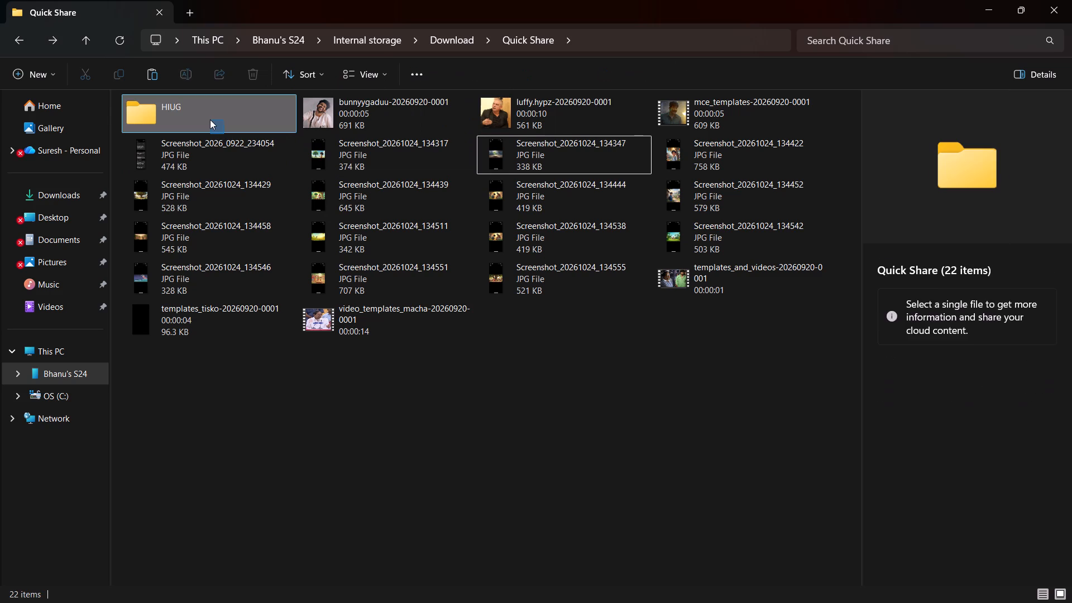
{"action": "left_click_drag", "start_coordinate": [210, 119], "coordinate": [208, 105]}
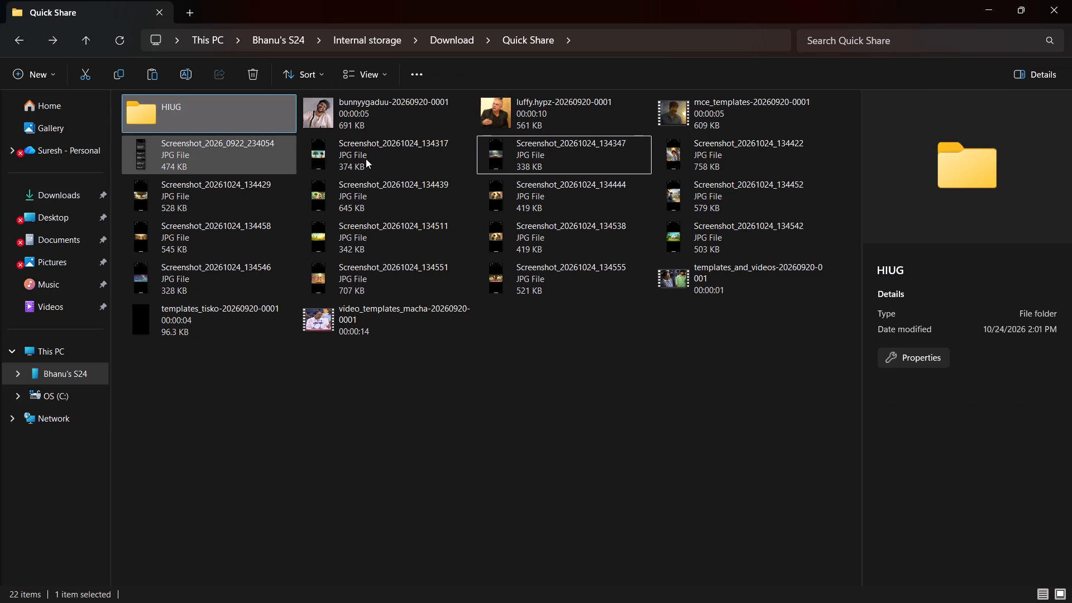
{"action": "left_click_drag", "start_coordinate": [366, 154], "coordinate": [217, 119]}
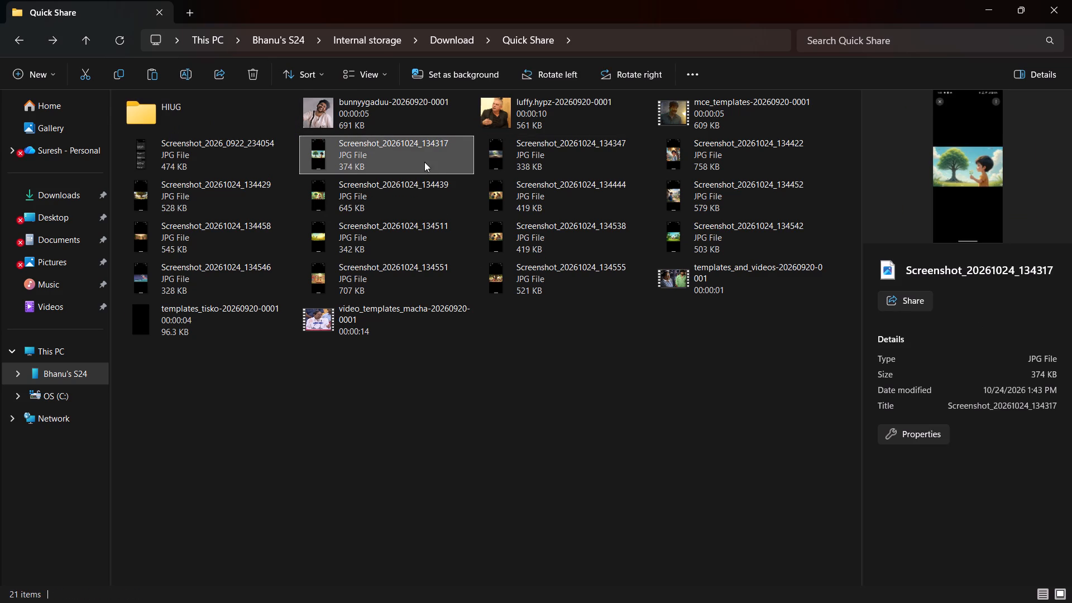
{"action": "left_click_drag", "start_coordinate": [333, 147], "coordinate": [226, 120]}
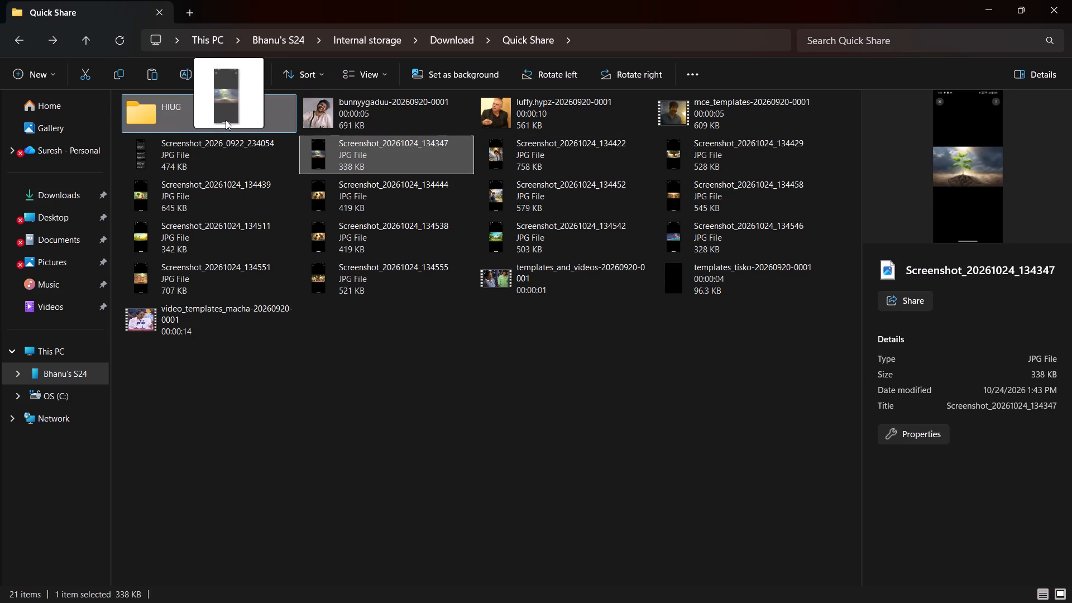
{"action": "left_click_drag", "start_coordinate": [226, 120], "coordinate": [211, 119]}
{"action": "left_click_drag", "start_coordinate": [356, 151], "coordinate": [214, 118]}
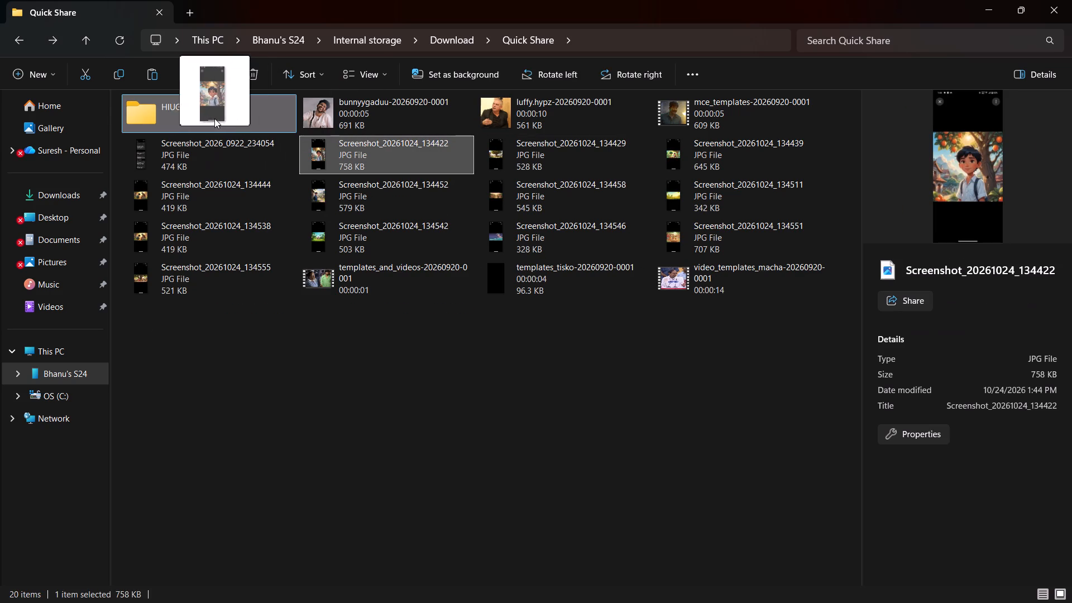
{"action": "left_click_drag", "start_coordinate": [214, 118], "coordinate": [207, 118]}
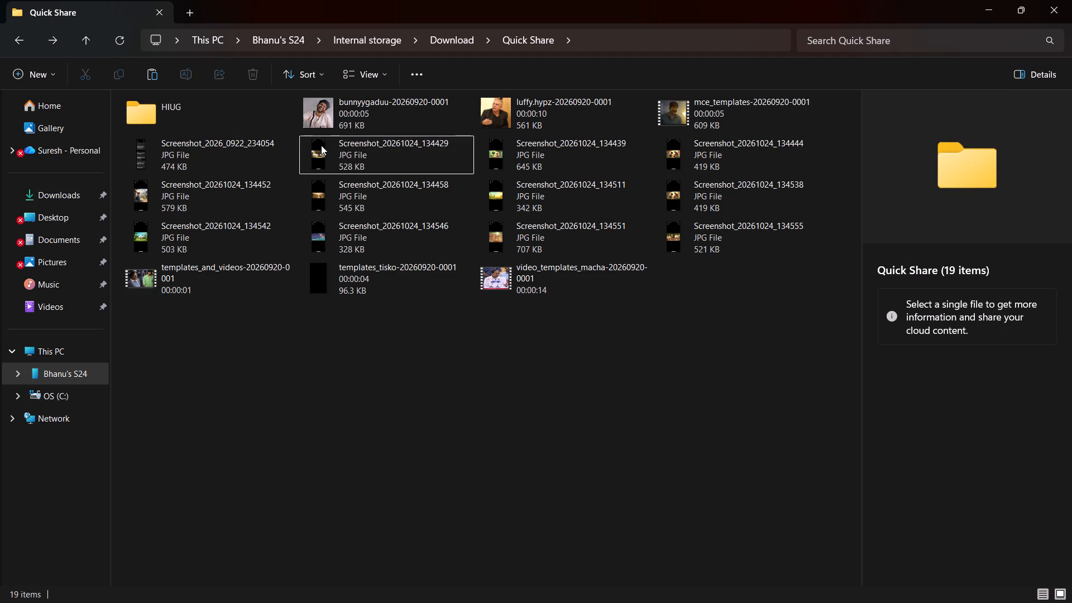
{"action": "left_click_drag", "start_coordinate": [323, 145], "coordinate": [192, 121]}
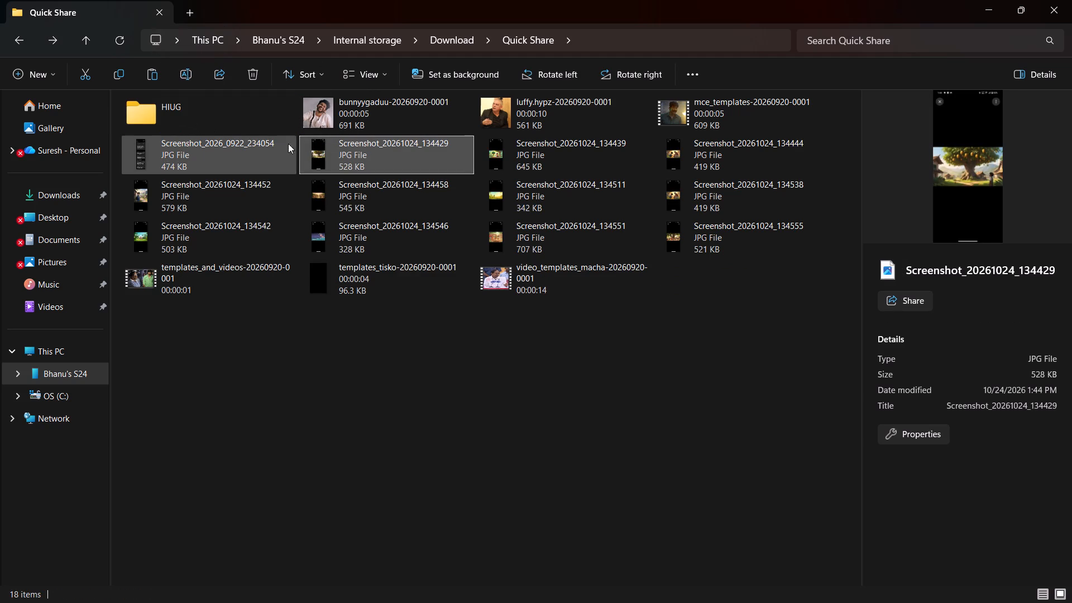
{"action": "left_click_drag", "start_coordinate": [333, 152], "coordinate": [213, 121]}
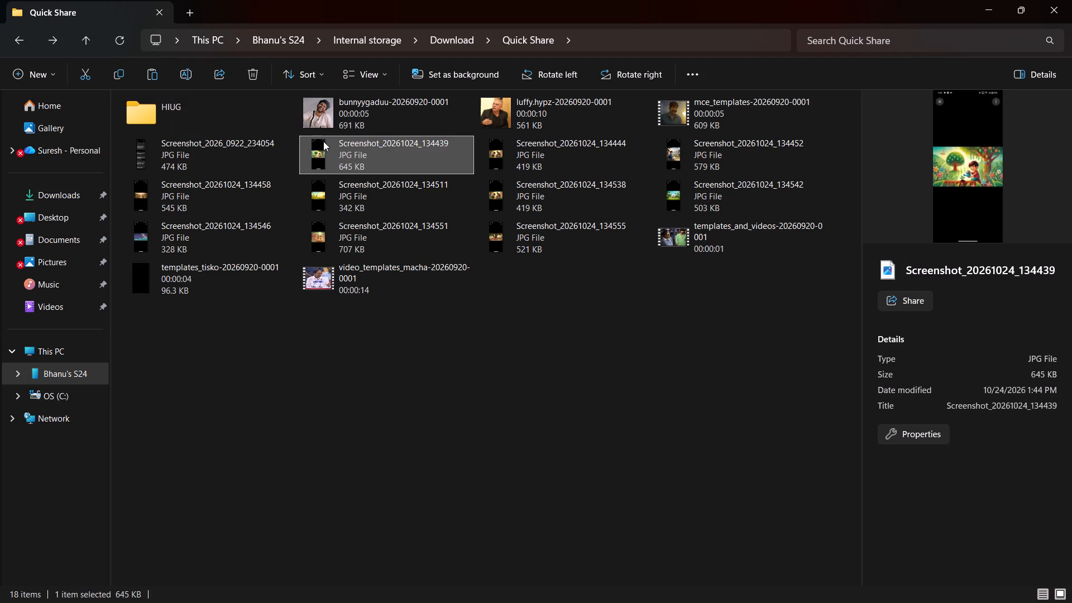
{"action": "left_click_drag", "start_coordinate": [328, 151], "coordinate": [202, 130]}
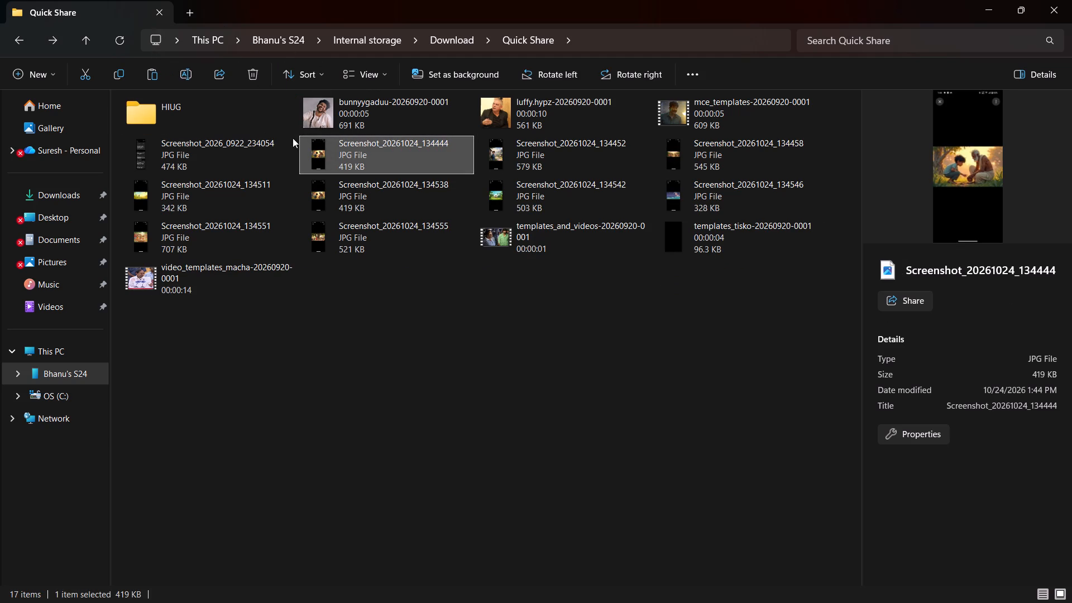
{"action": "left_click_drag", "start_coordinate": [322, 160], "coordinate": [204, 121]}
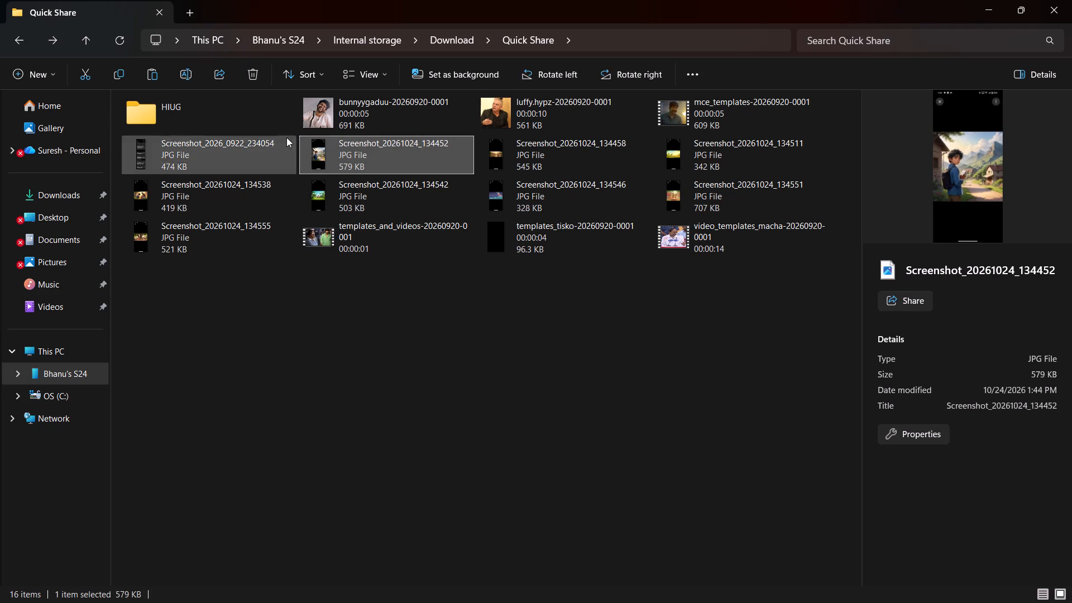
Move the remaining Screenshot_20261024 images, numbered 134458 through 134555, into the HIUG folder.
{"action": "left_click_drag", "start_coordinate": [323, 153], "coordinate": [202, 123]}
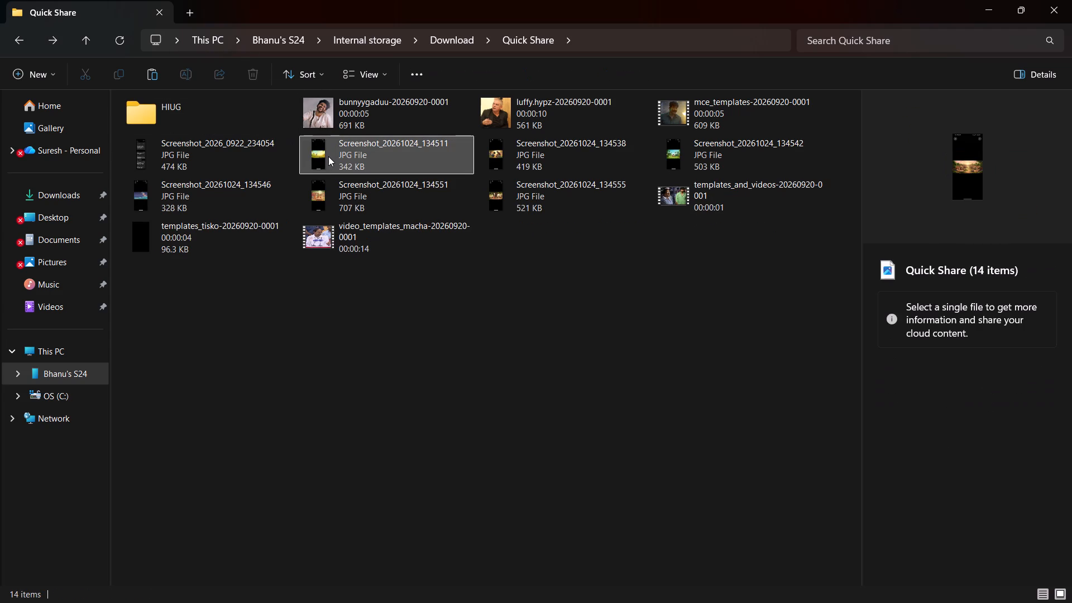
{"action": "left_click_drag", "start_coordinate": [329, 156], "coordinate": [205, 123]}
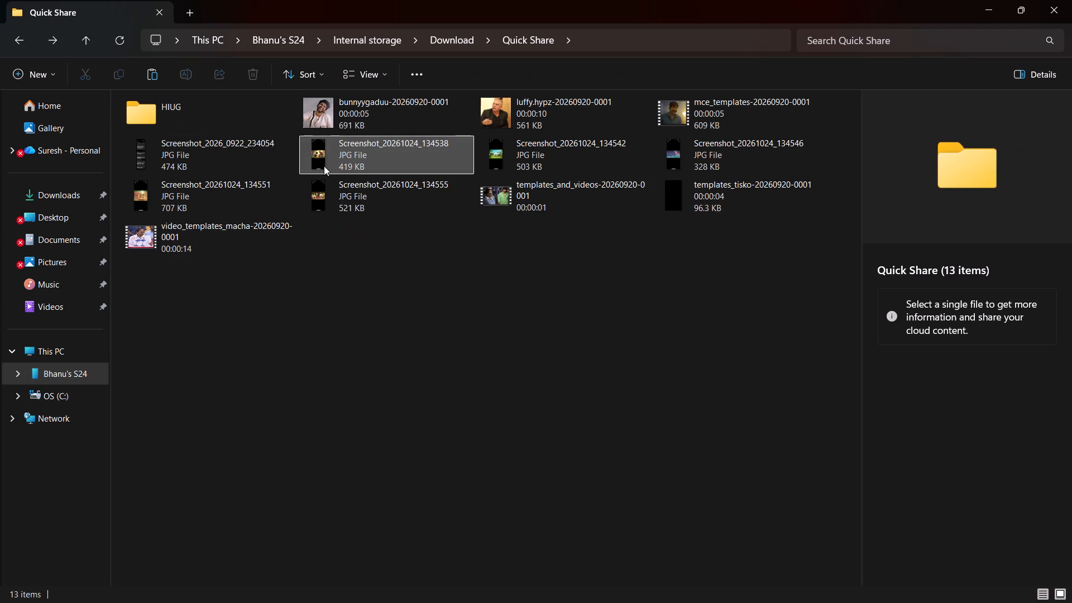
{"action": "left_click_drag", "start_coordinate": [324, 150], "coordinate": [232, 125]}
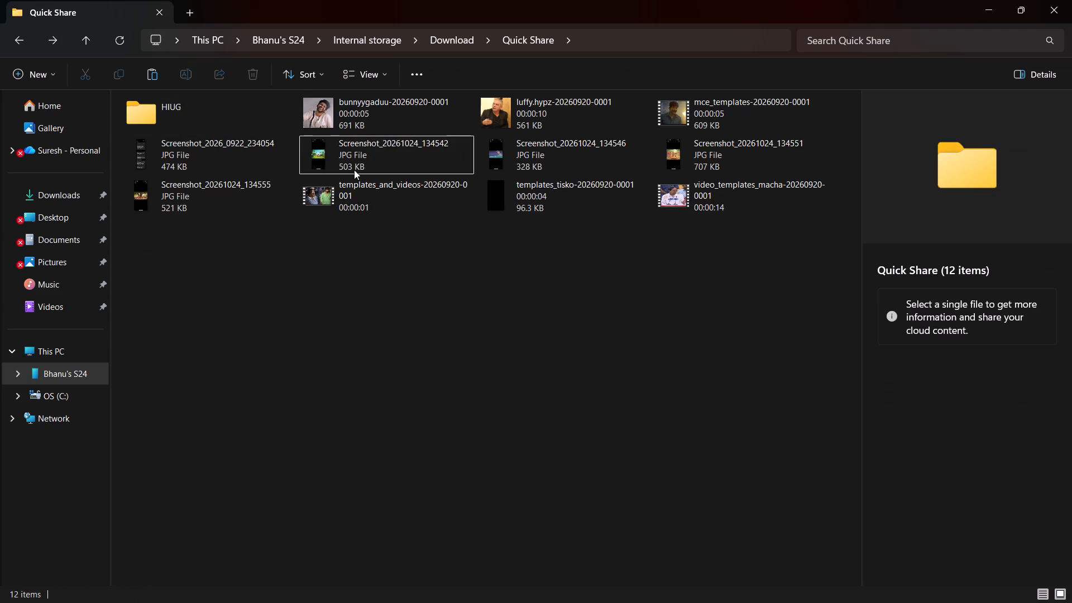
{"action": "left_click_drag", "start_coordinate": [328, 158], "coordinate": [261, 139]}
{"action": "left_click", "coordinate": [218, 118]}
{"action": "left_click_drag", "start_coordinate": [338, 164], "coordinate": [336, 162]}
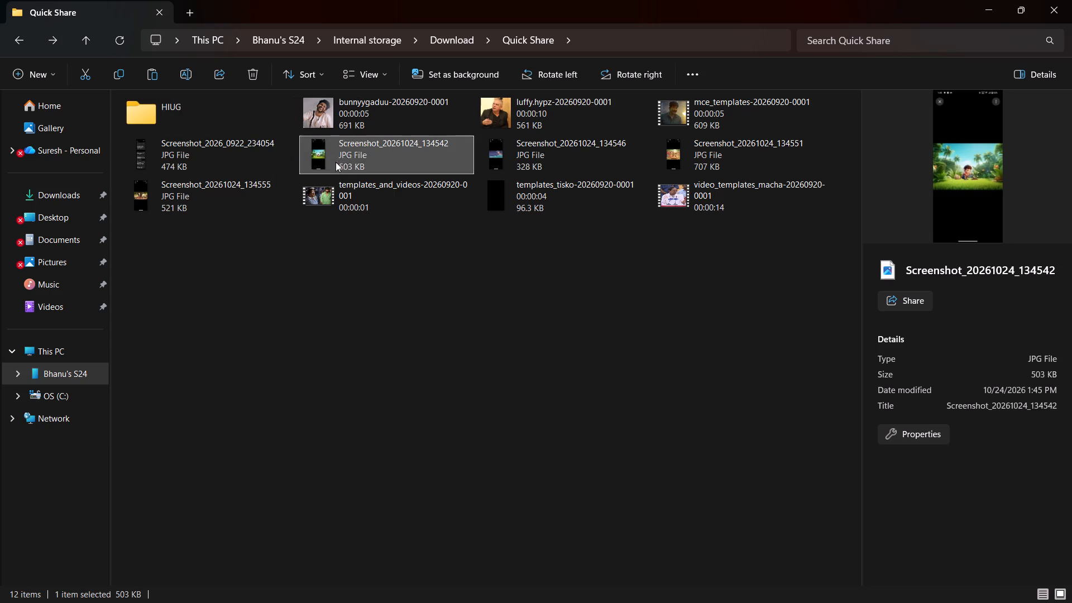
{"action": "left_click_drag", "start_coordinate": [336, 162], "coordinate": [236, 125]}
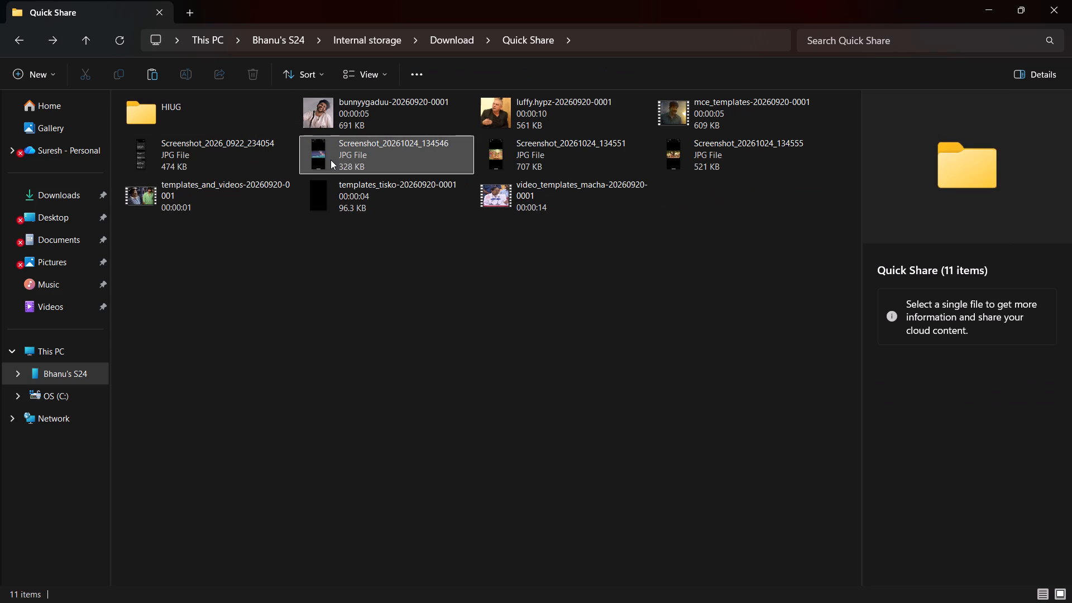
{"action": "left_click_drag", "start_coordinate": [331, 160], "coordinate": [220, 125]}
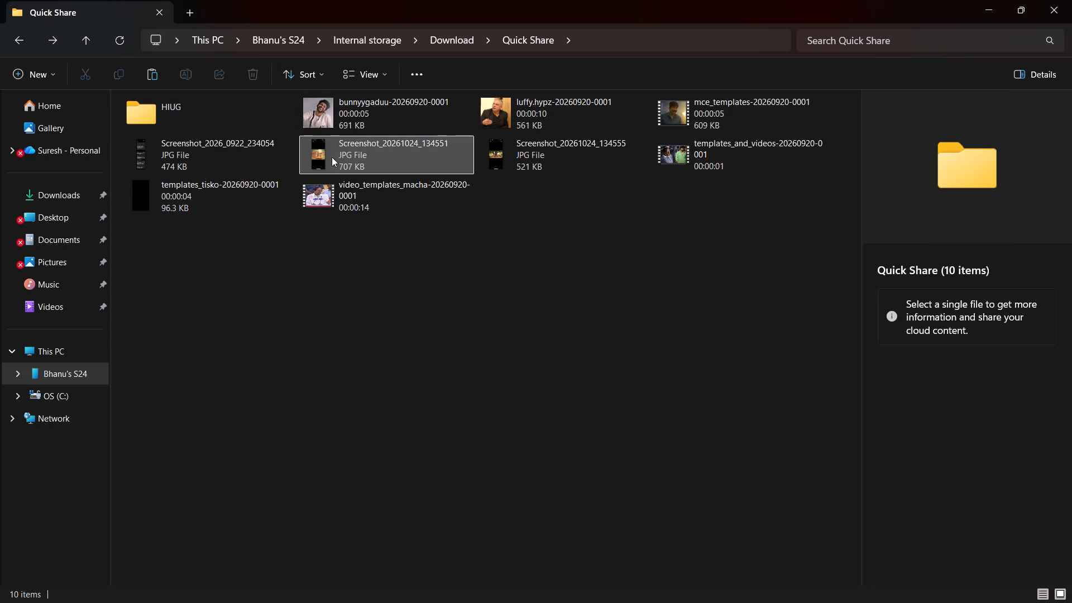
{"action": "left_click_drag", "start_coordinate": [336, 160], "coordinate": [212, 130]}
{"action": "left_click_drag", "start_coordinate": [333, 159], "coordinate": [245, 131]}
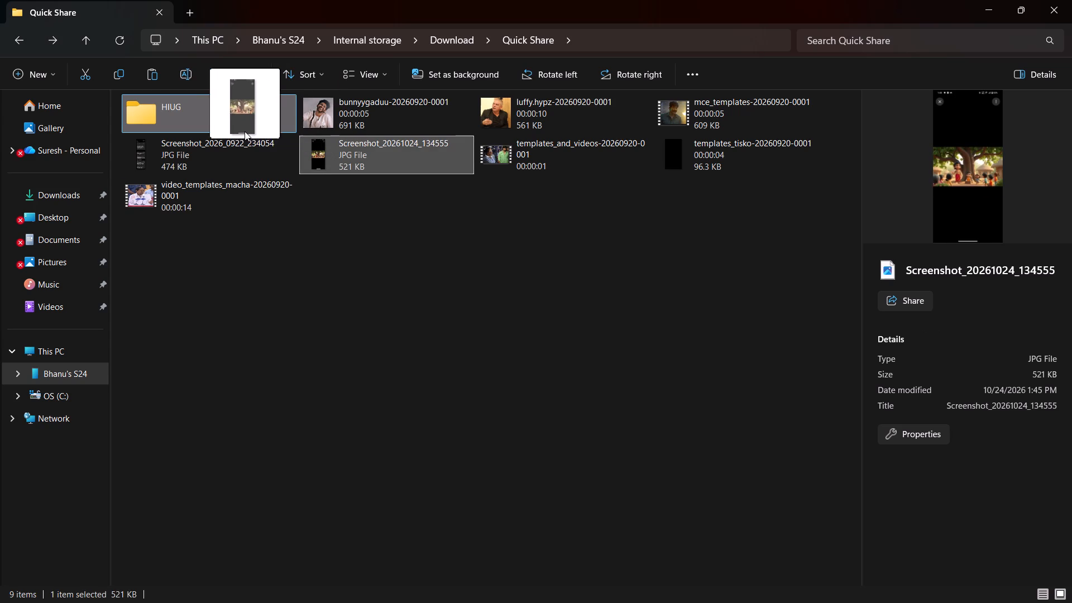
{"action": "left_click_drag", "start_coordinate": [245, 131], "coordinate": [243, 131]}
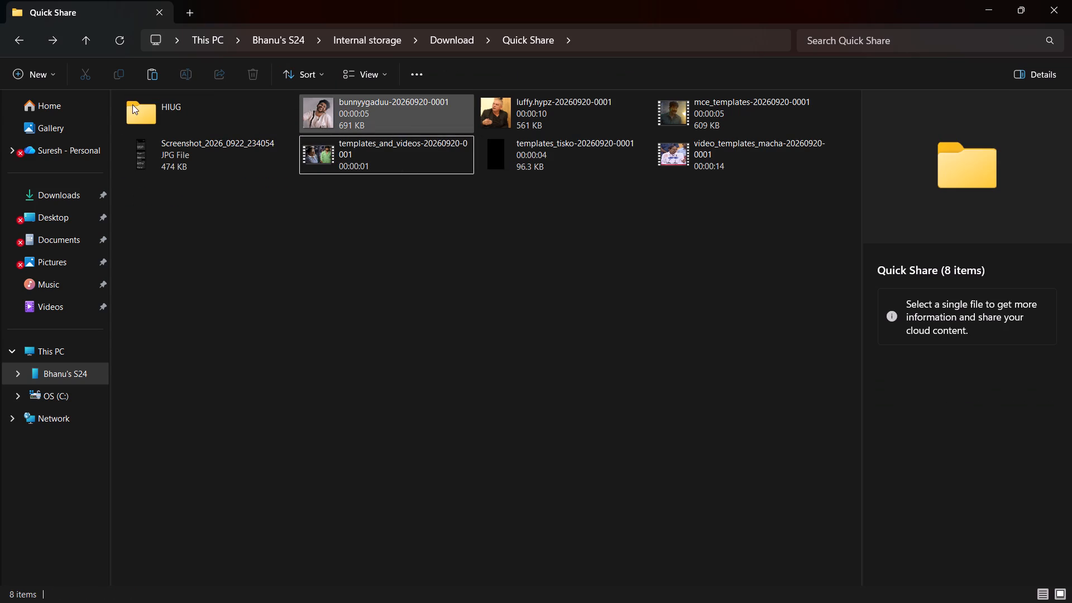
Copy all the files inside the HIUG folder and open the STORY folder in the PC's Pictures.
{"action": "double_click", "coordinate": [166, 108]}
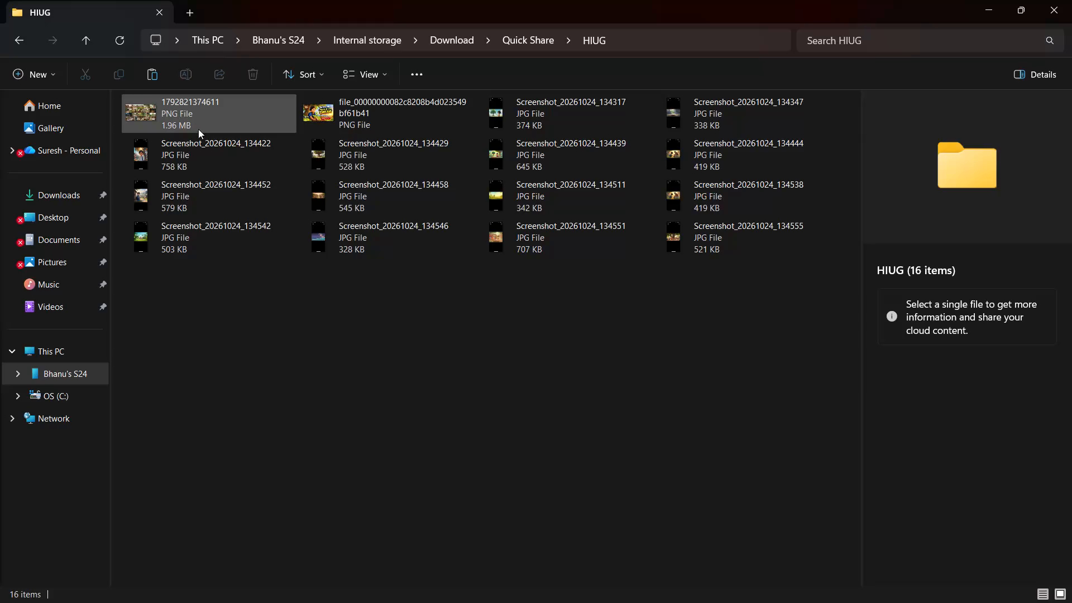
{"action": "left_click", "coordinate": [406, 78]}
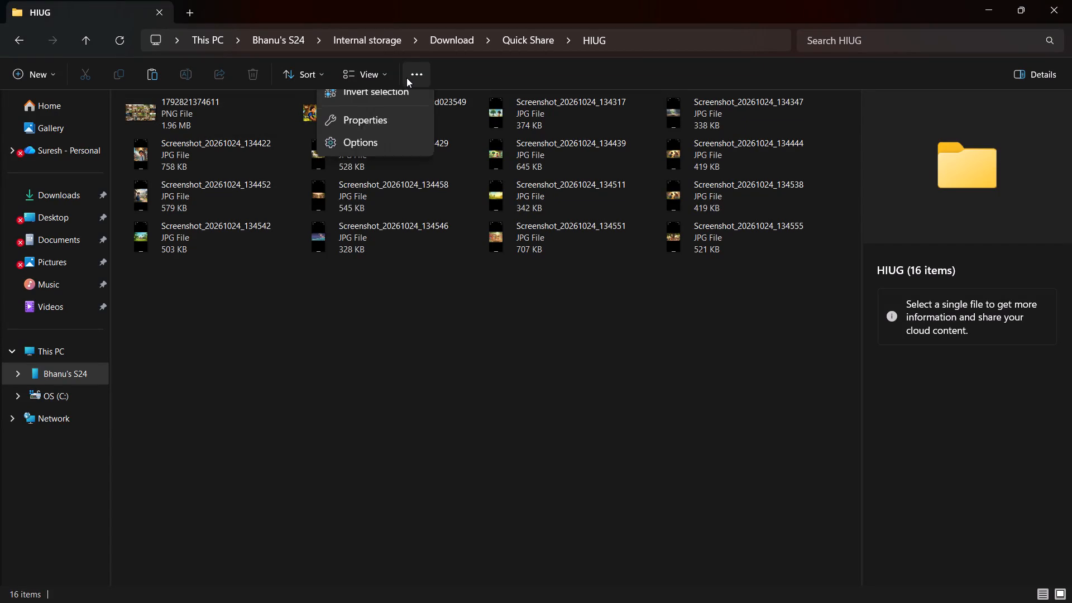
{"action": "left_click", "coordinate": [363, 157]}
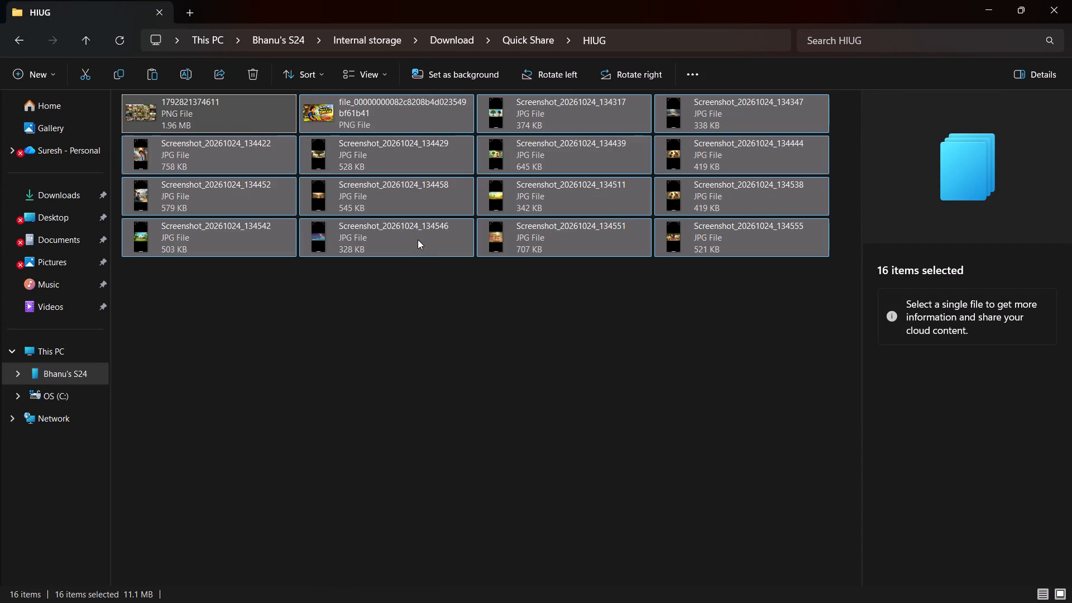
{"action": "key", "text": "ctrl+c"}
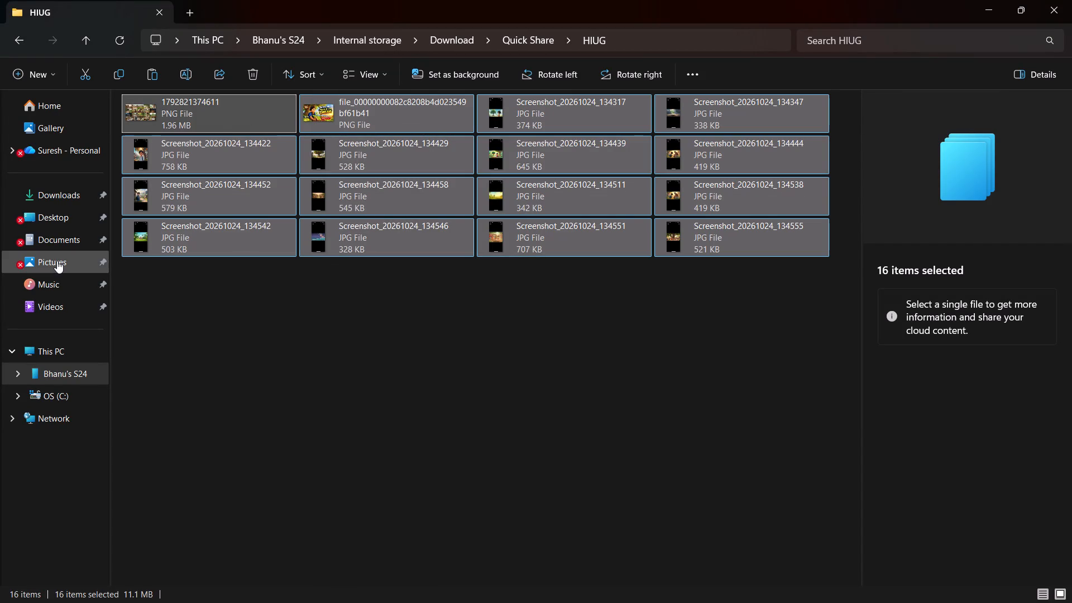
{"action": "left_click", "coordinate": [57, 261]}
{"action": "double_click", "coordinate": [244, 163]}
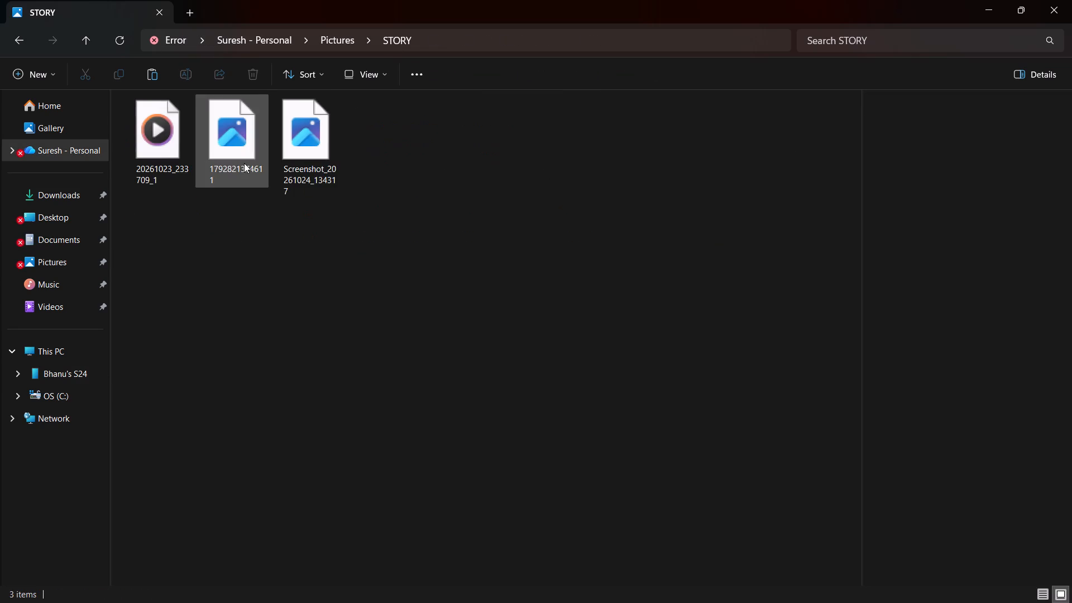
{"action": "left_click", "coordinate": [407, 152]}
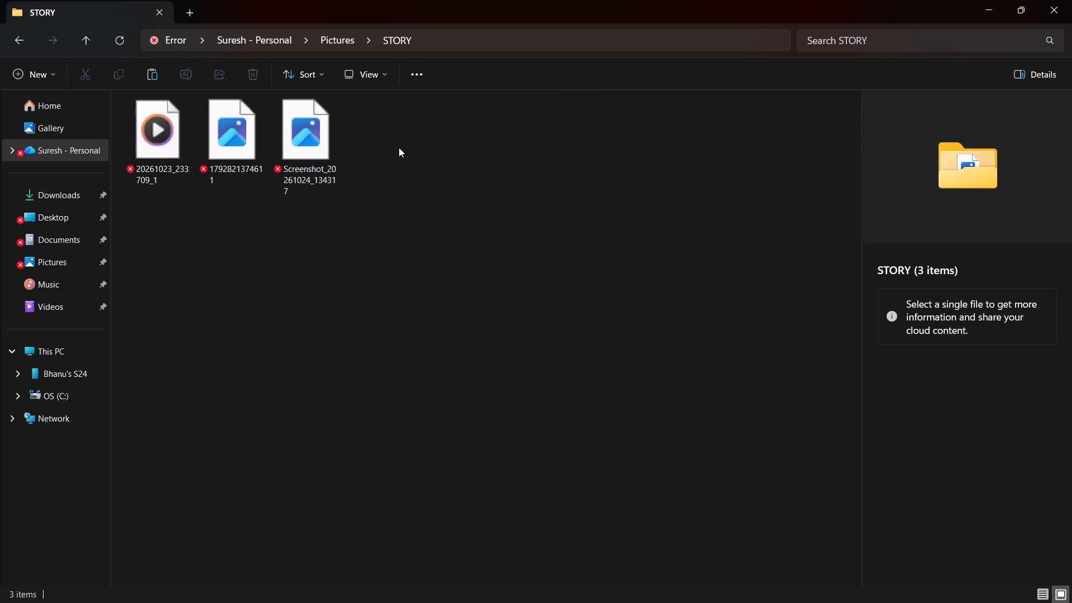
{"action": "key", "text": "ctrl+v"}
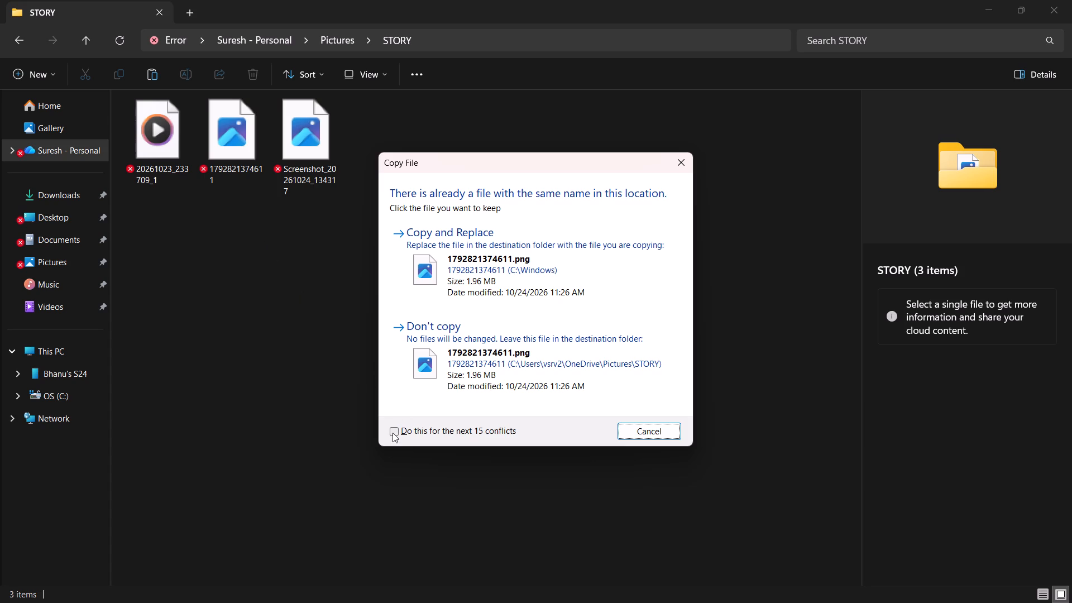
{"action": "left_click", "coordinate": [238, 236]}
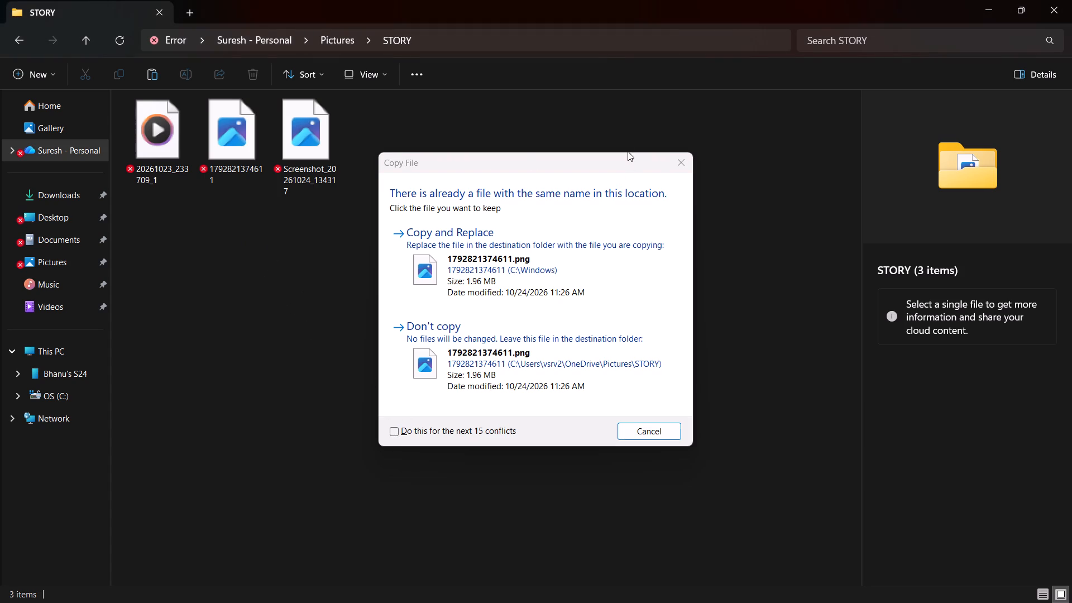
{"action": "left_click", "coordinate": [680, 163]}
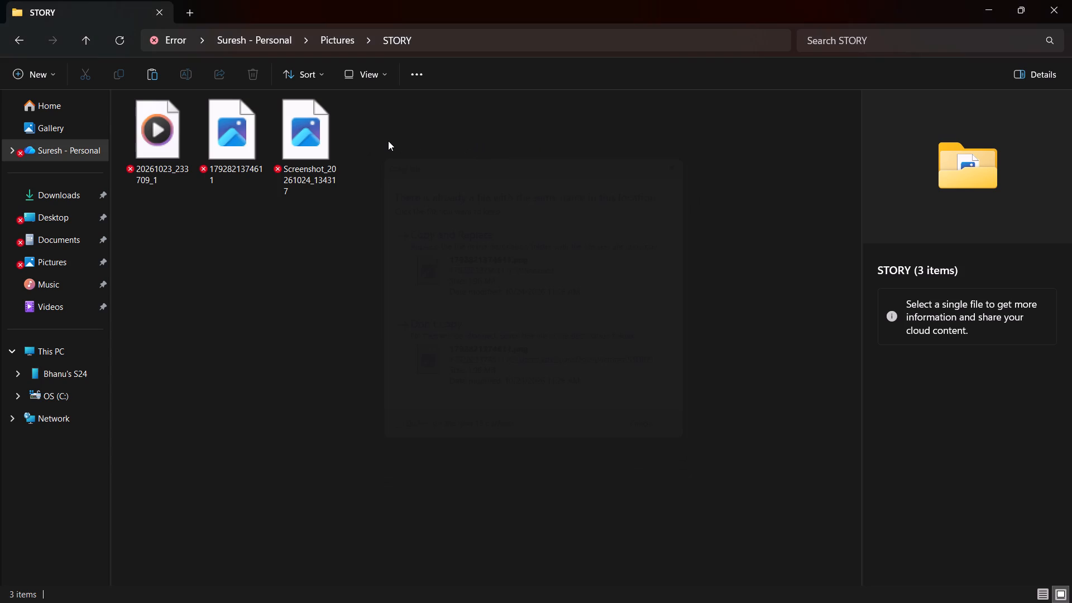
Paste the copied files into STORY, replacing the existing 1792821374611.png and Screenshot_20261024_134317.jpg, and close the file window.
{"action": "right_click", "coordinate": [388, 141]}
{"action": "left_click", "coordinate": [418, 157]}
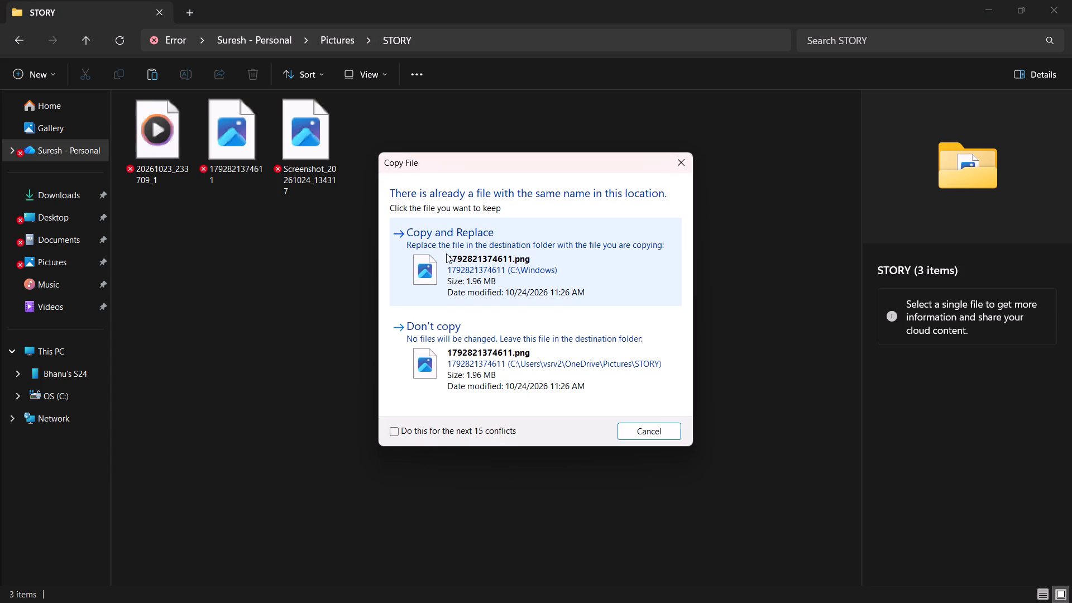
{"action": "left_click", "coordinate": [446, 253]}
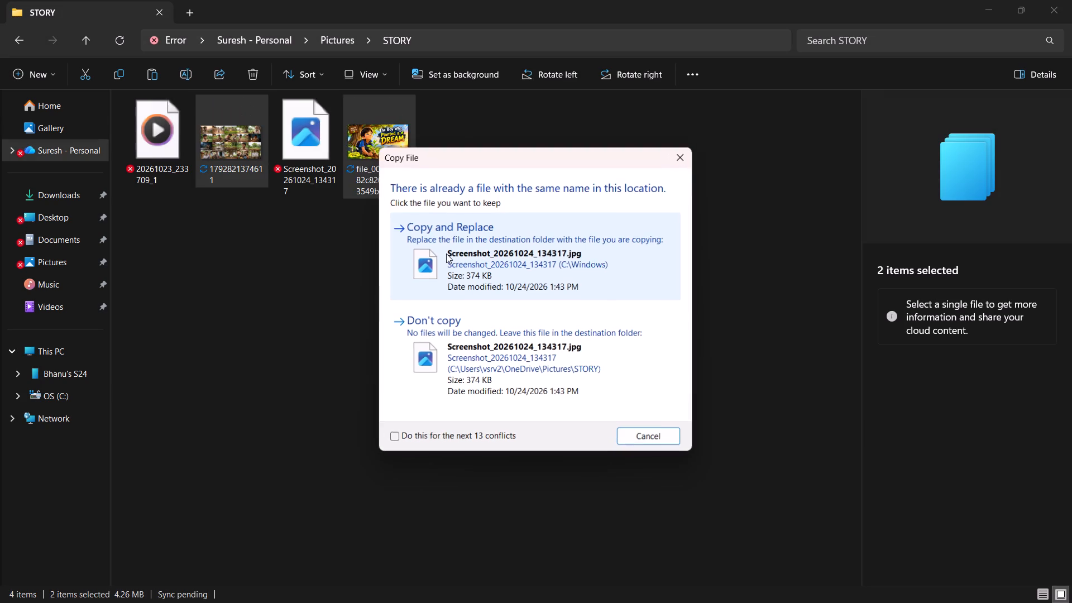
{"action": "left_click", "coordinate": [462, 257]}
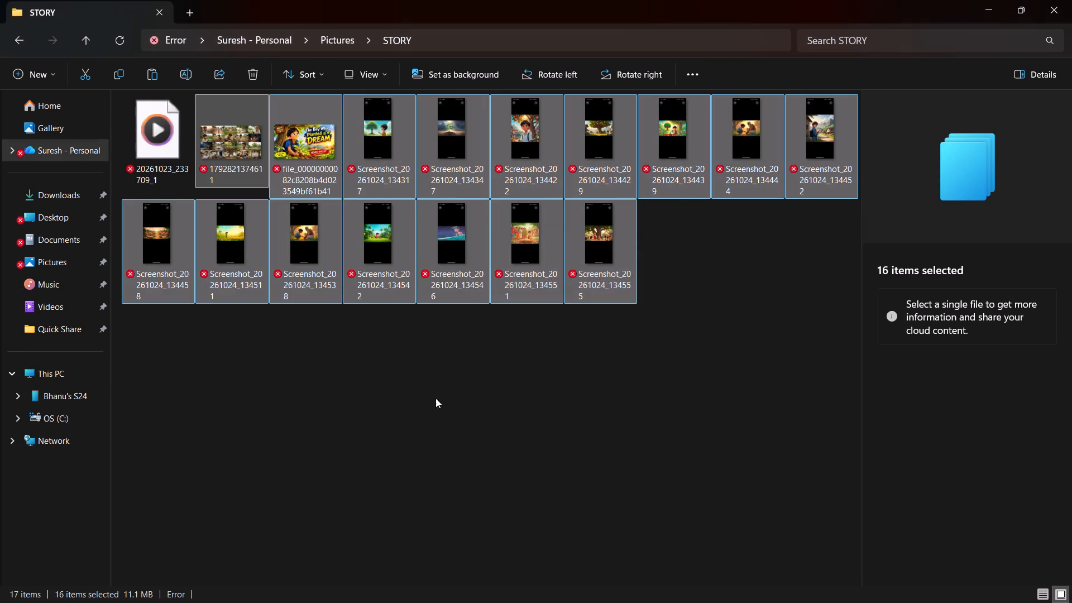
{"action": "left_click", "coordinate": [406, 361]}
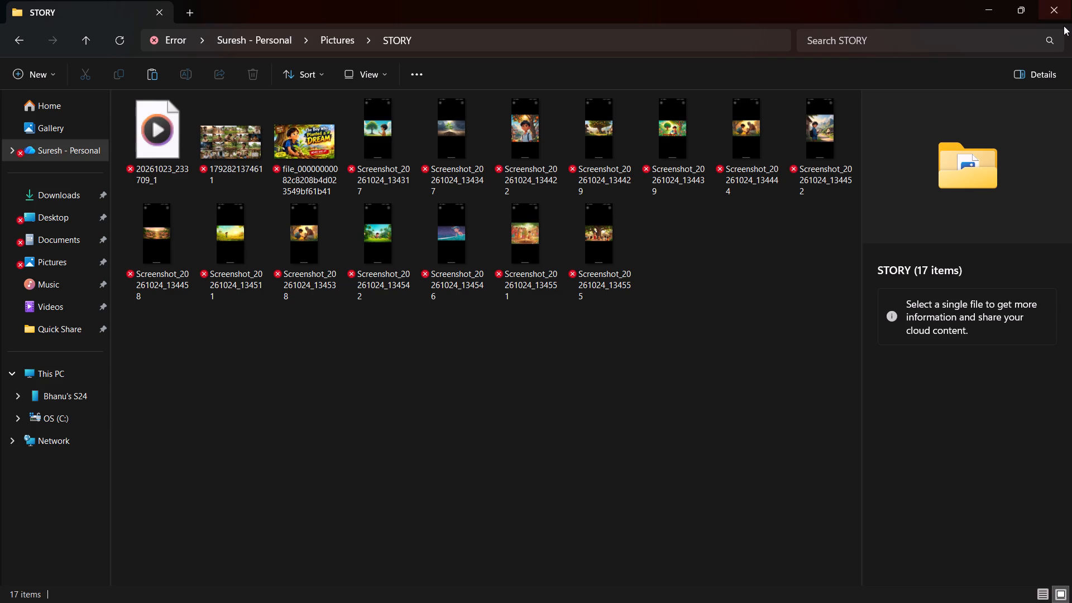
{"action": "left_click", "coordinate": [1064, 3]}
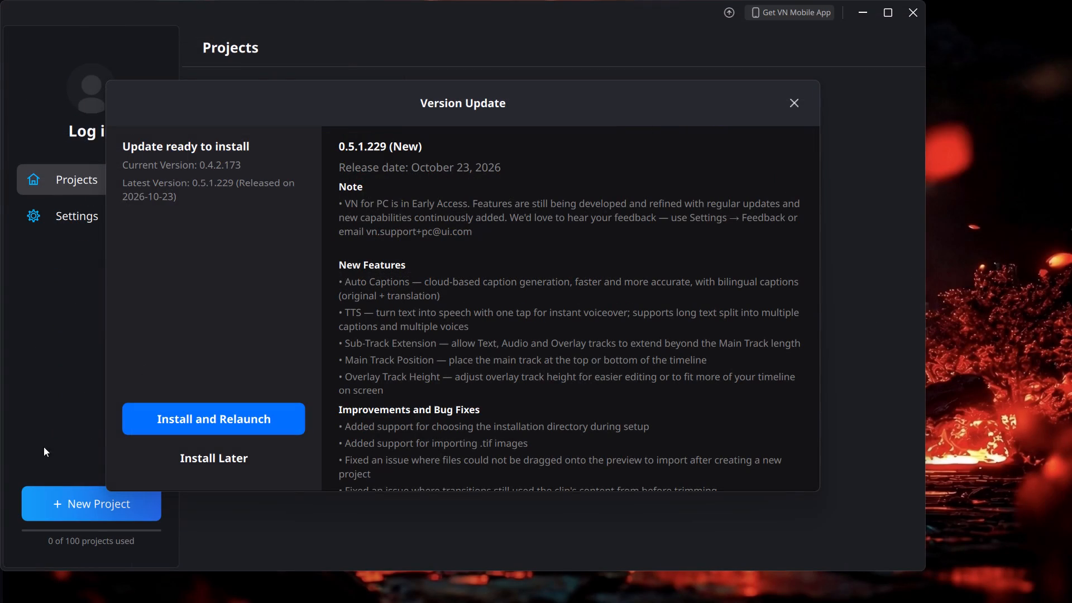
Switch to the VN video editor and install update 0.5.1.229 with a relaunch.
{"action": "left_click", "coordinate": [207, 418]}
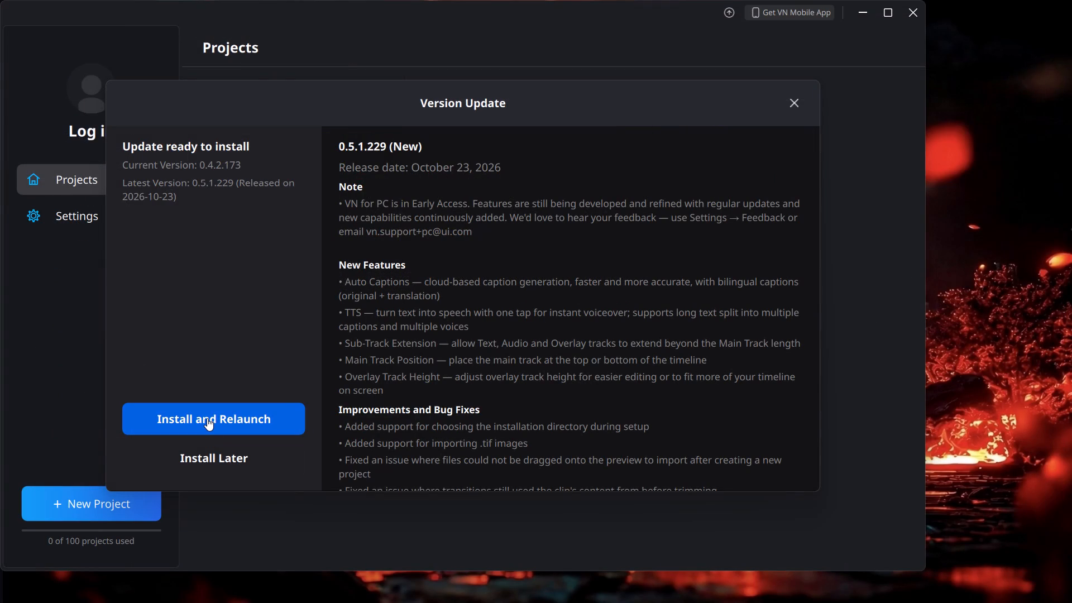
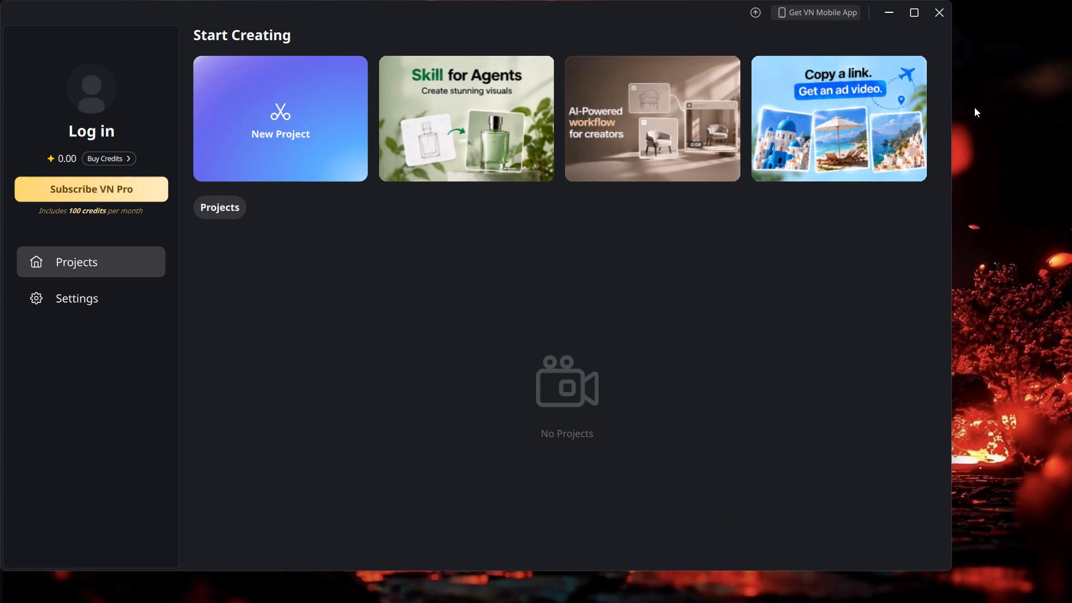
Maximize the video editor's start window to fill the whole screen.
{"action": "left_click", "coordinate": [925, 4]}
{"action": "left_click", "coordinate": [920, 12]}
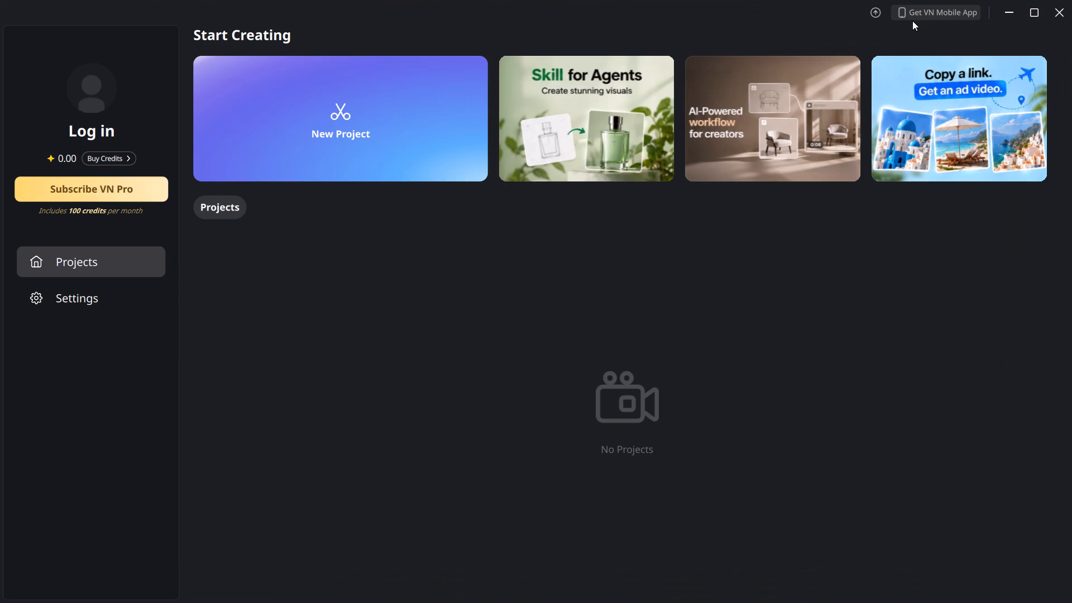
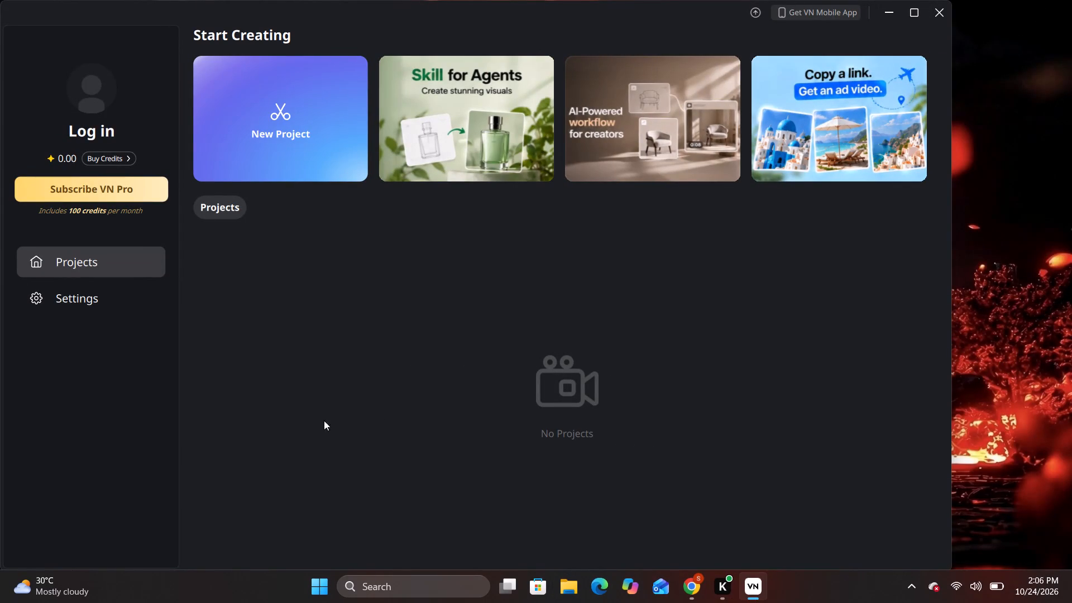
Create a new video project from the start window.
{"action": "left_click", "coordinate": [635, 356]}
{"action": "left_click", "coordinate": [548, 404]}
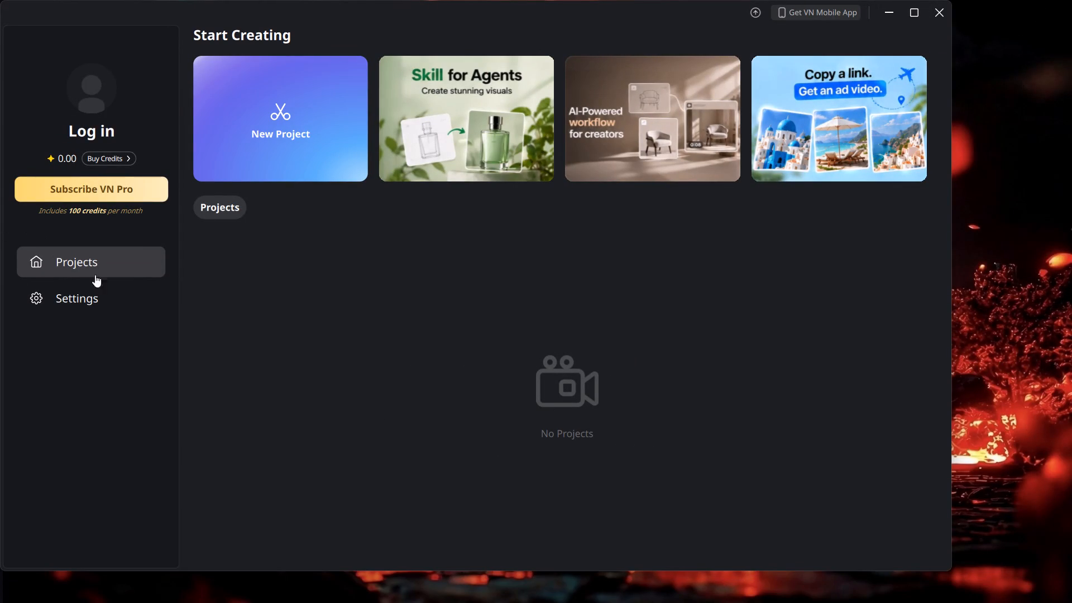
{"action": "left_click", "coordinate": [269, 125]}
{"action": "left_click", "coordinate": [274, 114]}
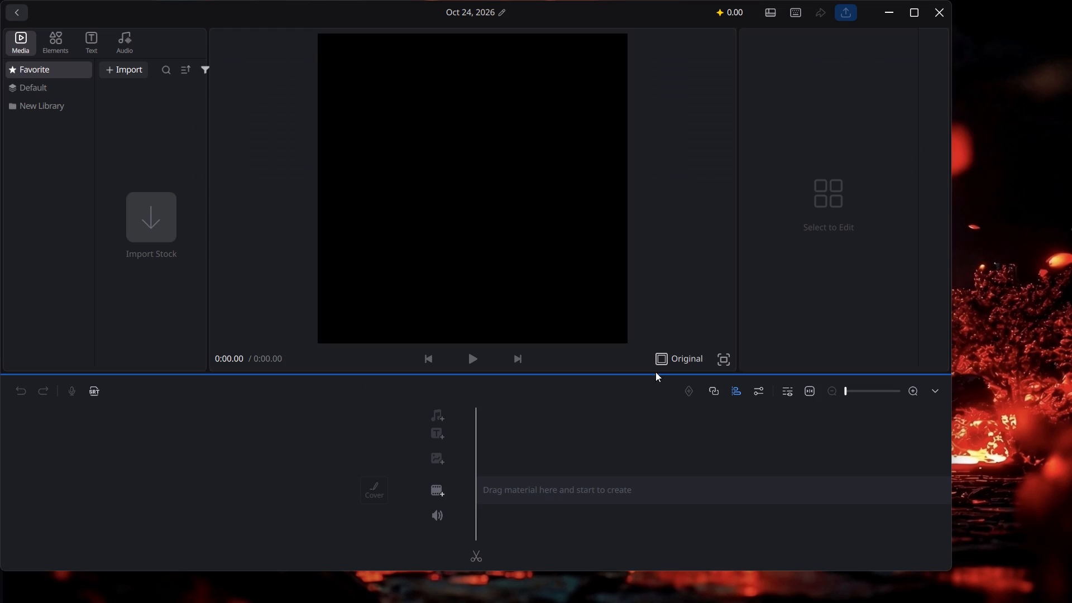
Set the project's aspect ratio to 16:9.
{"action": "left_click", "coordinate": [663, 356]}
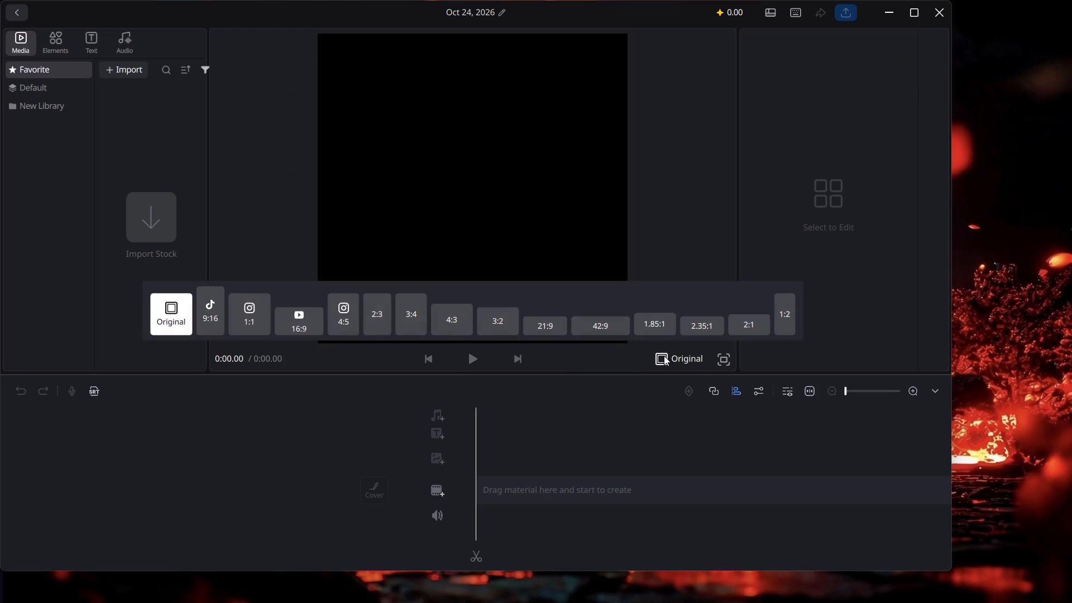
{"action": "left_click", "coordinate": [306, 319]}
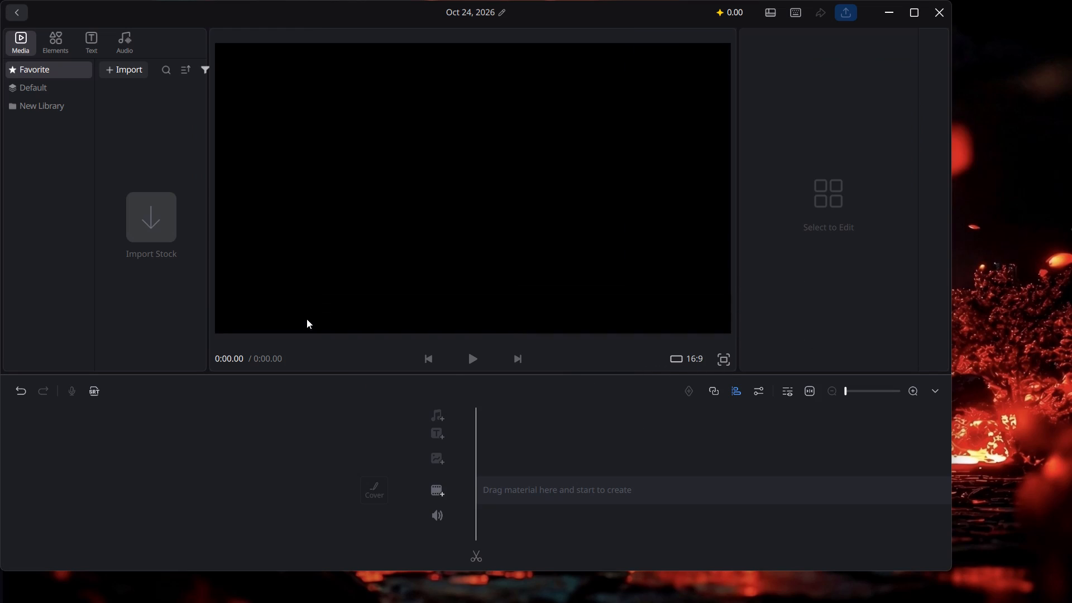
Start importing stock media and accept the import tips with the Do not show again option enabled.
{"action": "left_click", "coordinate": [146, 229]}
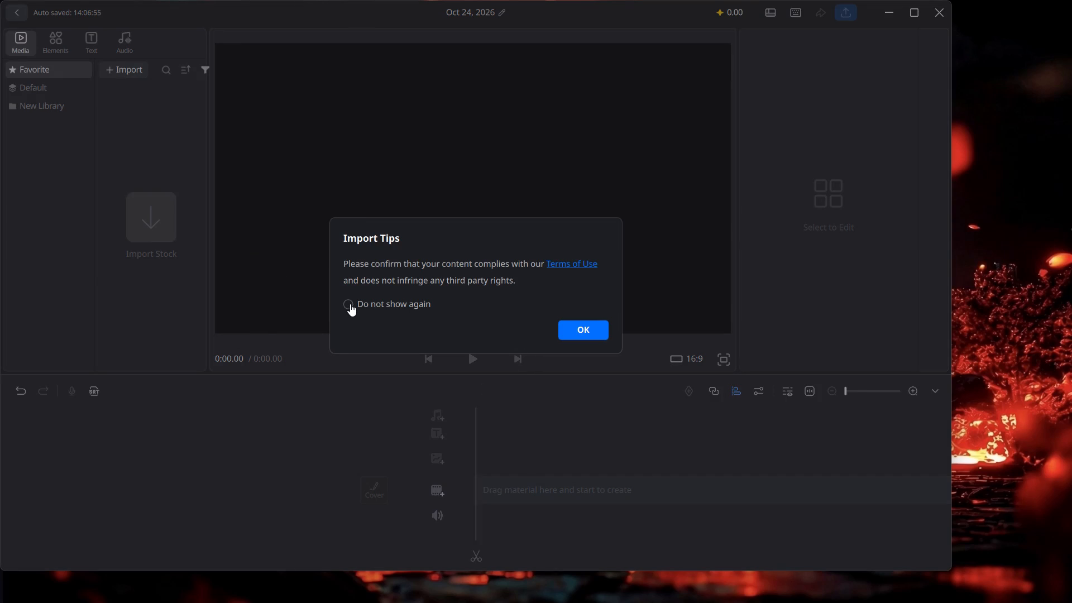
{"action": "left_click", "coordinate": [350, 304]}
{"action": "left_click", "coordinate": [587, 328]}
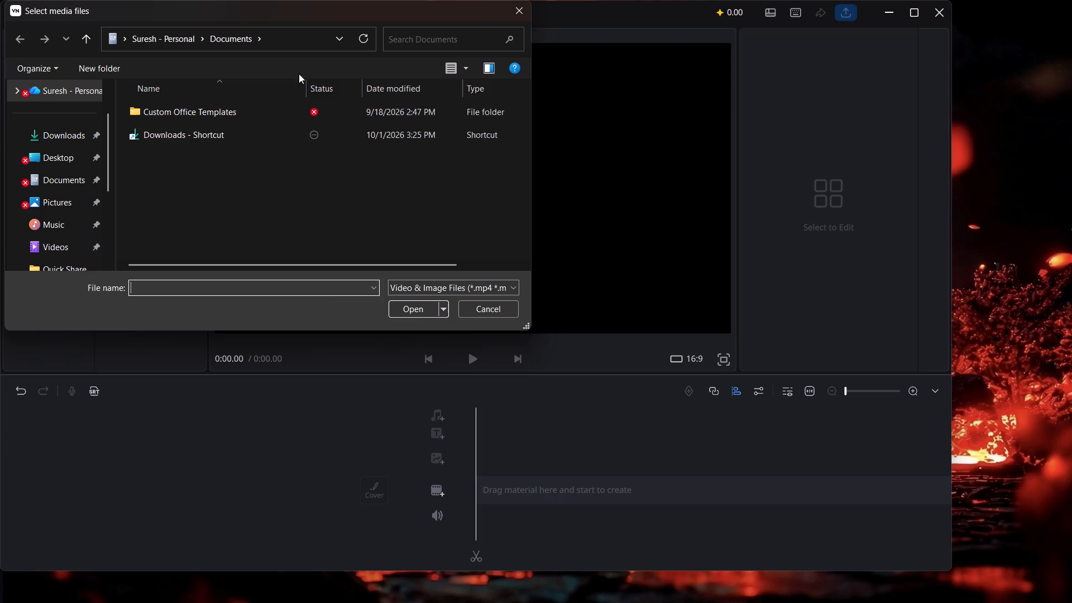
Browse to the STORY folder in Pictures, enlarge the file dialog, and import Screenshot_20261024_134458.
{"action": "left_click", "coordinate": [50, 203]}
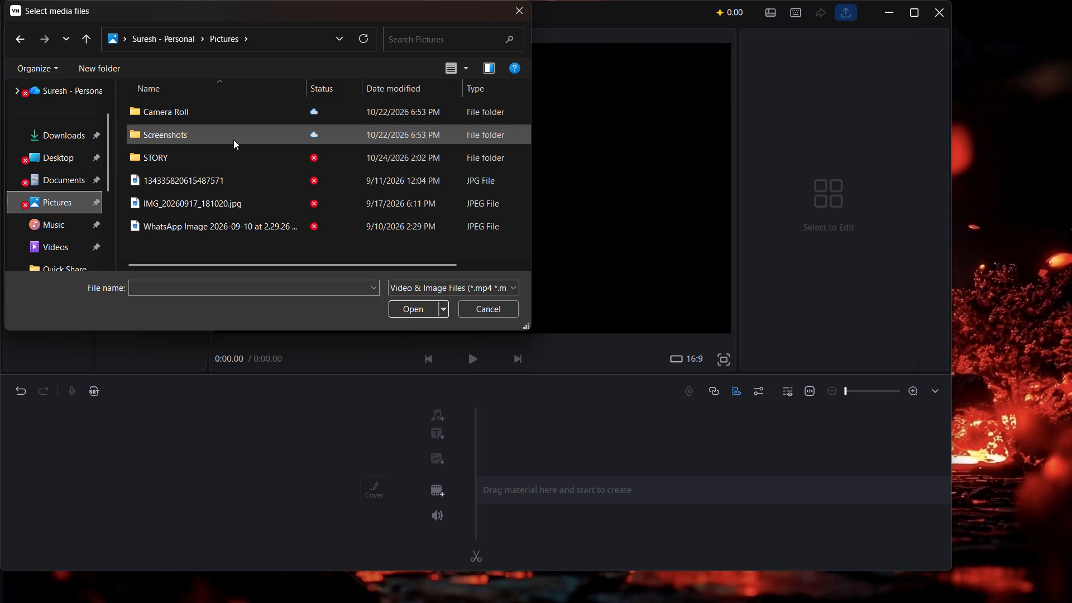
{"action": "left_click", "coordinate": [190, 158]}
{"action": "double_click", "coordinate": [190, 158]}
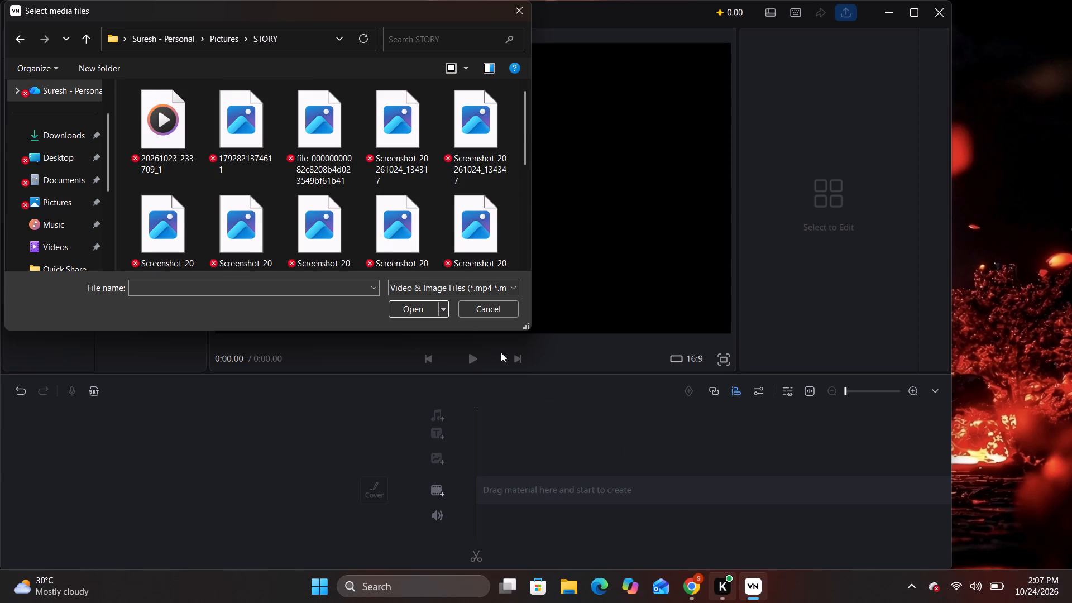
{"action": "scroll", "coordinate": [248, 132], "scroll_direction": "down", "scroll_amount": 4}
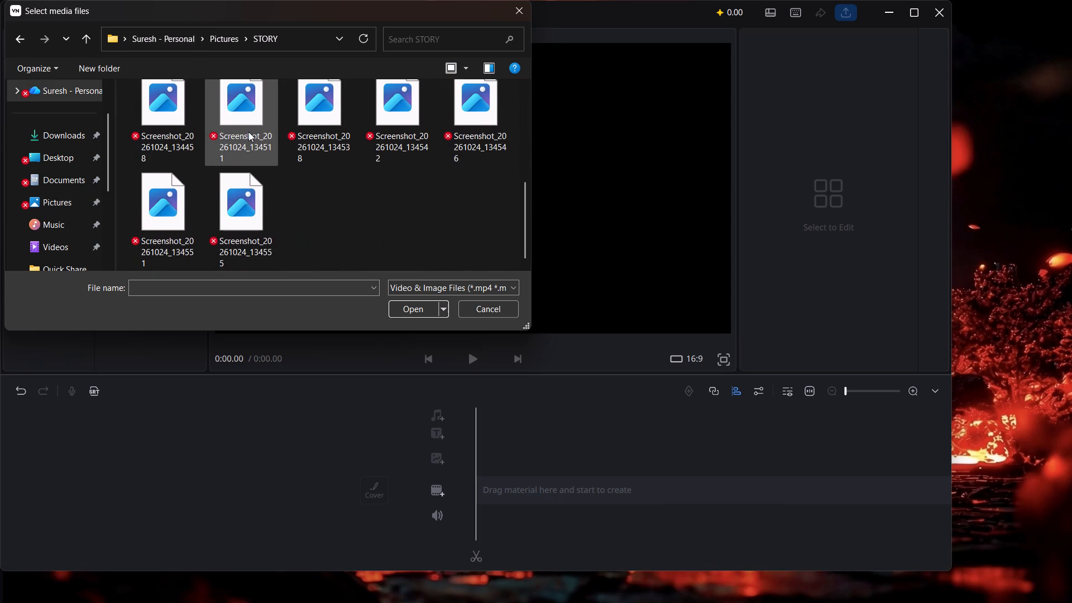
{"action": "scroll", "coordinate": [248, 132], "scroll_direction": "up", "scroll_amount": 3}
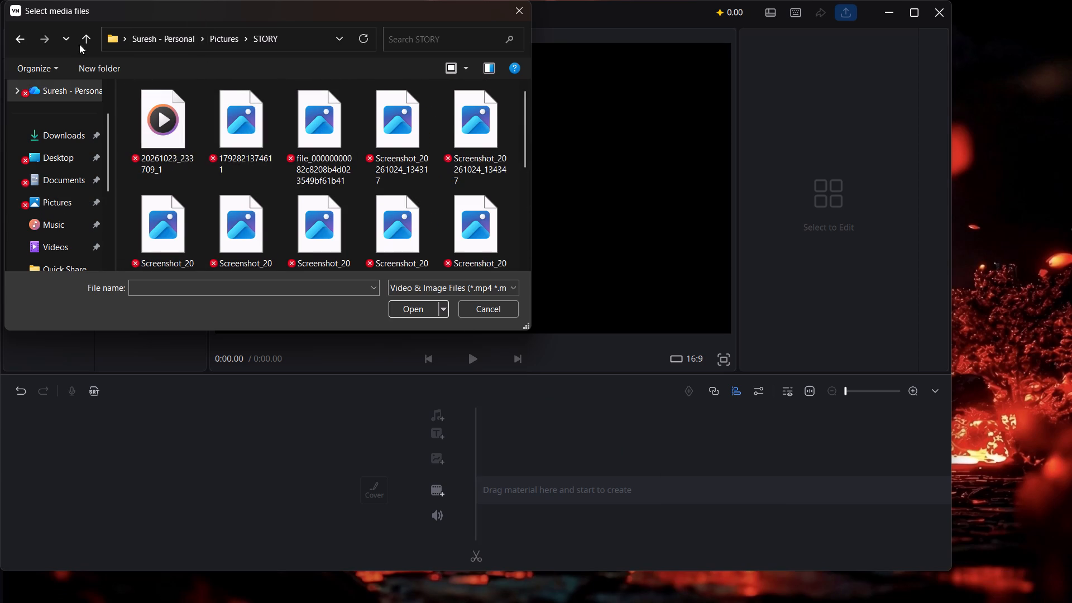
{"action": "left_click", "coordinate": [367, 37]}
{"action": "scroll", "coordinate": [322, 154], "scroll_direction": "down", "scroll_amount": 1}
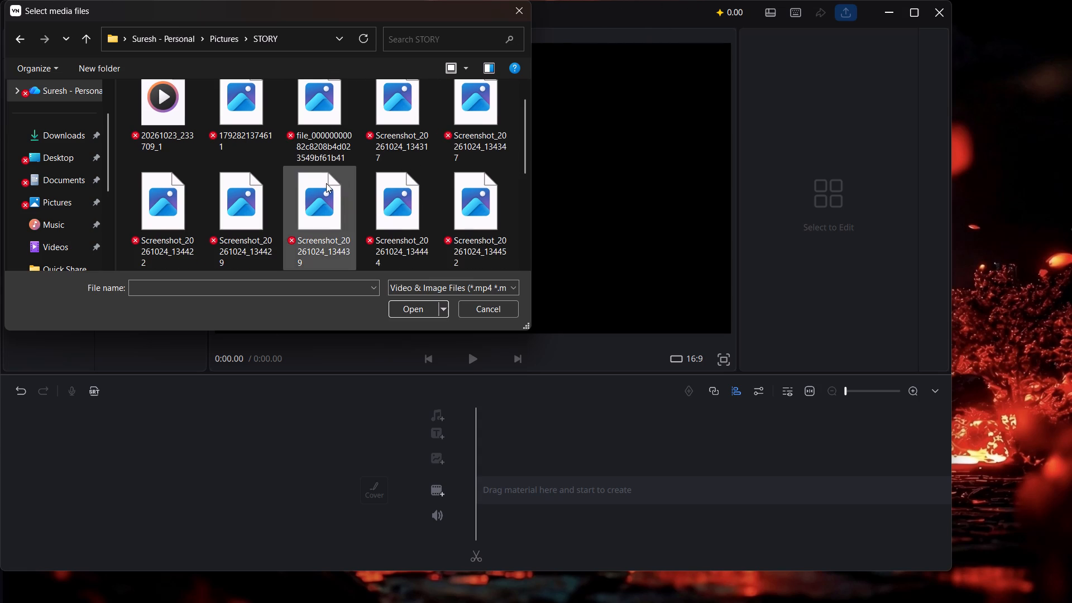
{"action": "scroll", "coordinate": [326, 183], "scroll_direction": "down", "scroll_amount": 4}
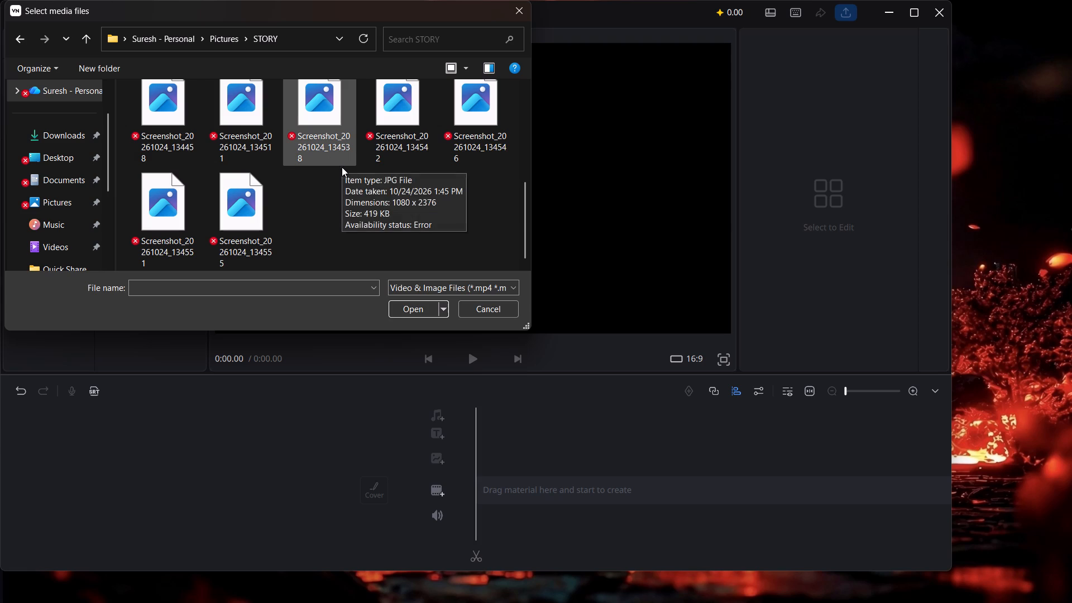
{"action": "scroll", "coordinate": [277, 210], "scroll_direction": "up", "scroll_amount": 2}
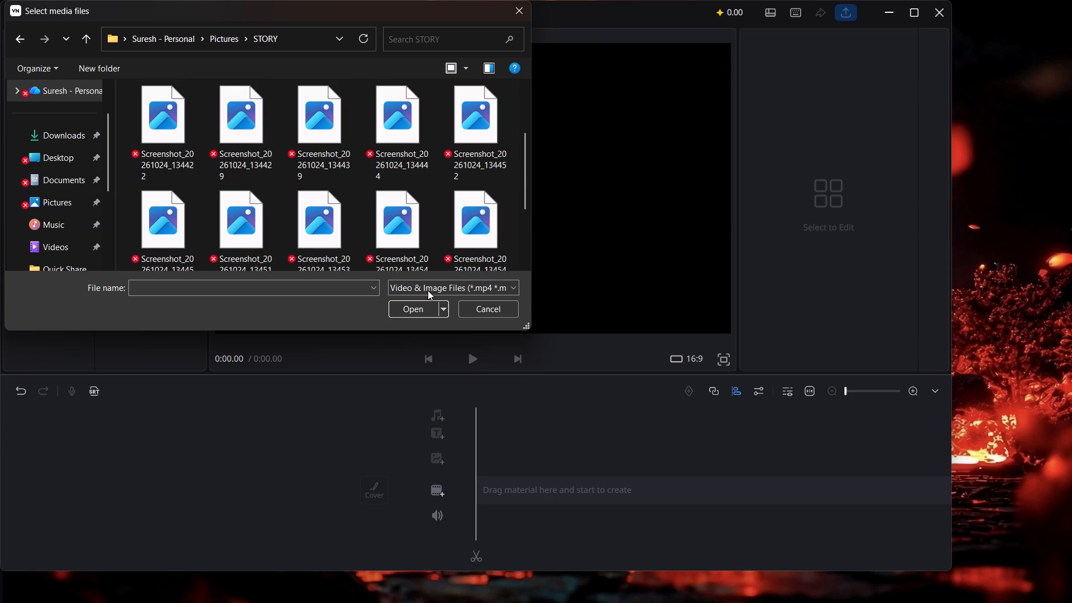
{"action": "left_click_drag", "start_coordinate": [529, 328], "coordinate": [542, 345]}
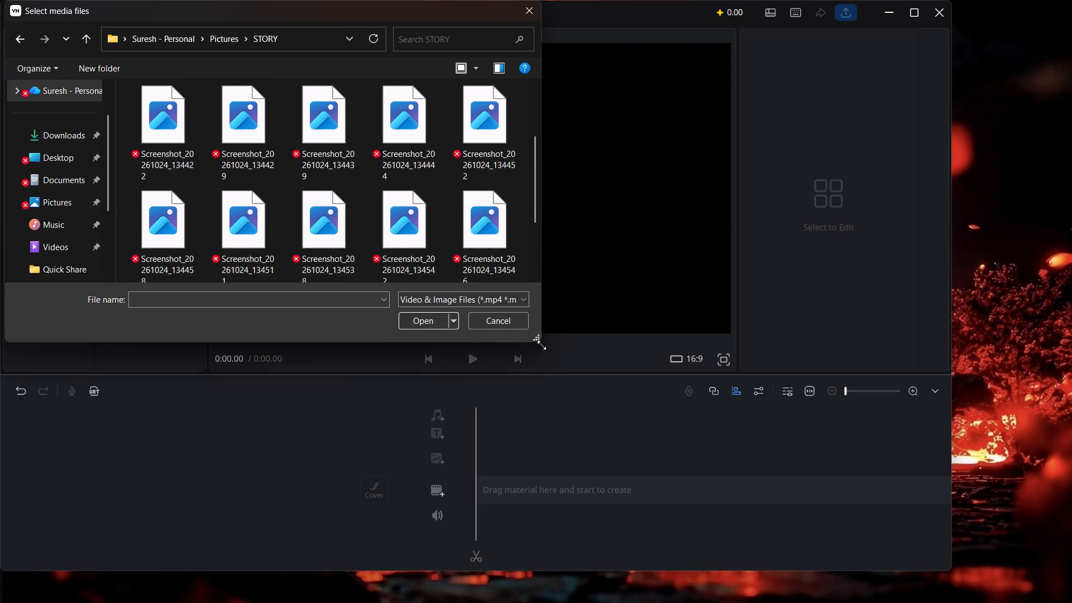
{"action": "left_click_drag", "start_coordinate": [542, 345], "coordinate": [549, 375]}
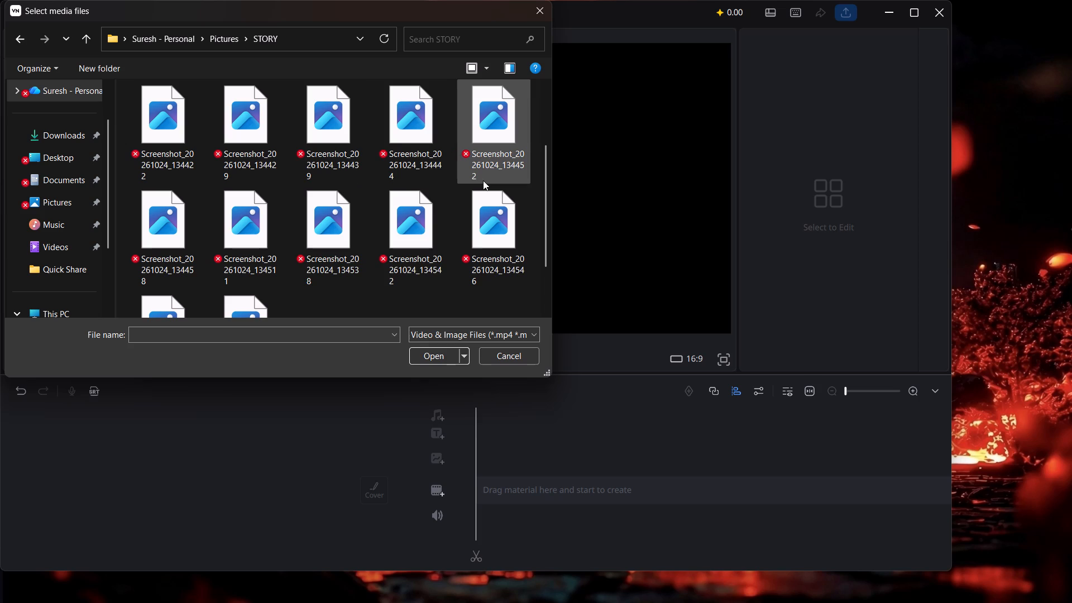
{"action": "scroll", "coordinate": [315, 228], "scroll_direction": "down", "scroll_amount": 2}
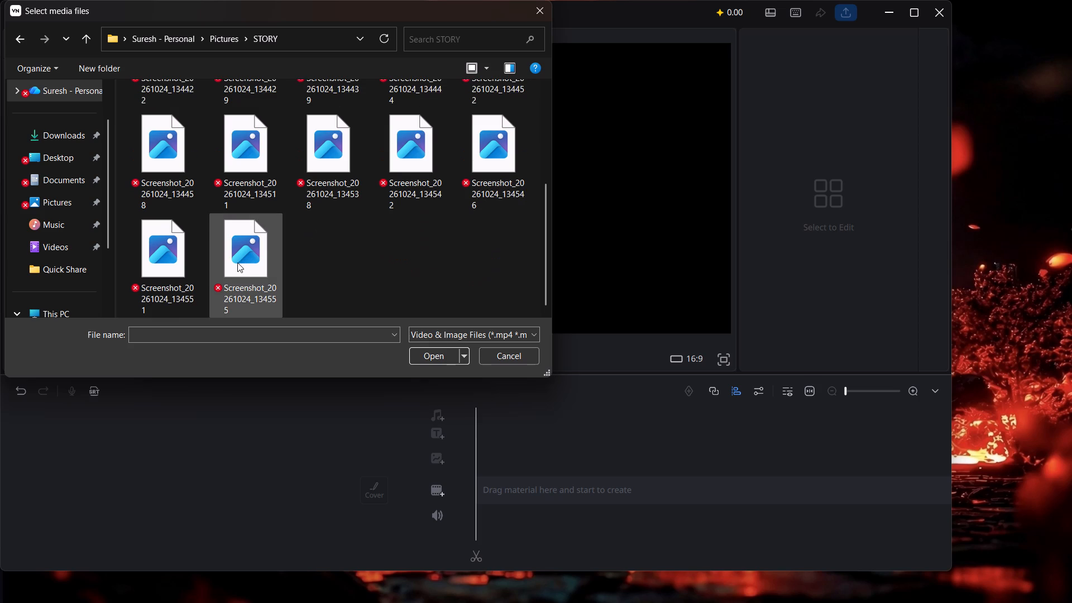
{"action": "left_click", "coordinate": [155, 156]}
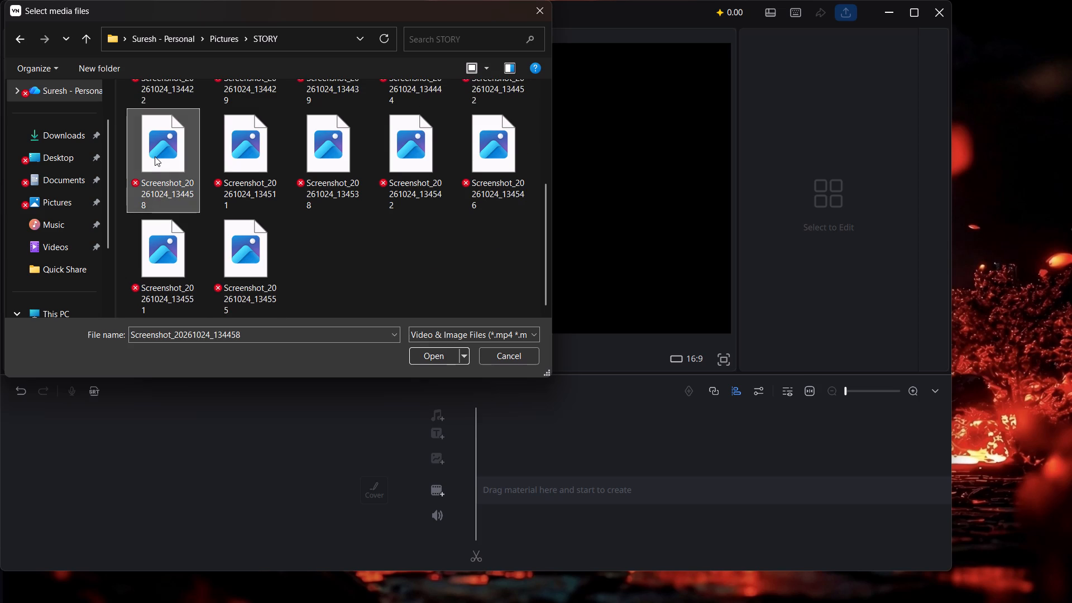
{"action": "left_click", "coordinate": [434, 356]}
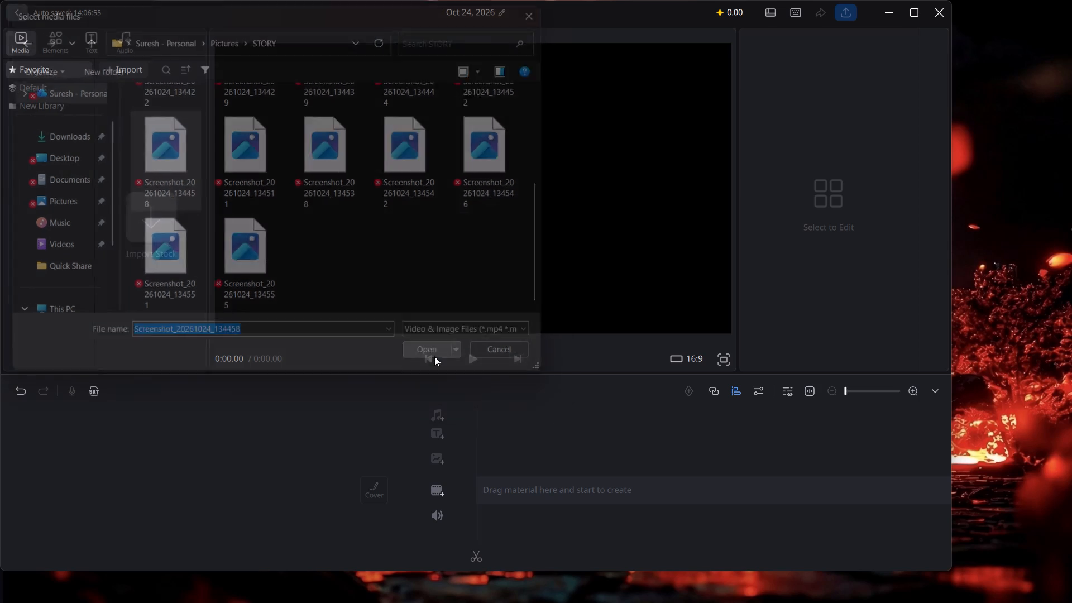
Place the imported village screenshot on the main timeline track as the first clip.
{"action": "left_click_drag", "start_coordinate": [117, 116], "coordinate": [548, 493]}
{"action": "left_click_drag", "start_coordinate": [538, 487], "coordinate": [502, 482]}
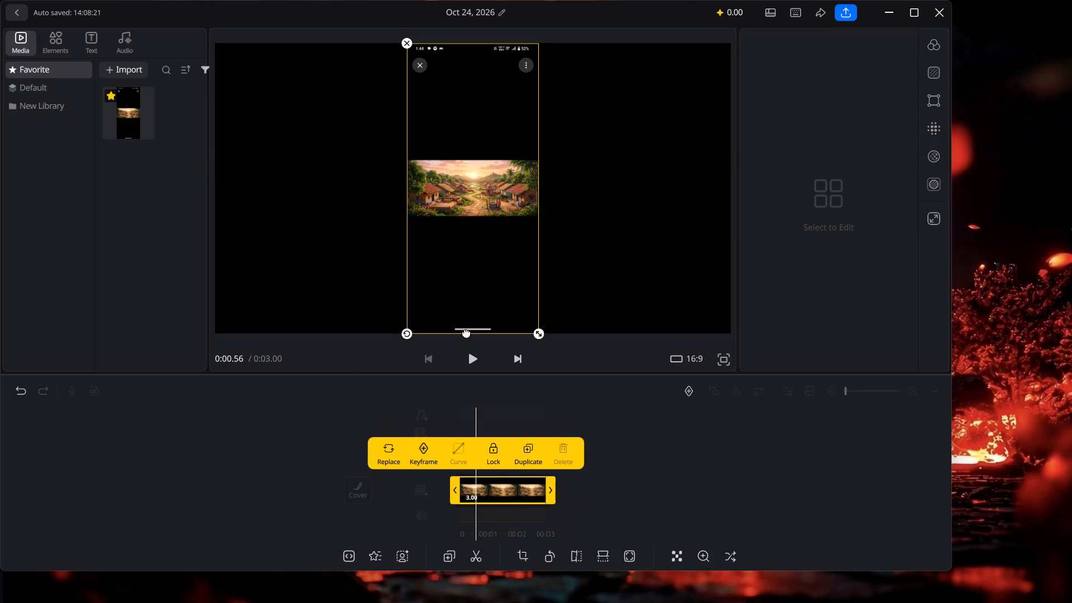
Scale the village screenshot clip to fill the width of the 16:9 canvas.
{"action": "left_click", "coordinate": [494, 193]}
{"action": "left_click", "coordinate": [631, 558]}
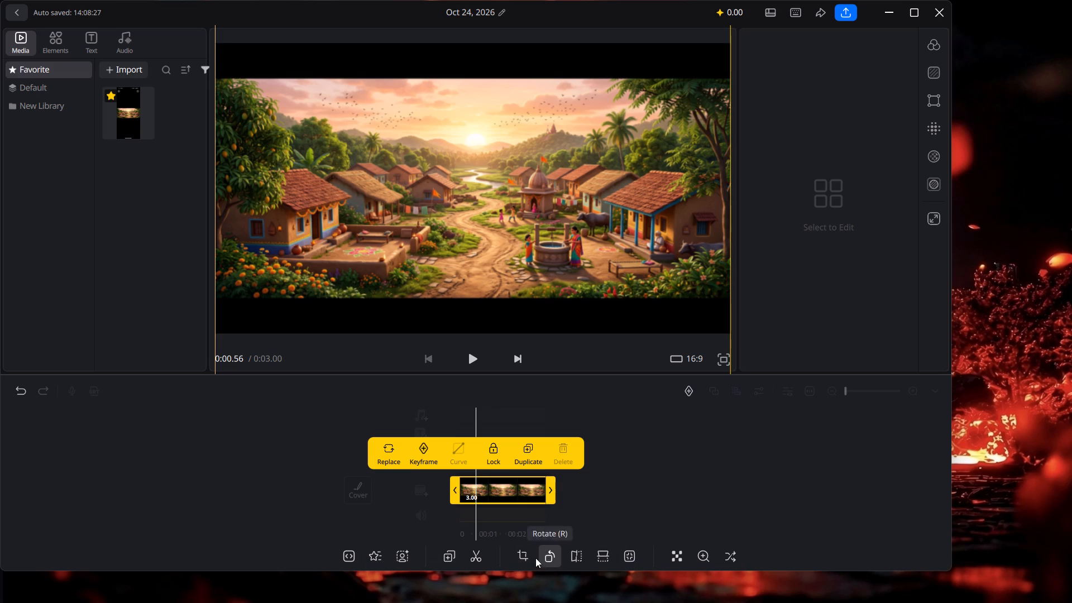
Open the village screenshot clip on the timeline for cropping.
{"action": "left_click", "coordinate": [516, 558]}
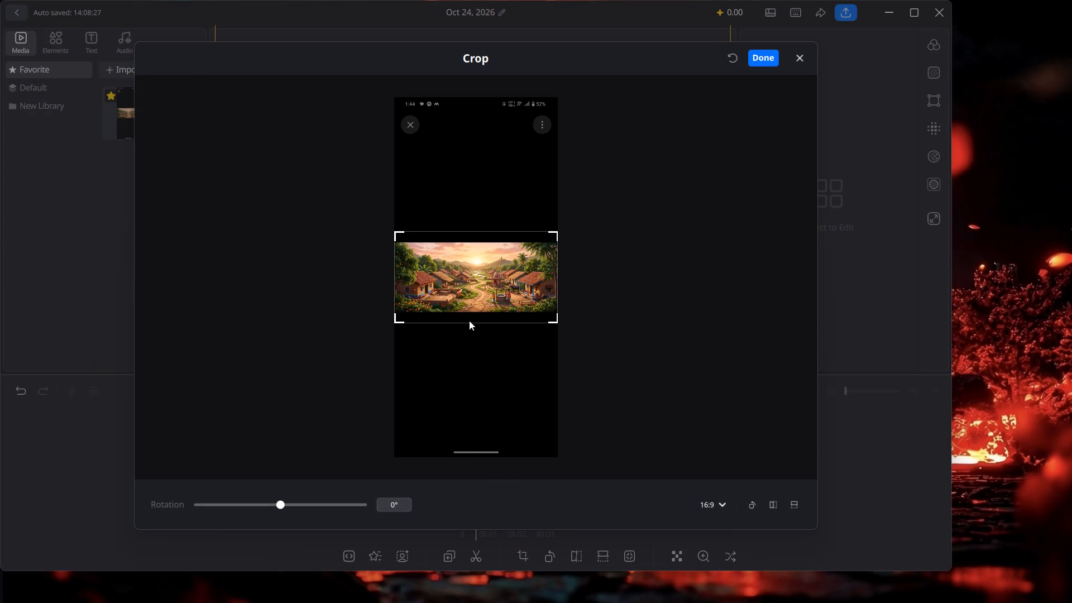
{"action": "left_click", "coordinate": [441, 269]}
Apply the 16:9 crop framing the village picture across its full width.
{"action": "left_click", "coordinate": [770, 54]}
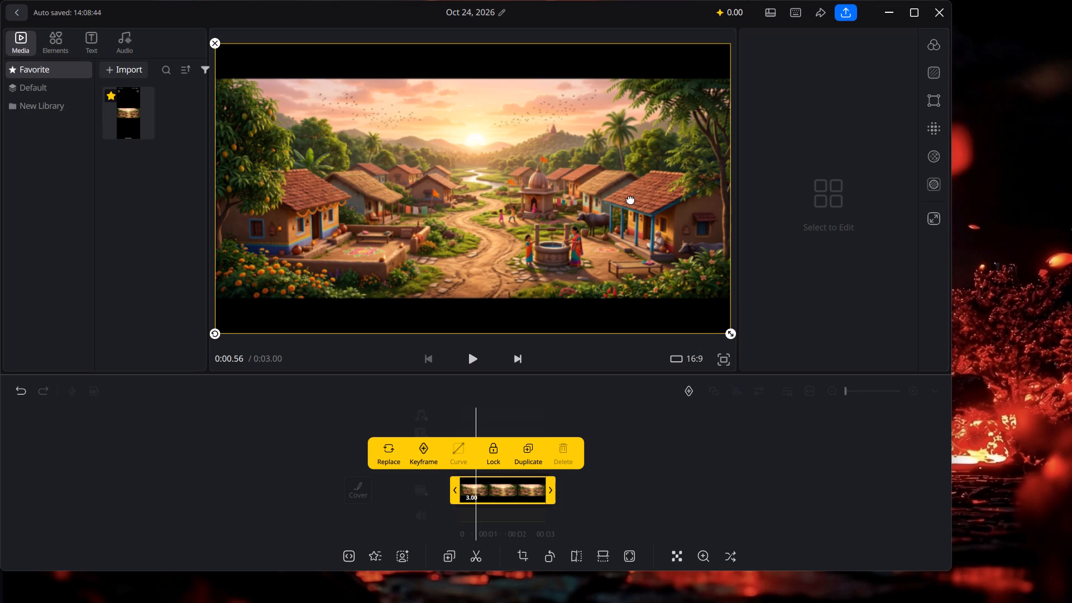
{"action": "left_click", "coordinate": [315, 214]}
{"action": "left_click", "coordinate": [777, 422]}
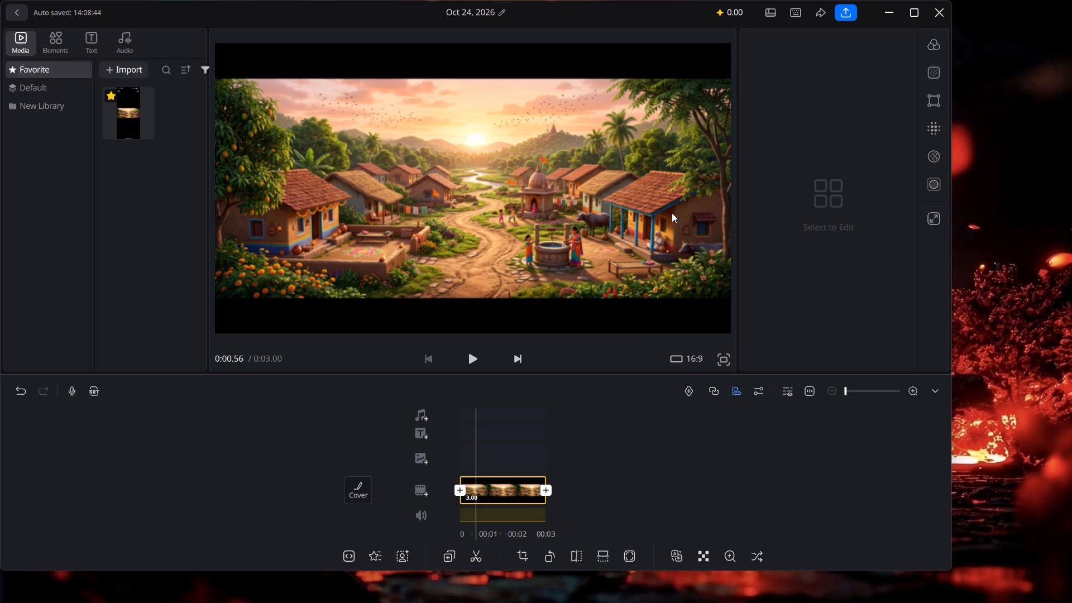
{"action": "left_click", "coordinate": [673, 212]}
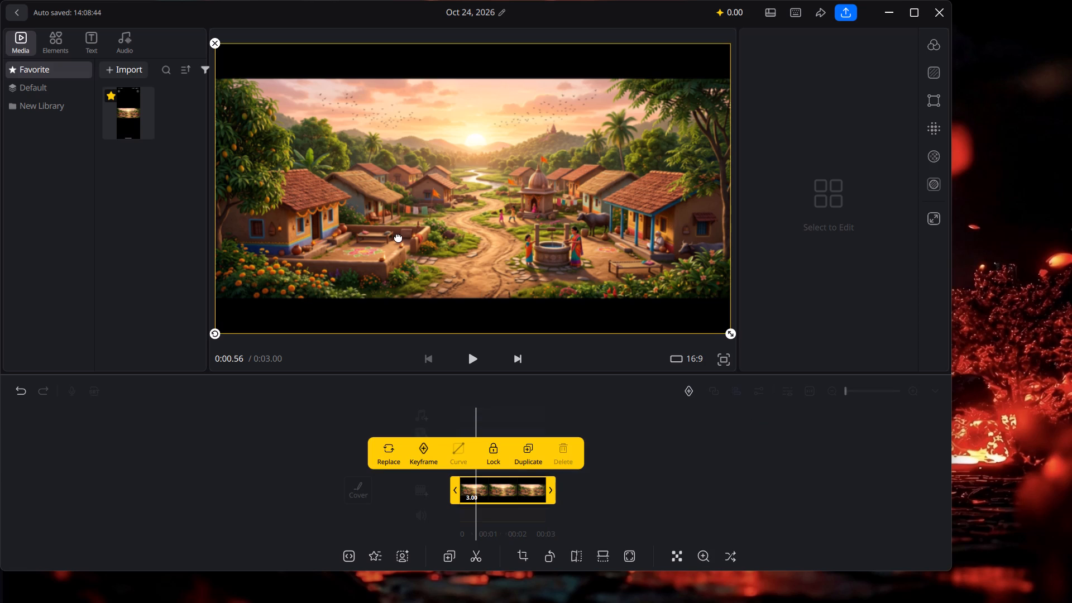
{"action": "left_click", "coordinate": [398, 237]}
Adjust the display brightness in the Windows quick settings to about one-sixth of its range, and close them.
{"action": "left_click", "coordinate": [977, 596]}
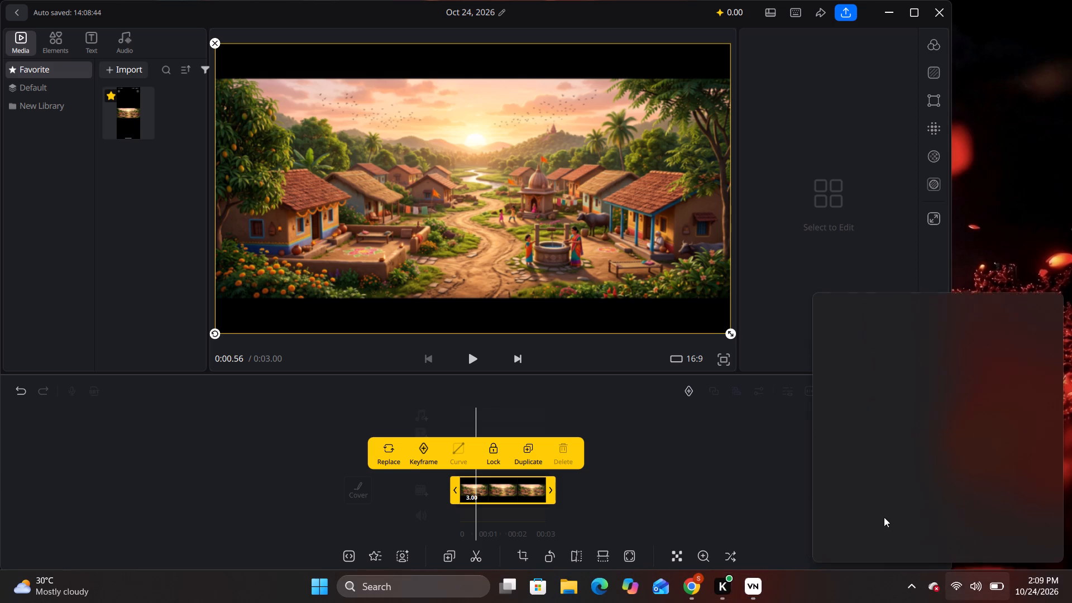
{"action": "left_click", "coordinate": [882, 466]}
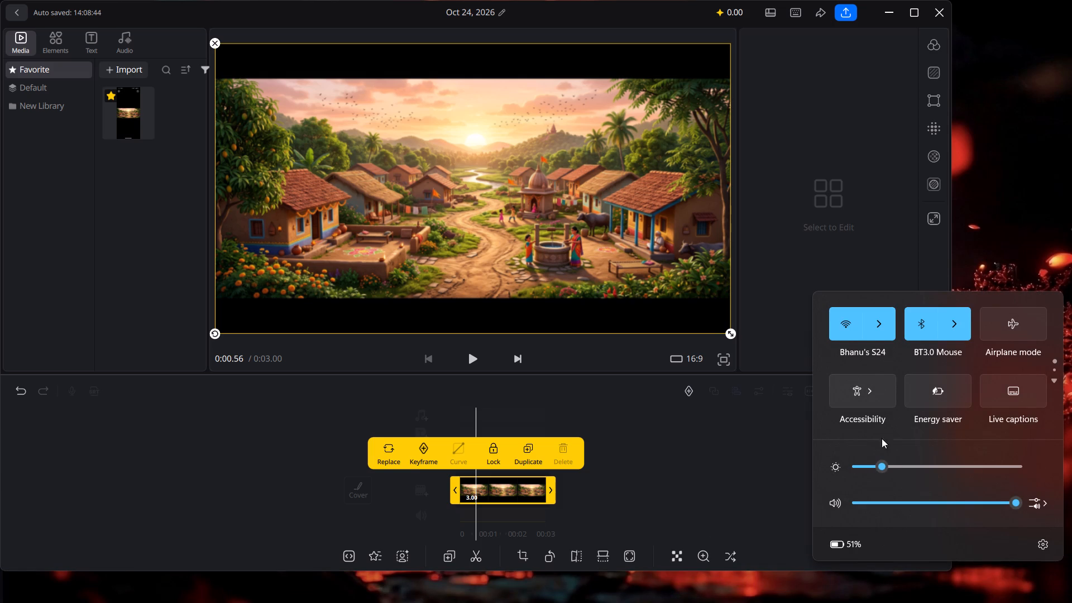
{"action": "left_click", "coordinate": [1020, 276]}
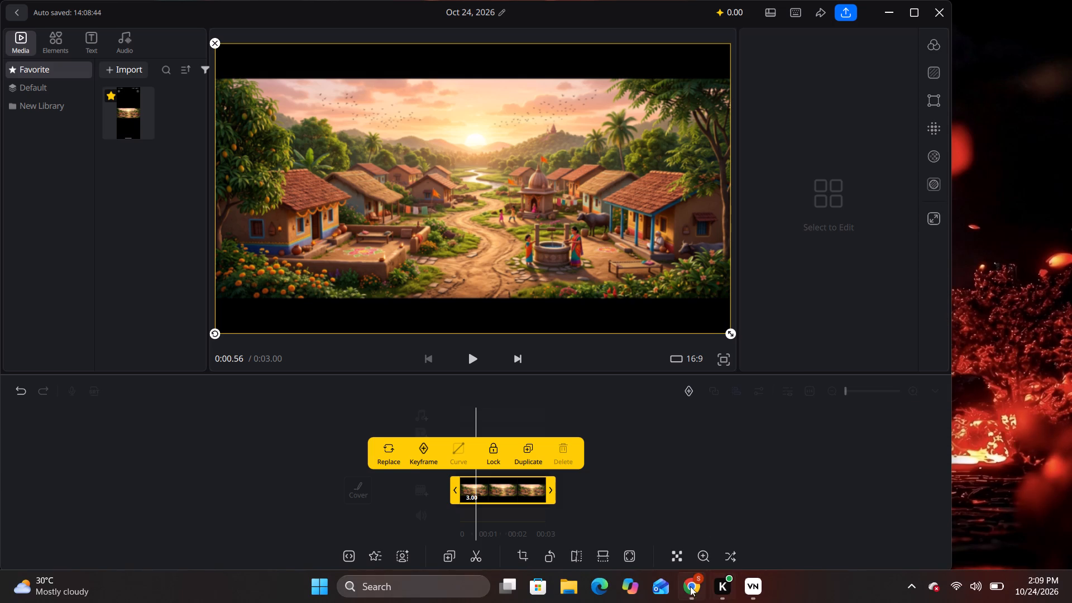
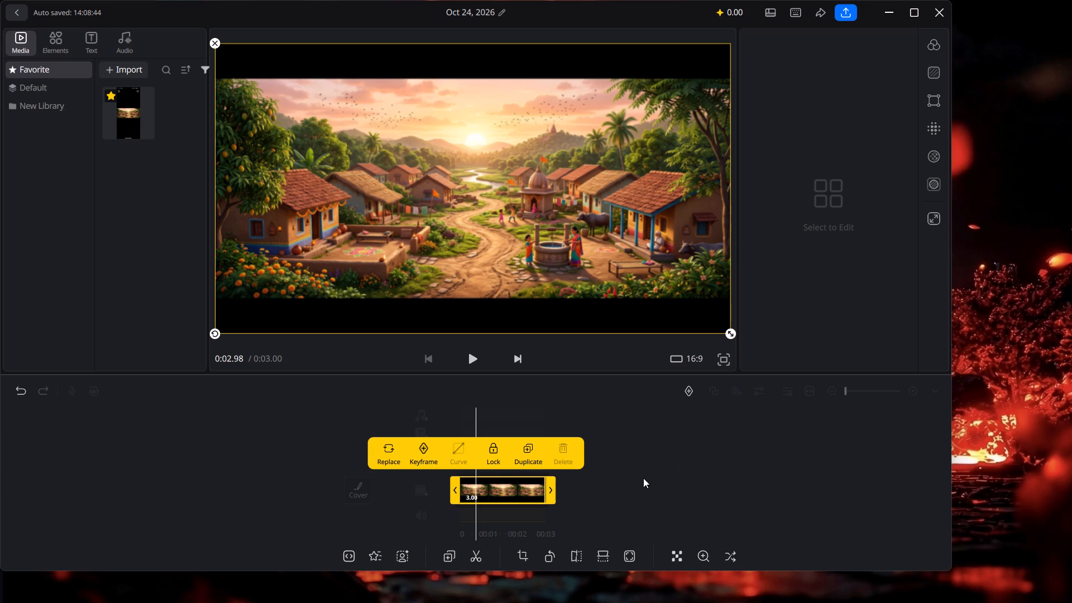
Close the village screenshot clip's editing options and pick the clip again on the main timeline track.
{"action": "left_click", "coordinate": [594, 489]}
{"action": "left_click_drag", "start_coordinate": [489, 495], "coordinate": [496, 495]}
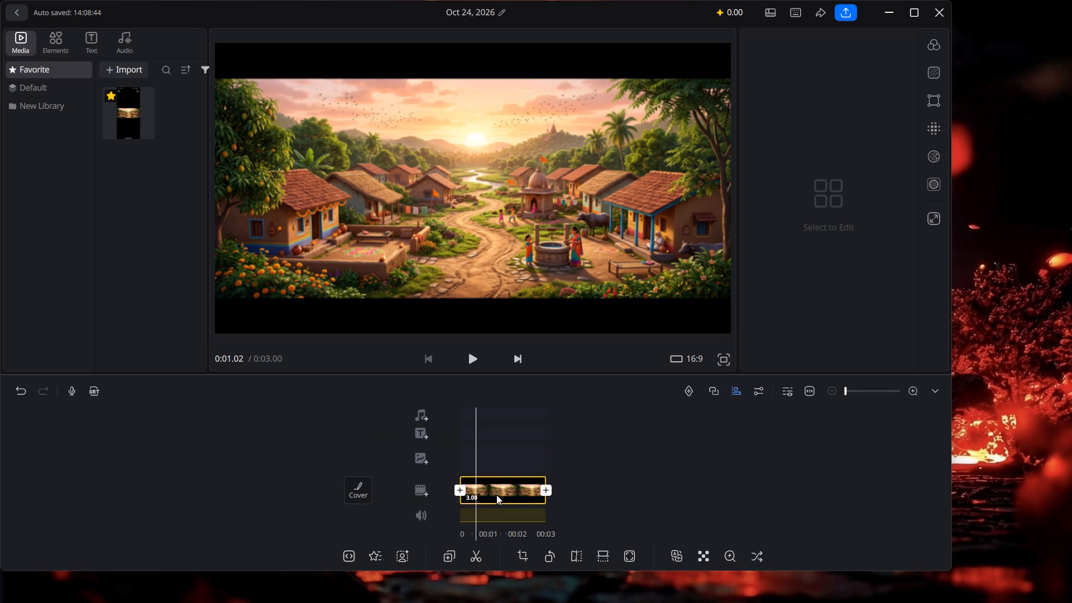
Add the image Screenshot_20261024_134317 from the STORY folder to the main timeline track.
{"action": "left_click_drag", "start_coordinate": [496, 495], "coordinate": [534, 504]}
{"action": "left_click", "coordinate": [669, 477]}
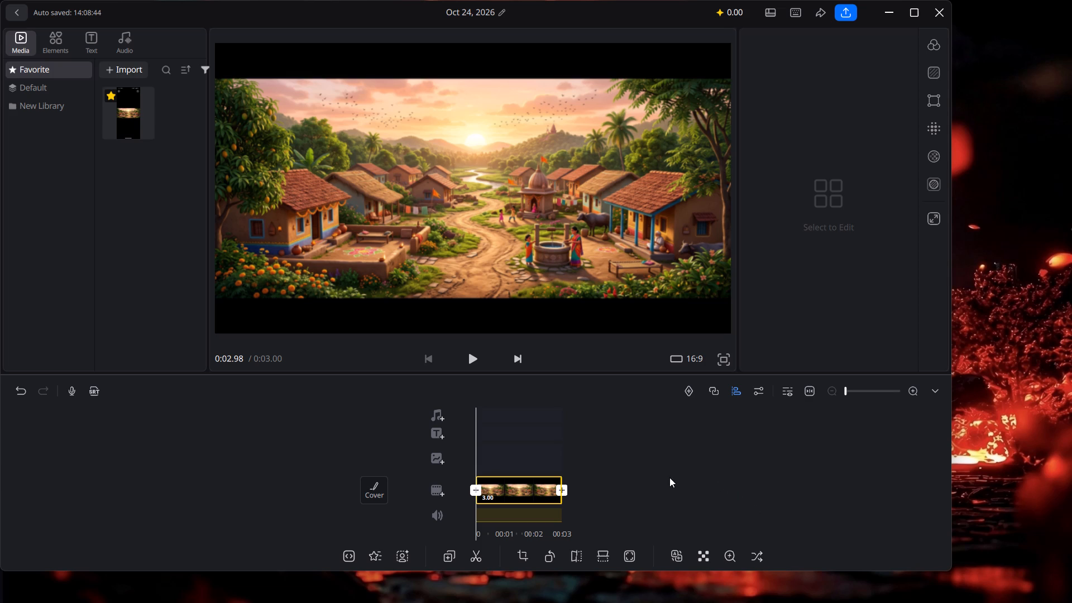
{"action": "left_click_drag", "start_coordinate": [616, 485], "coordinate": [504, 480]}
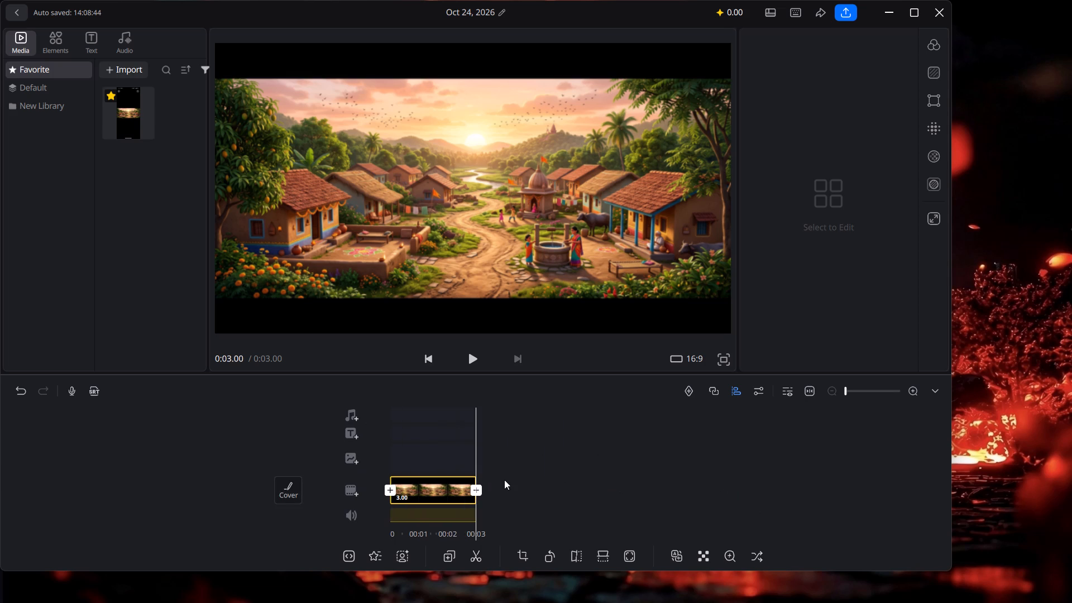
{"action": "left_click_drag", "start_coordinate": [504, 480], "coordinate": [502, 478]}
{"action": "left_click", "coordinate": [157, 165]}
{"action": "left_click", "coordinate": [356, 496]}
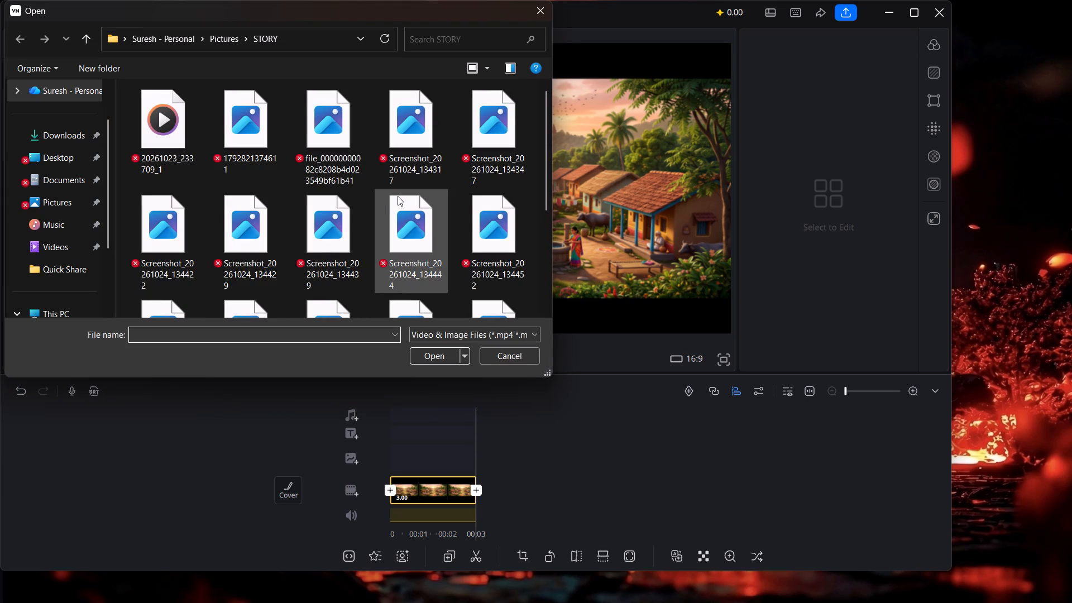
{"action": "left_click", "coordinate": [407, 135]}
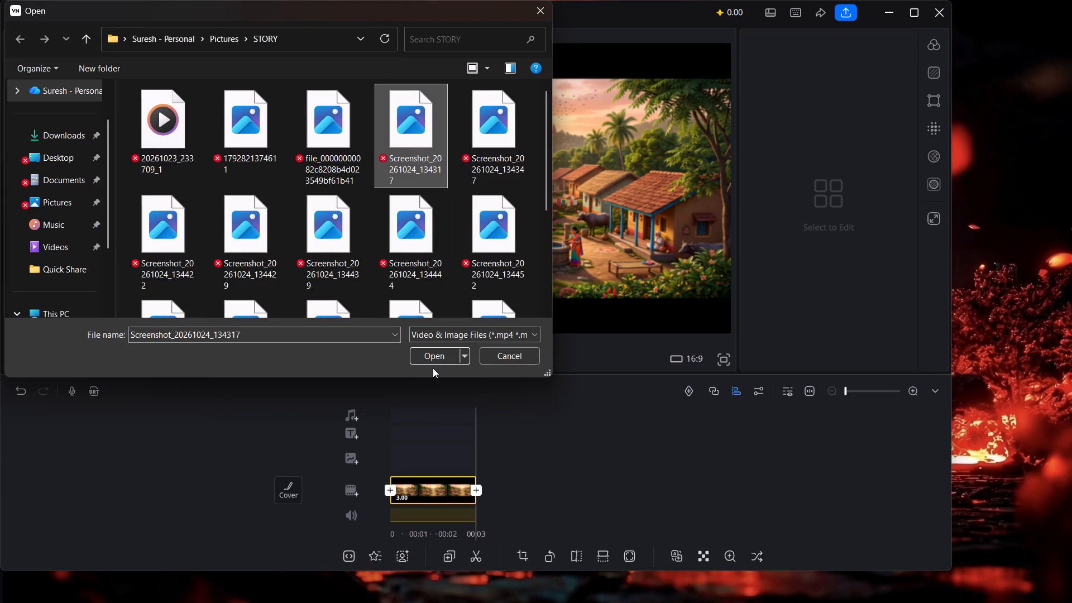
{"action": "left_click", "coordinate": [480, 144]}
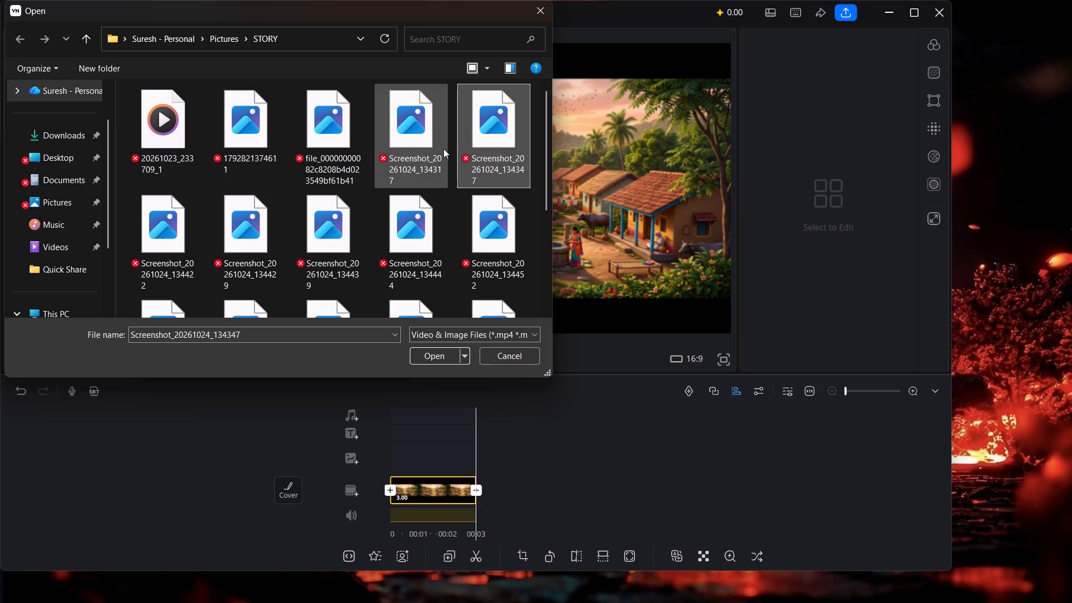
{"action": "double_click", "coordinate": [427, 150]}
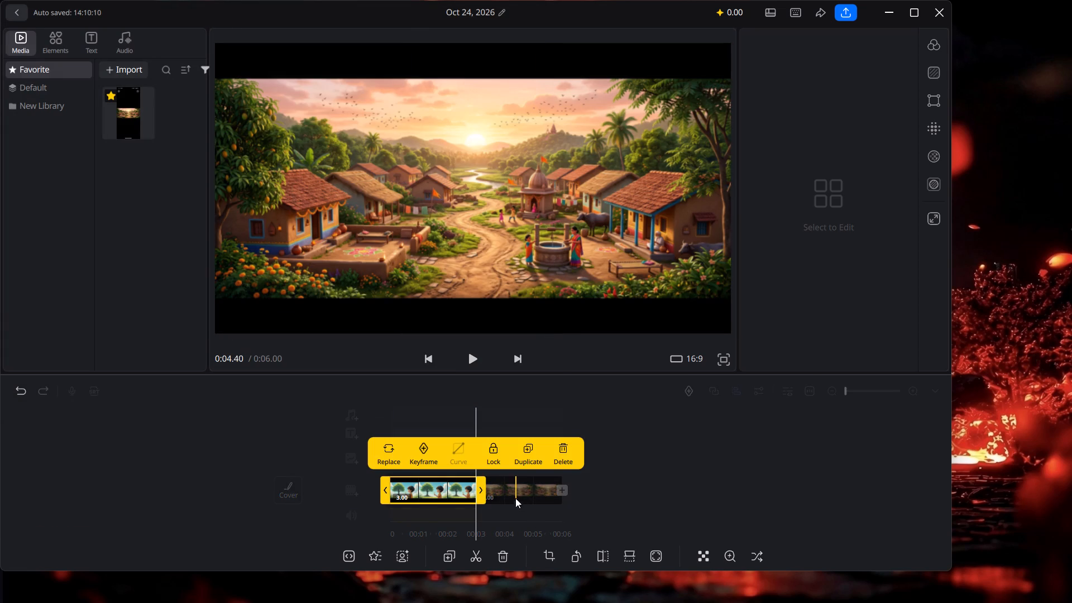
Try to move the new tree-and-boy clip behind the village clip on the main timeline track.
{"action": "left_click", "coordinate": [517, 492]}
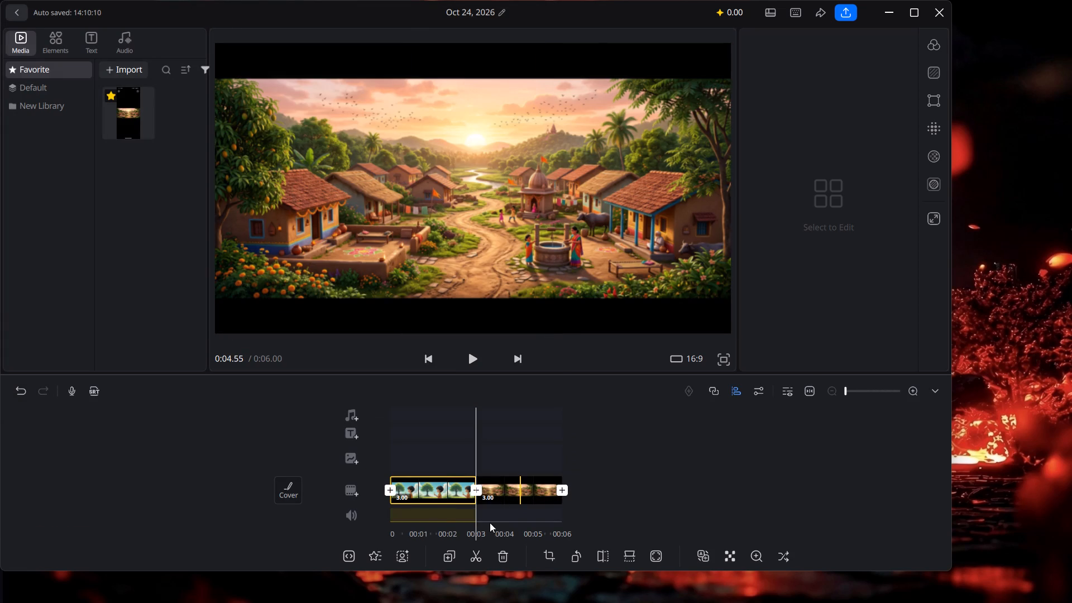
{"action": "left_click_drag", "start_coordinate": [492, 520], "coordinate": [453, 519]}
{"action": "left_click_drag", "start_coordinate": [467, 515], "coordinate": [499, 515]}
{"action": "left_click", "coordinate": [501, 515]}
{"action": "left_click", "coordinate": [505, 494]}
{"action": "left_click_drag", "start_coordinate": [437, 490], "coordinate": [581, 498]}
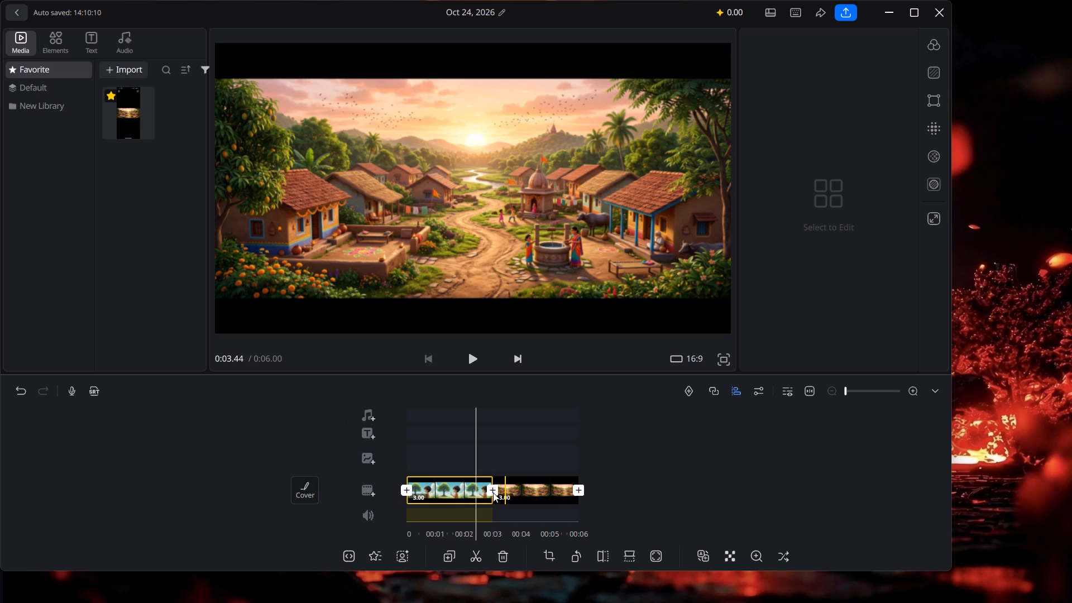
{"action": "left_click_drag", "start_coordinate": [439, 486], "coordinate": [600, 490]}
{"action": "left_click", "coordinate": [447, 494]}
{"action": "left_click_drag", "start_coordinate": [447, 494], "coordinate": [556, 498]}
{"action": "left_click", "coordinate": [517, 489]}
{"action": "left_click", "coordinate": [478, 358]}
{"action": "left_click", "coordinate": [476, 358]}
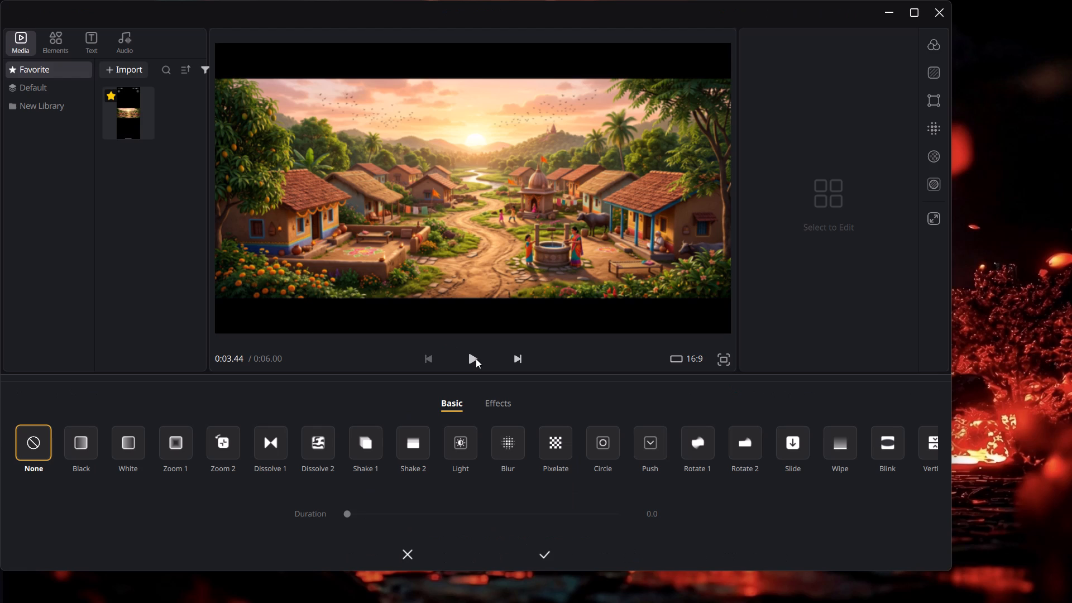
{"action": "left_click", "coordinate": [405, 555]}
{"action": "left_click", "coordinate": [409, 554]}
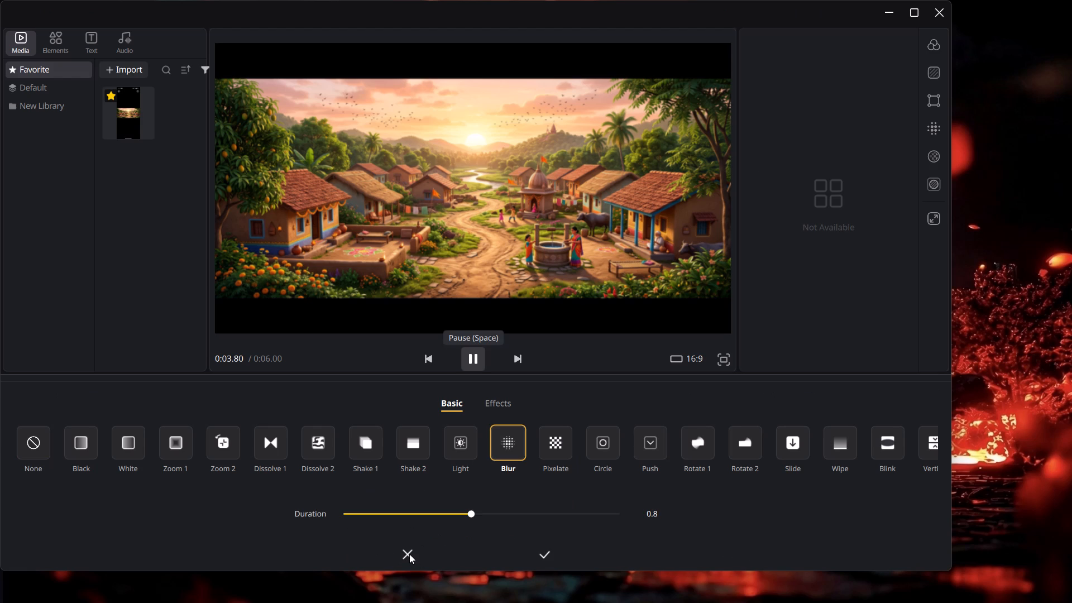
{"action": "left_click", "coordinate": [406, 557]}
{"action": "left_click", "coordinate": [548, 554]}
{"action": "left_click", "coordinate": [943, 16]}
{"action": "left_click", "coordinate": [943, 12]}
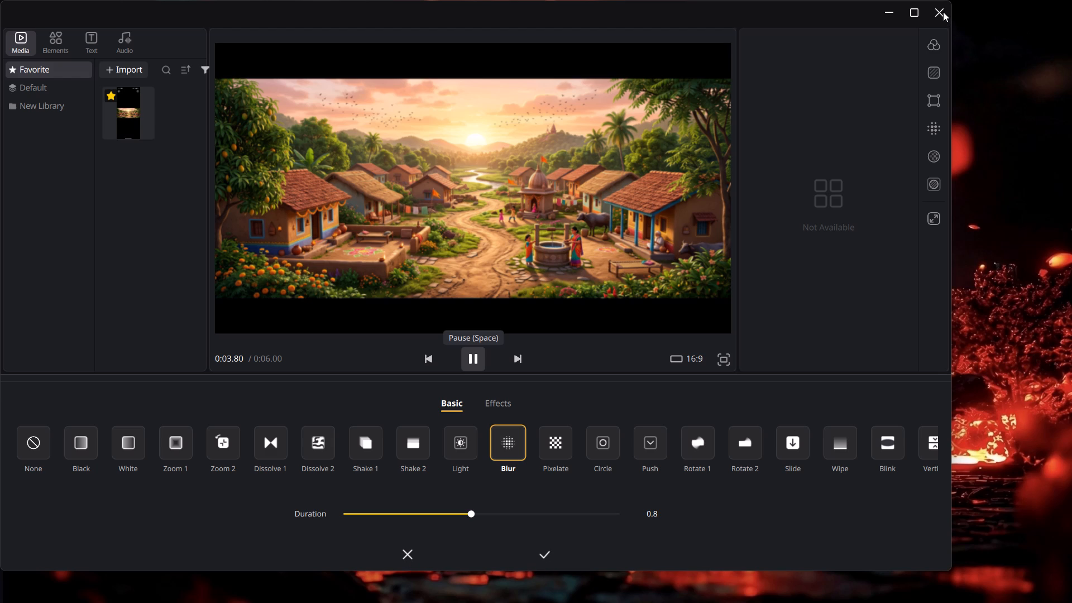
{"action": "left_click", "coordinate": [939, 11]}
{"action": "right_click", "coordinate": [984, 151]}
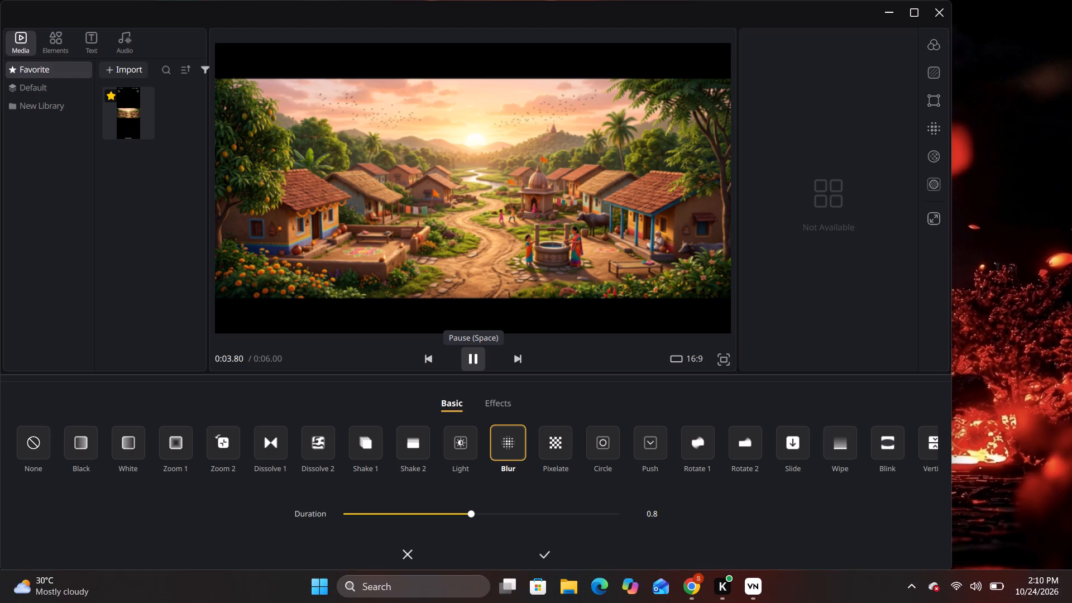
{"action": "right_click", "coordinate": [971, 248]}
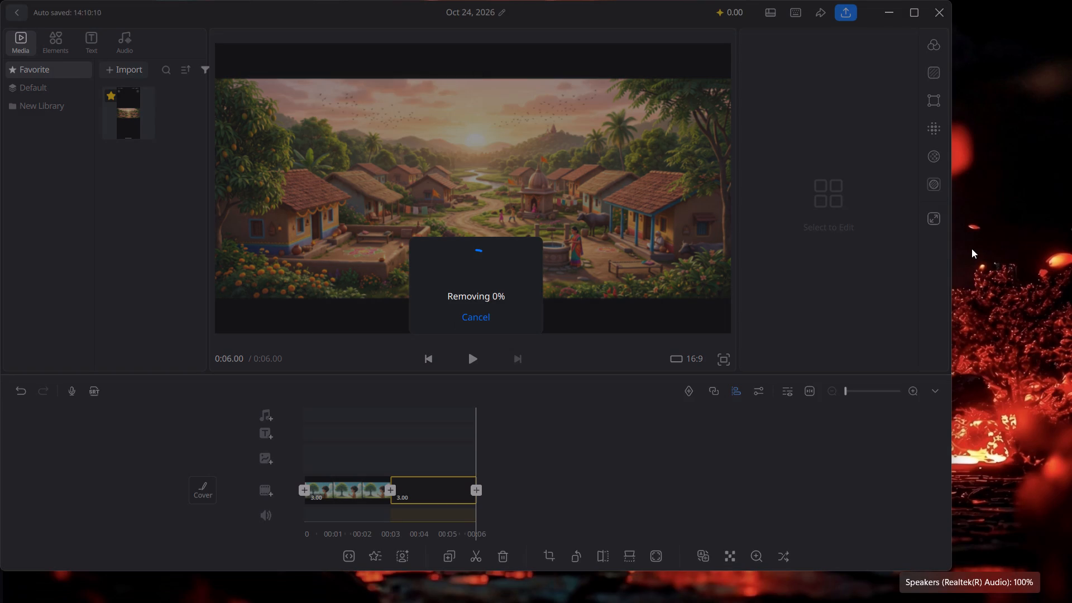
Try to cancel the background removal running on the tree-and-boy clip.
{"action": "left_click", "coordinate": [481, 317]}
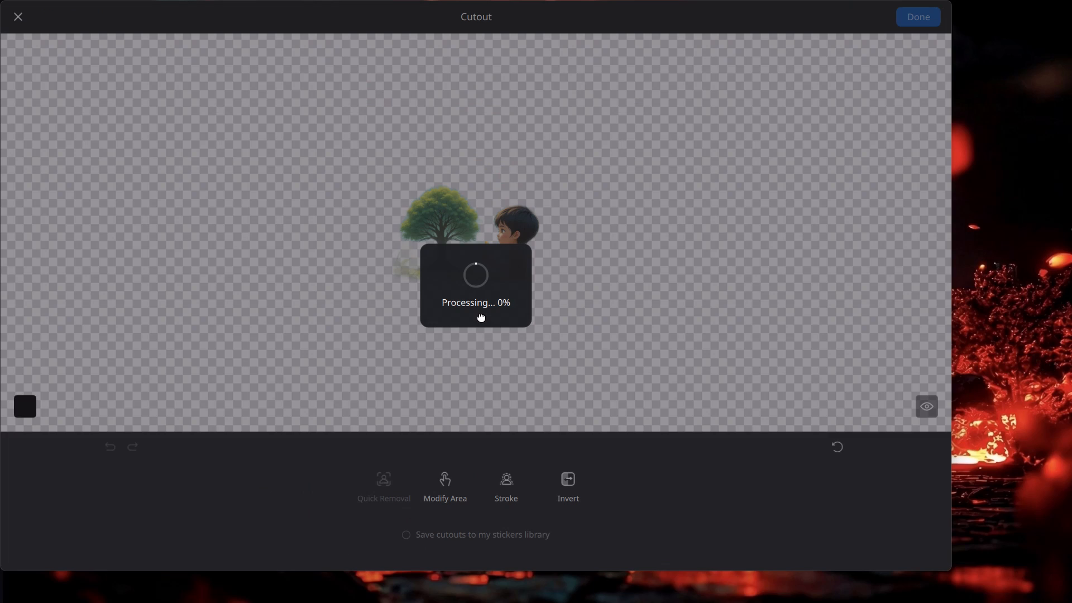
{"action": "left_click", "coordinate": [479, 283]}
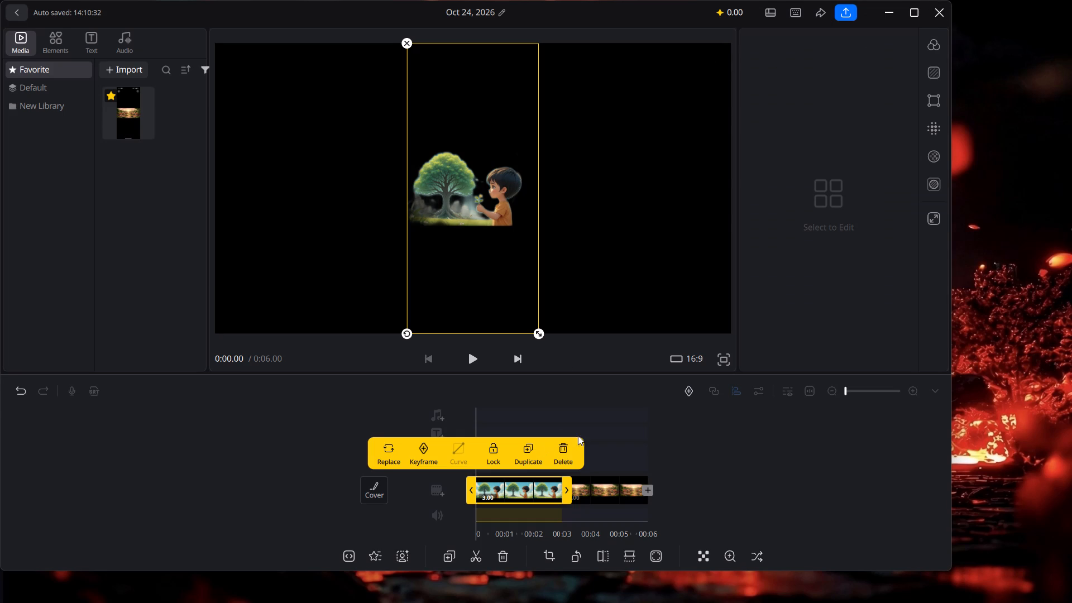
Delete the tree-and-boy clip from the main timeline track.
{"action": "left_click", "coordinate": [561, 446]}
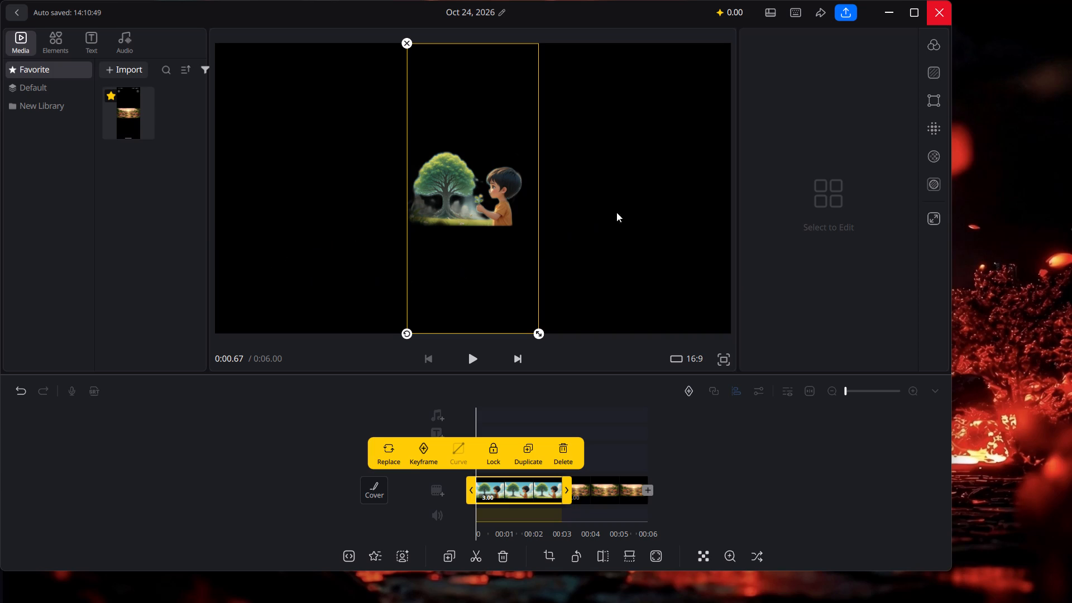
Close the video editor window.
{"action": "left_click", "coordinate": [943, 8]}
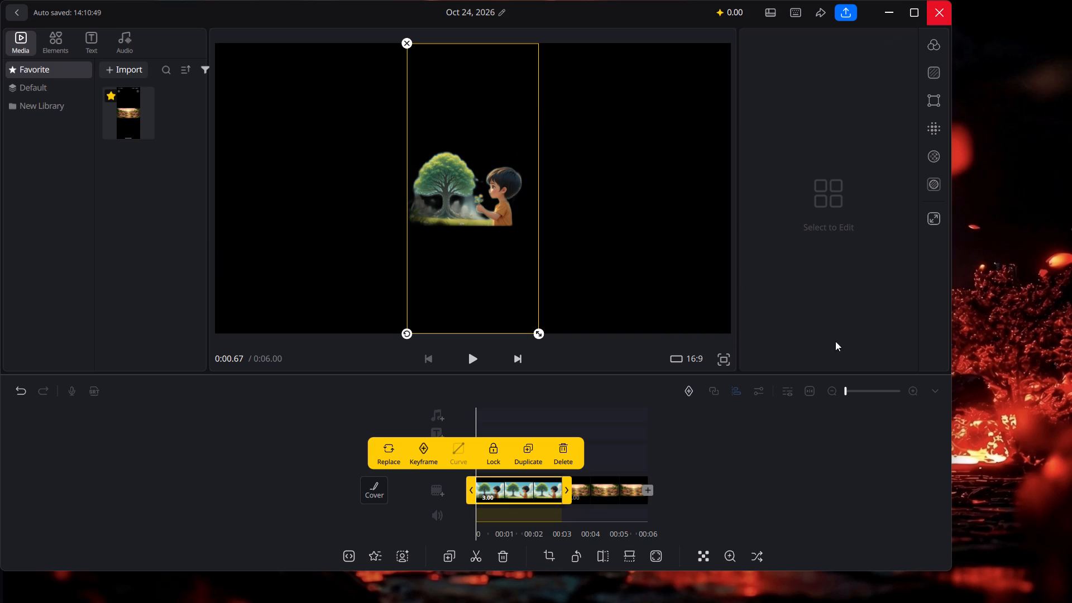
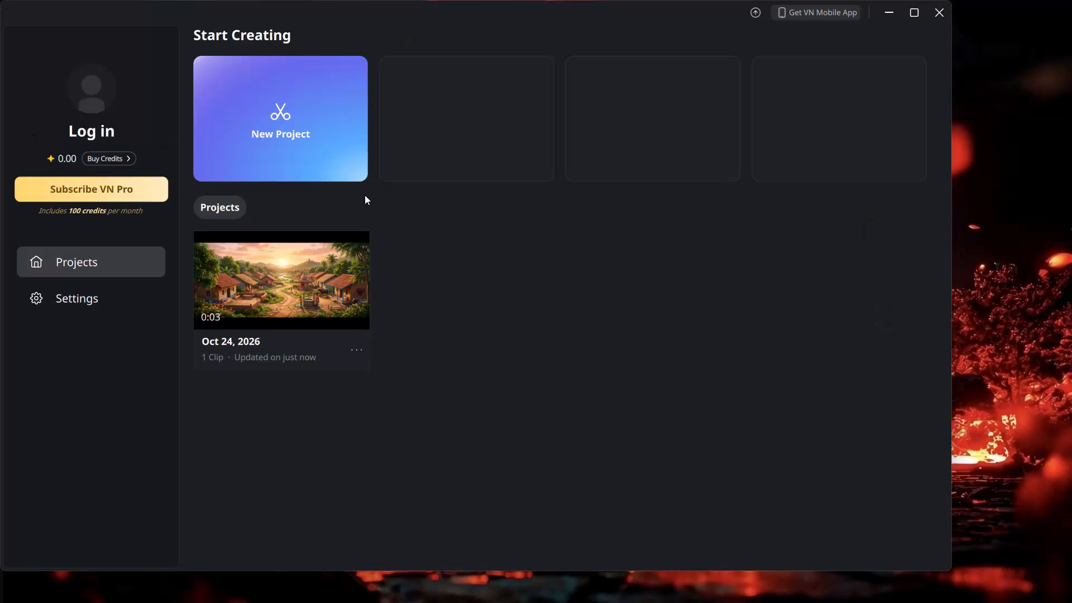
Open the saved Oct 24, 2026 project for editing.
{"action": "left_click", "coordinate": [275, 298]}
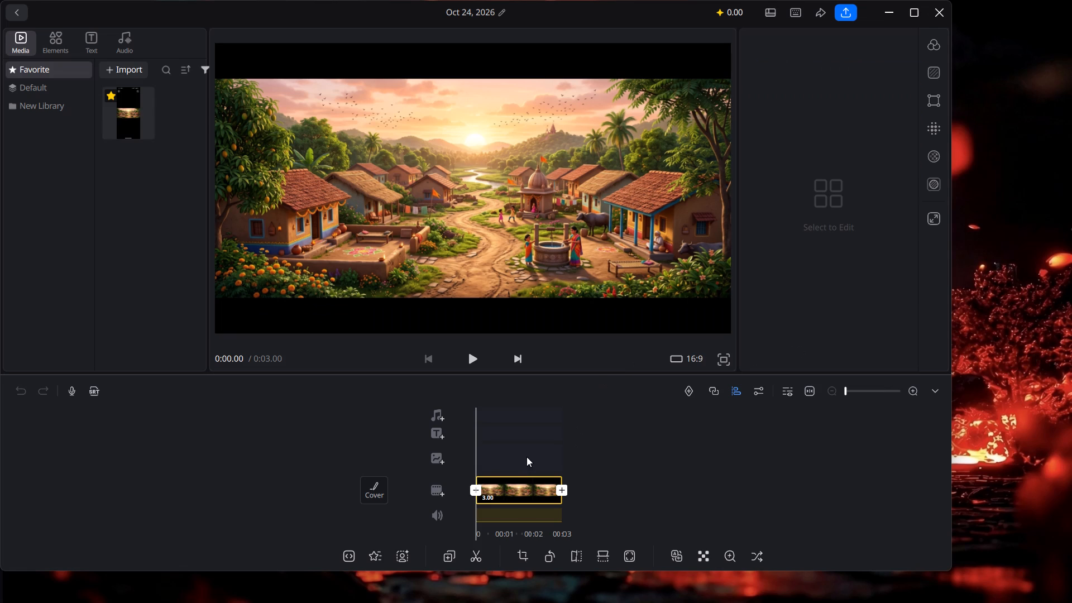
Add the seedling image Screenshot_20261024_134347 from the STORY folder to the main timeline track.
{"action": "left_click", "coordinate": [592, 466]}
{"action": "left_click", "coordinate": [434, 494]}
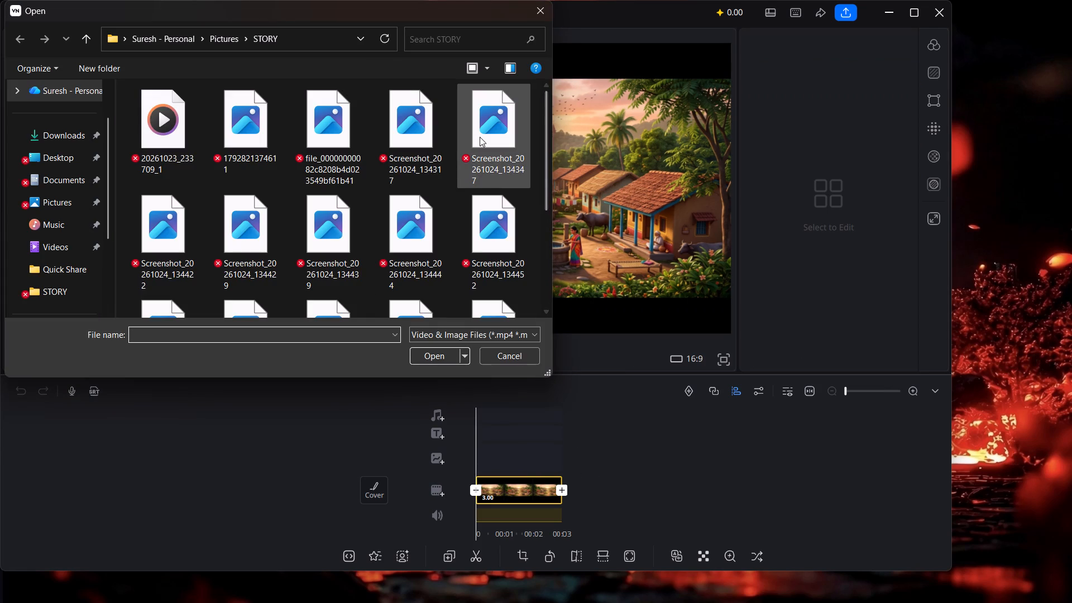
{"action": "left_click", "coordinate": [480, 137]}
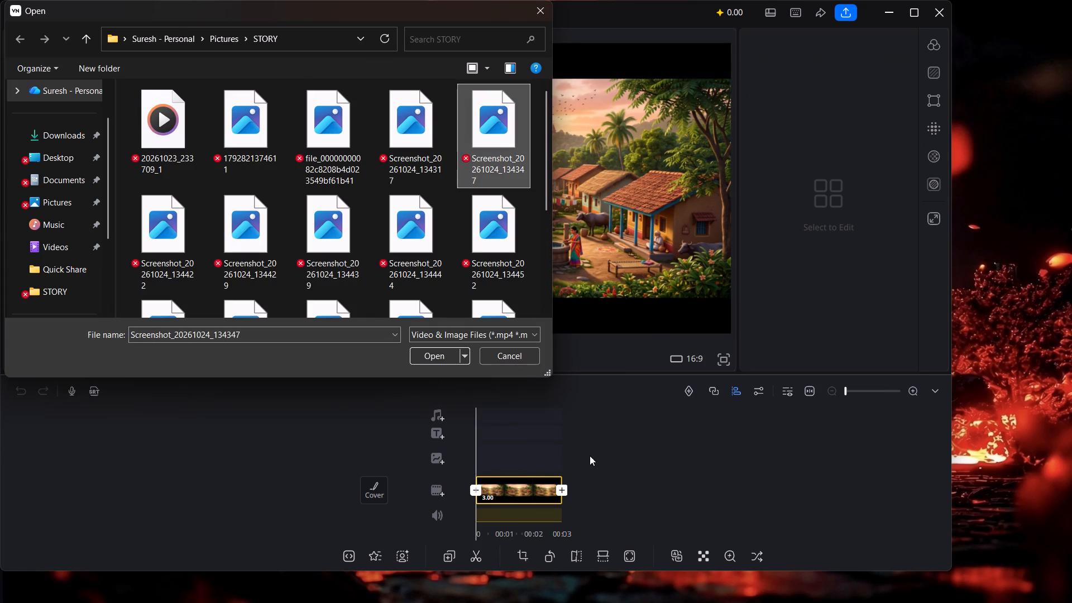
{"action": "left_click", "coordinate": [434, 358]}
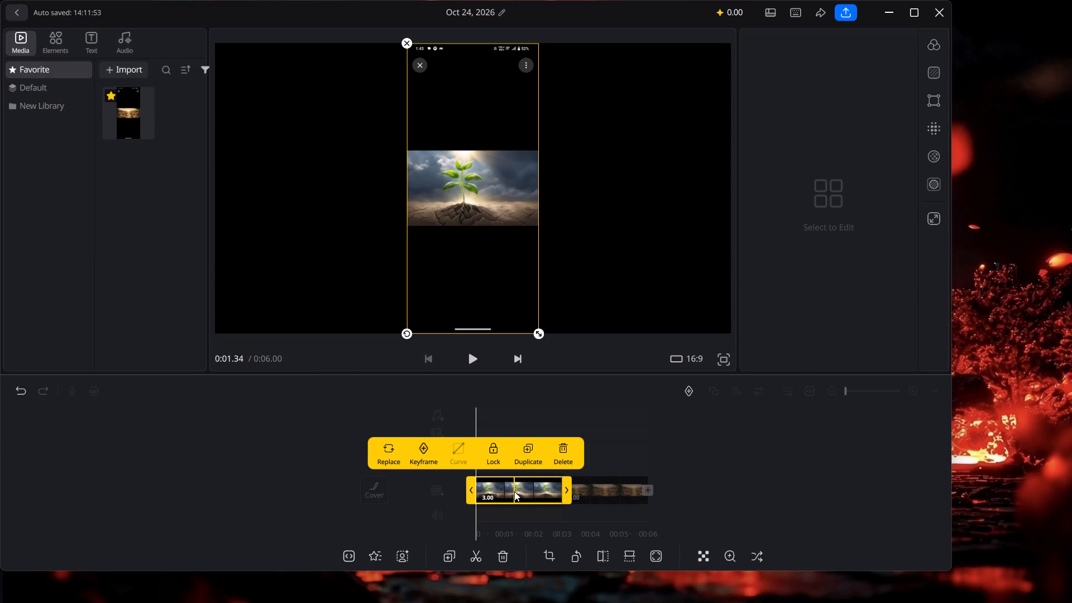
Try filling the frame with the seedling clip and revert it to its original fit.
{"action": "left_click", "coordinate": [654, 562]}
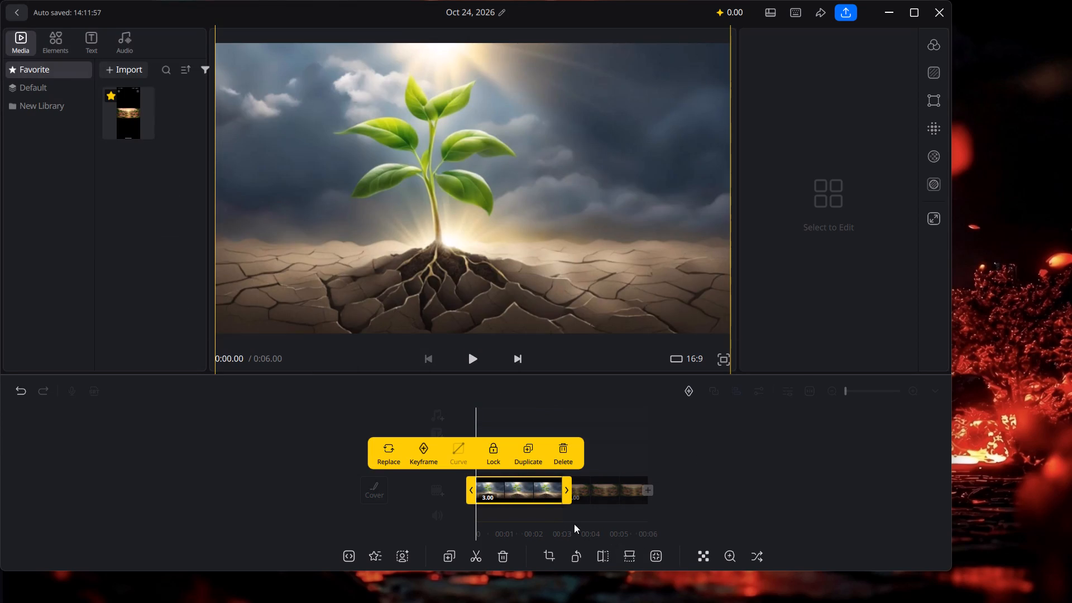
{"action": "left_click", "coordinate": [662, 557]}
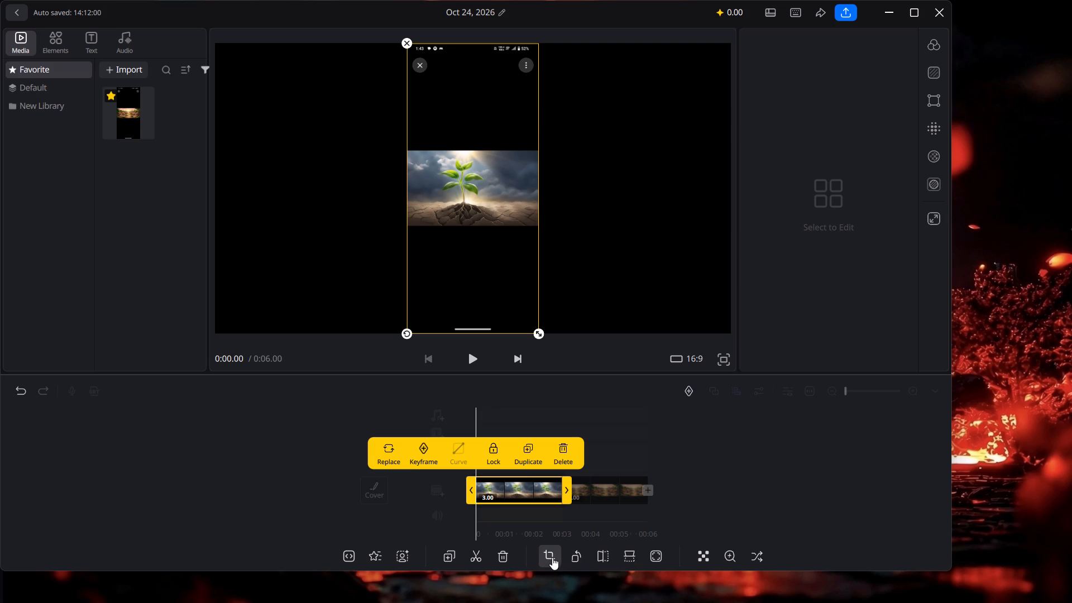
Crop the seedling clip at 16:9 around its picture, leaving out the black phone-screen areas.
{"action": "left_click", "coordinate": [552, 557]}
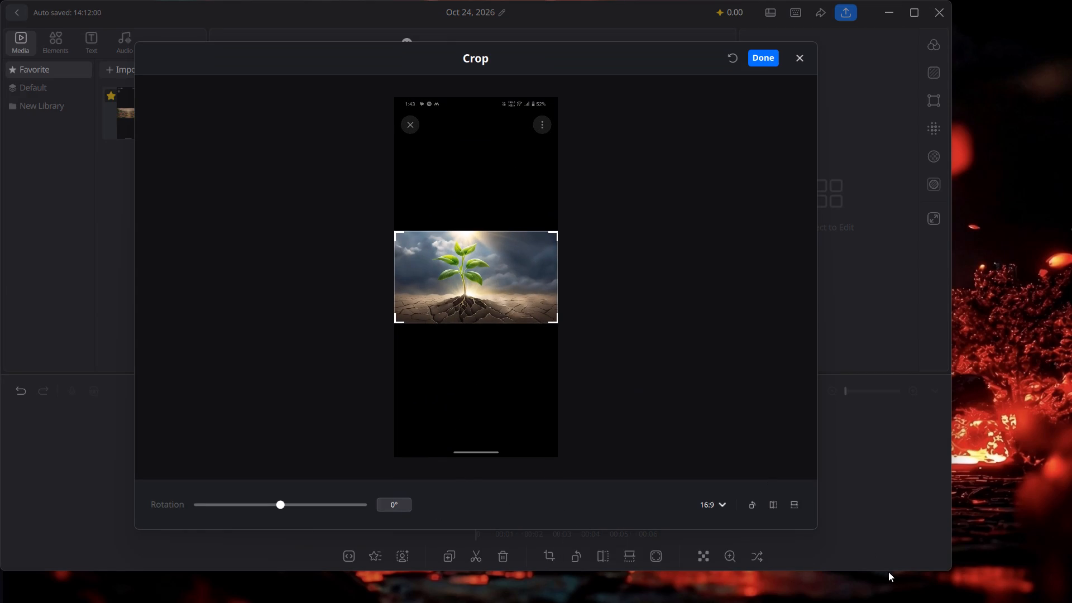
{"action": "left_click", "coordinate": [765, 58]}
Move the village clip ahead of the seedling clip on the main timeline track.
{"action": "left_click", "coordinate": [619, 492]}
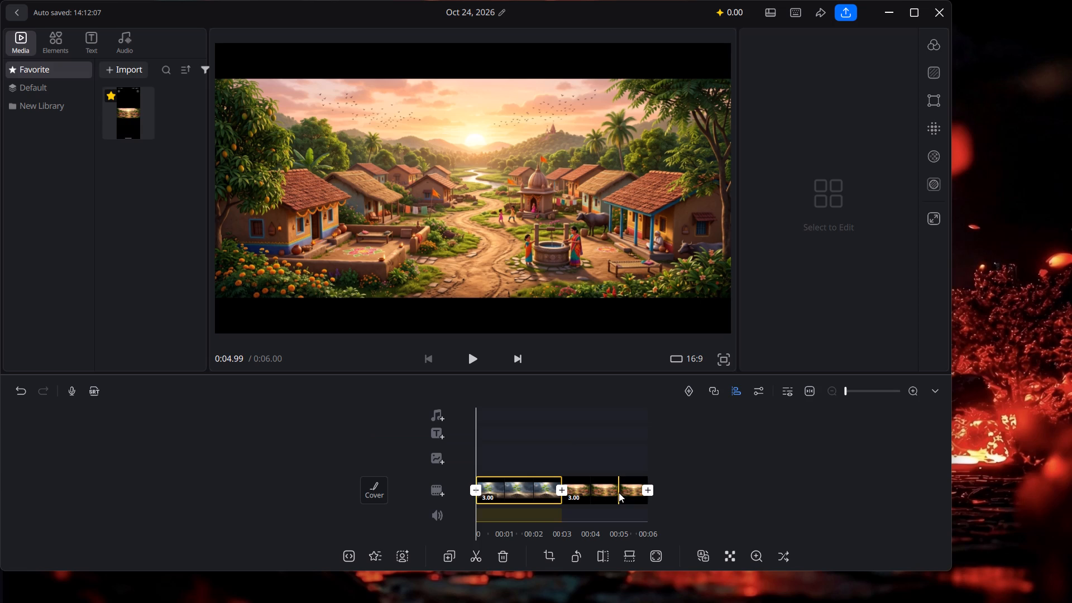
{"action": "left_click", "coordinate": [591, 490]}
{"action": "left_click_drag", "start_coordinate": [495, 485], "coordinate": [368, 480]}
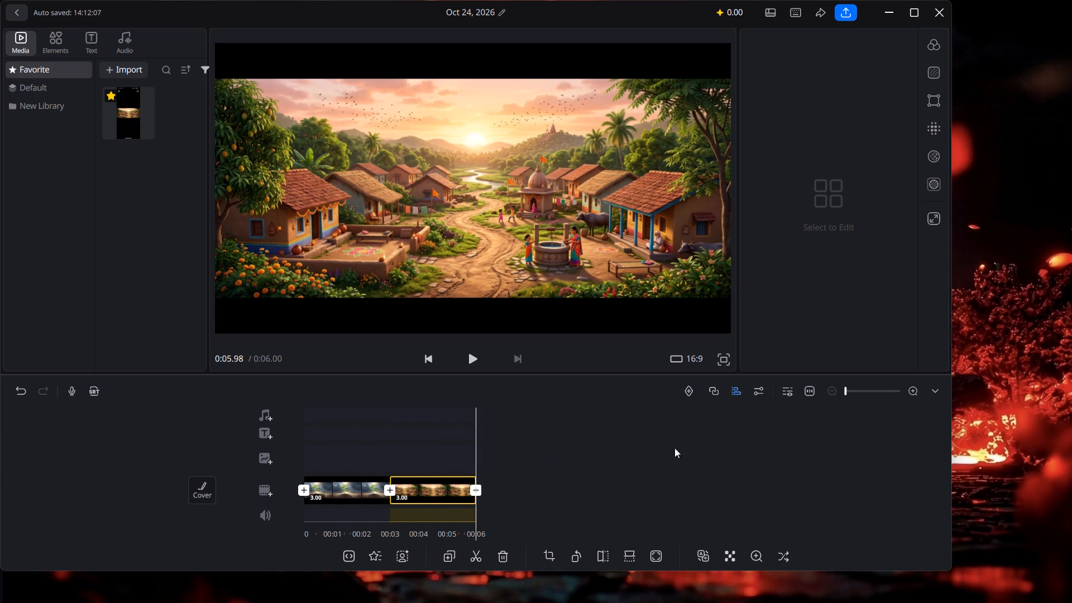
{"action": "left_click", "coordinate": [432, 487]}
{"action": "left_click_drag", "start_coordinate": [432, 487], "coordinate": [346, 486]}
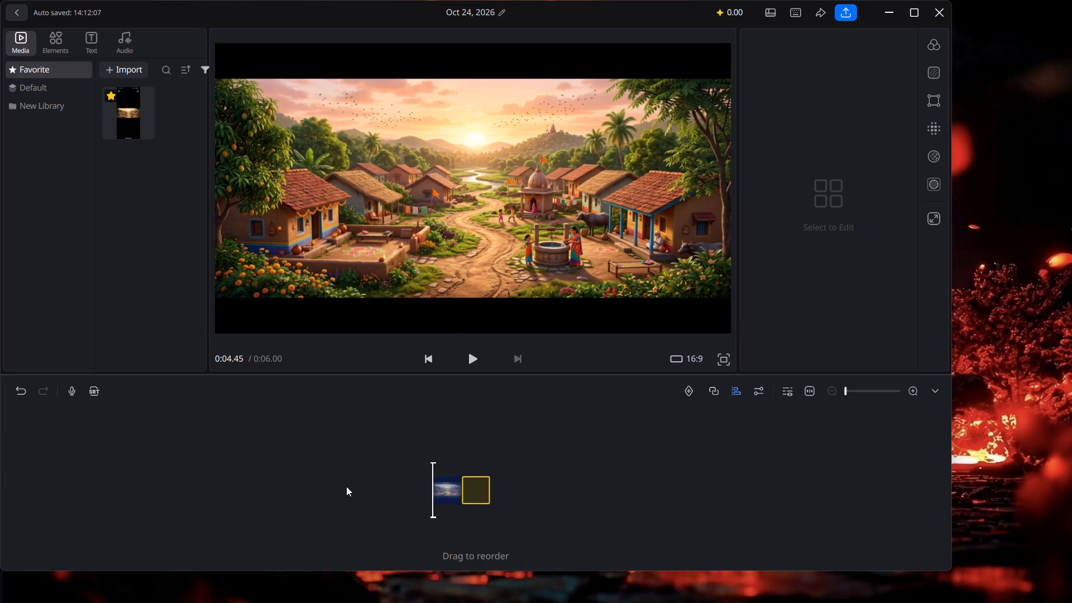
{"action": "left_click", "coordinate": [365, 485]}
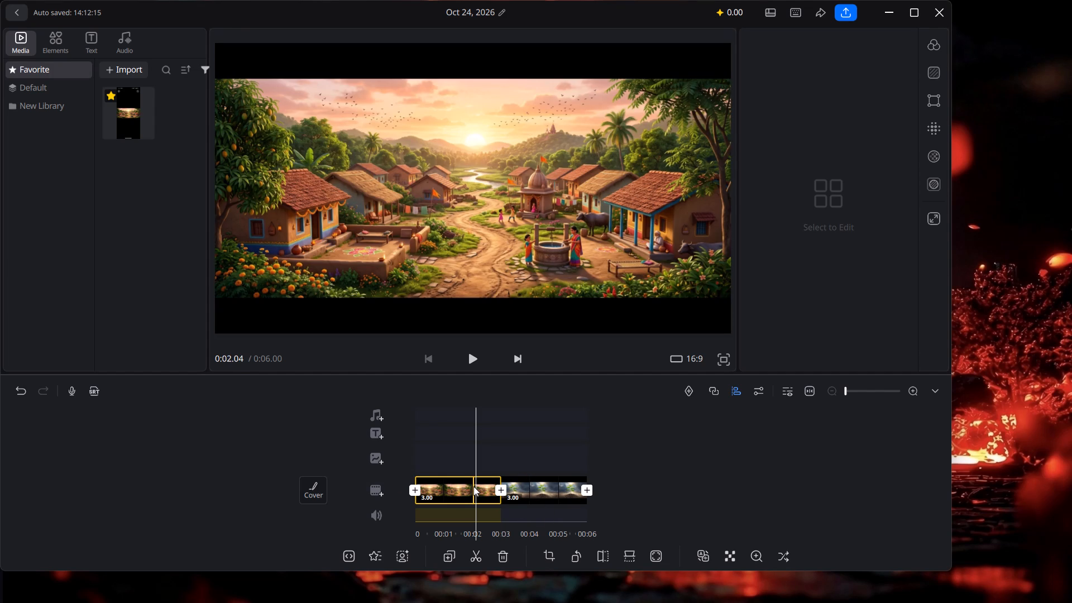
Tighten the village clip's 16:9 crop to the picture's height, roughly centred, to cut out the black bands.
{"action": "left_click", "coordinate": [473, 486]}
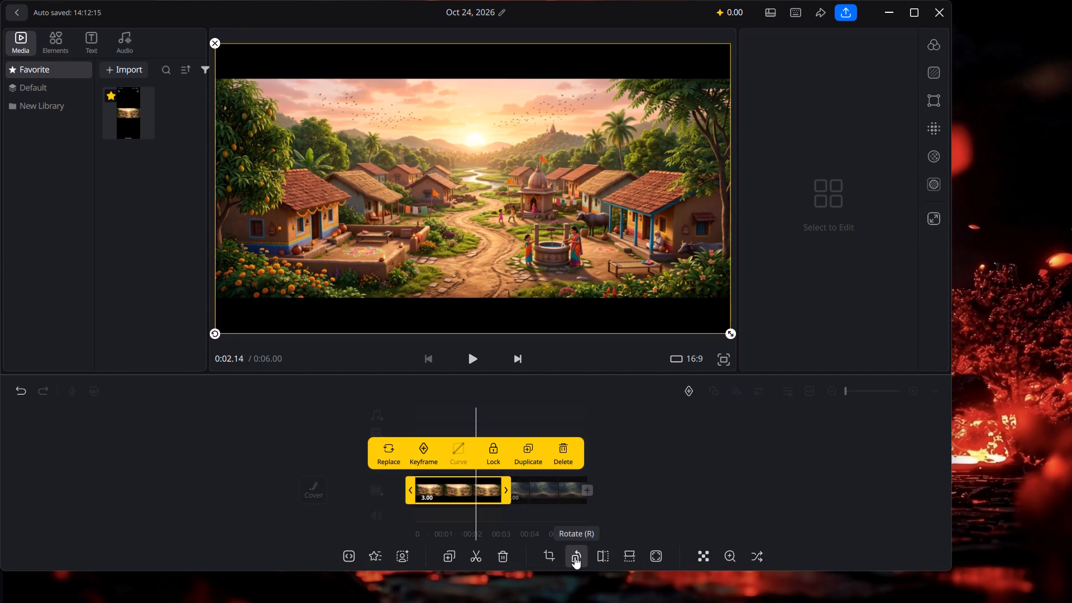
{"action": "left_click", "coordinate": [552, 559]}
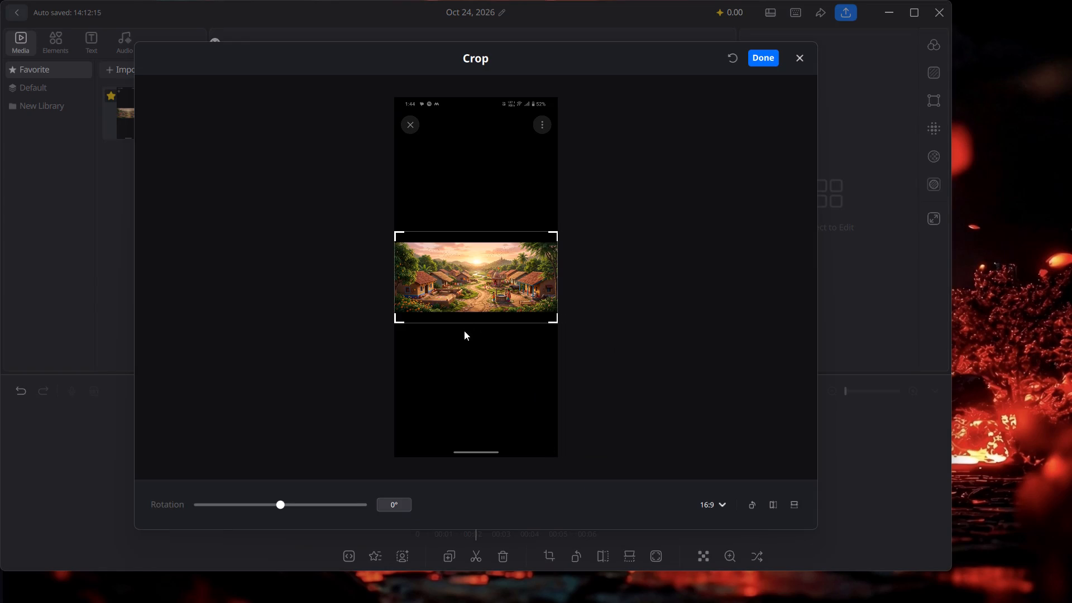
{"action": "left_click_drag", "start_coordinate": [478, 314], "coordinate": [482, 301]}
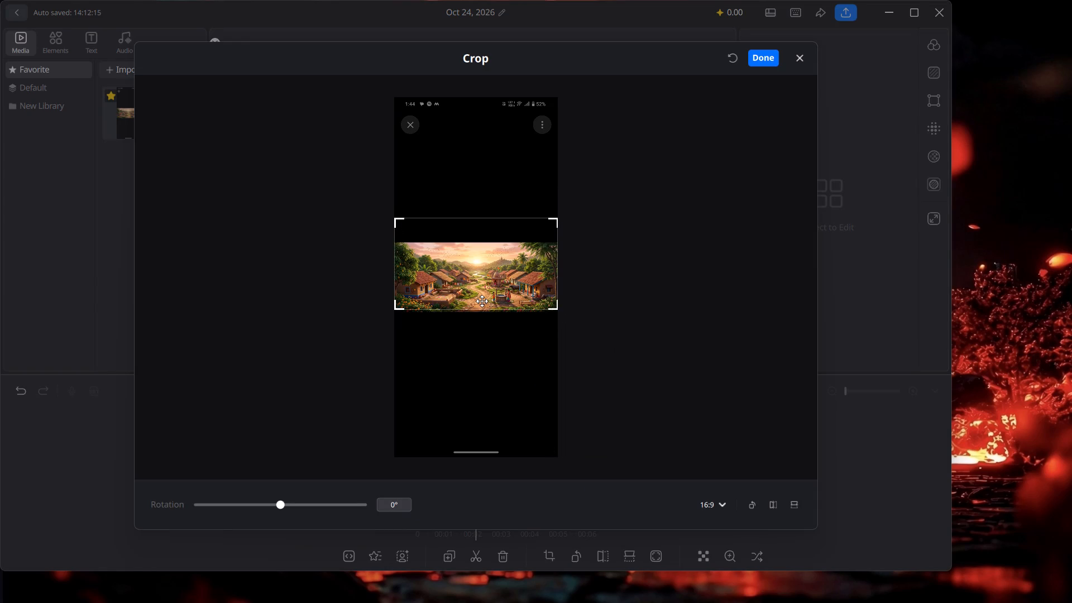
{"action": "left_click_drag", "start_coordinate": [482, 301], "coordinate": [482, 304]}
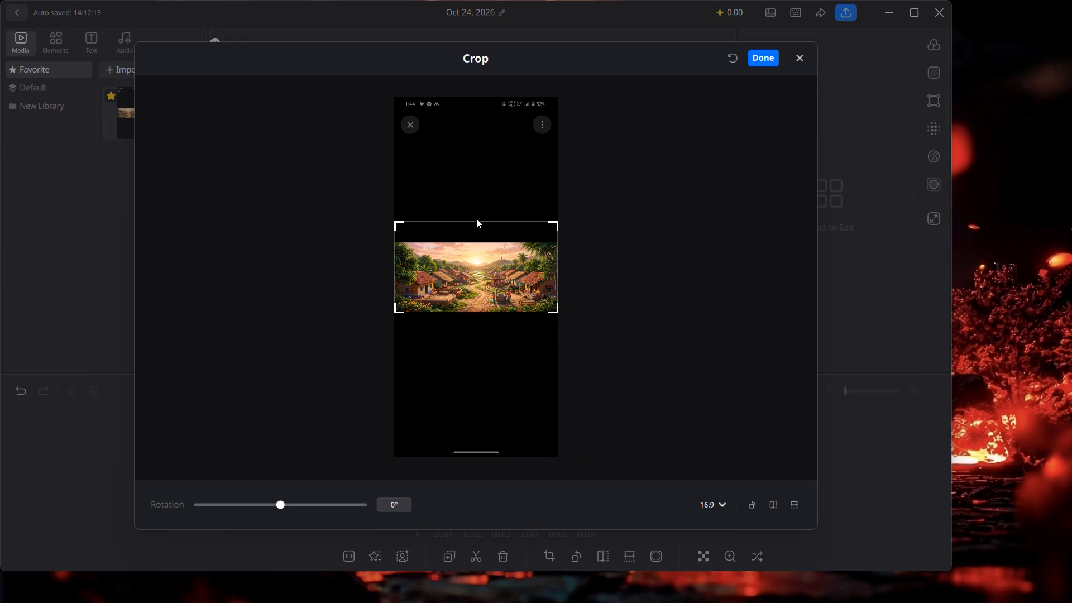
{"action": "left_click", "coordinate": [476, 218]}
{"action": "left_click_drag", "start_coordinate": [476, 218], "coordinate": [478, 224]}
{"action": "left_click_drag", "start_coordinate": [558, 220], "coordinate": [559, 220]}
{"action": "left_click_drag", "start_coordinate": [559, 220], "coordinate": [528, 263]}
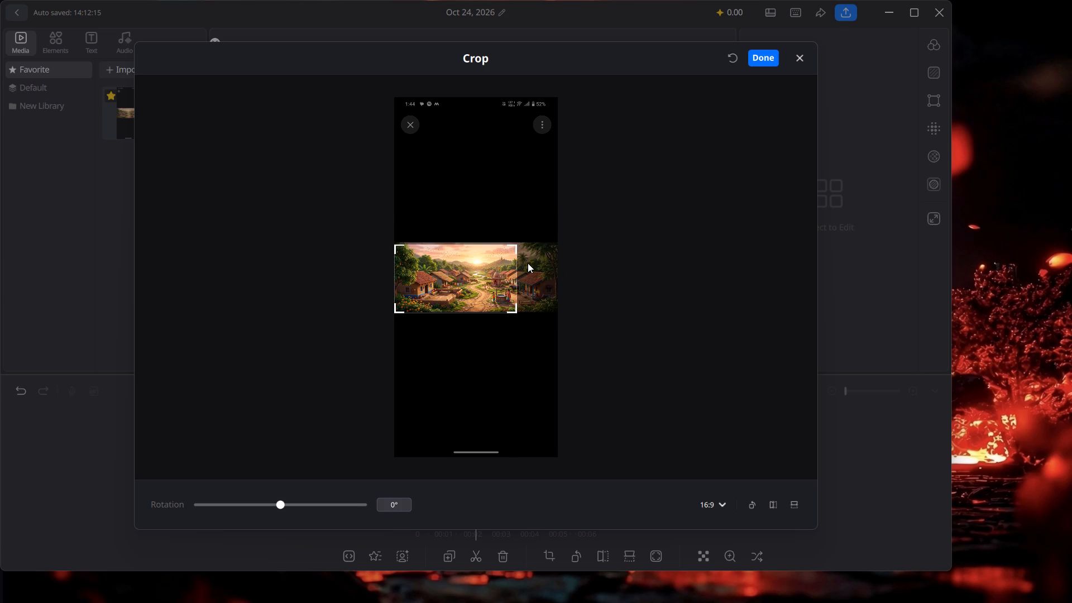
{"action": "left_click_drag", "start_coordinate": [528, 263], "coordinate": [526, 255]}
{"action": "left_click_drag", "start_coordinate": [457, 277], "coordinate": [487, 278]}
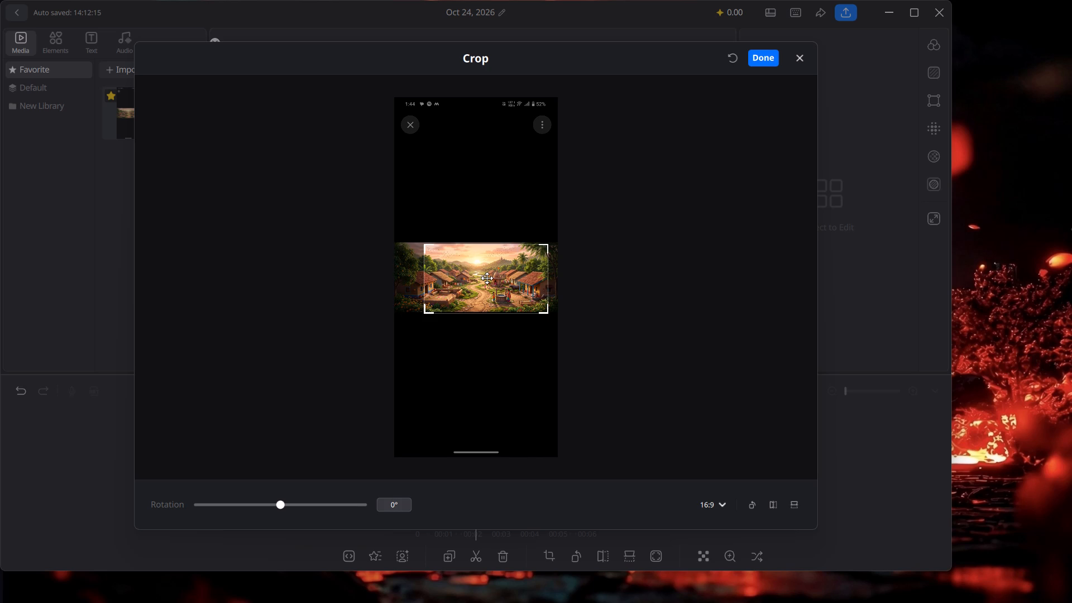
{"action": "left_click_drag", "start_coordinate": [487, 278], "coordinate": [475, 277]}
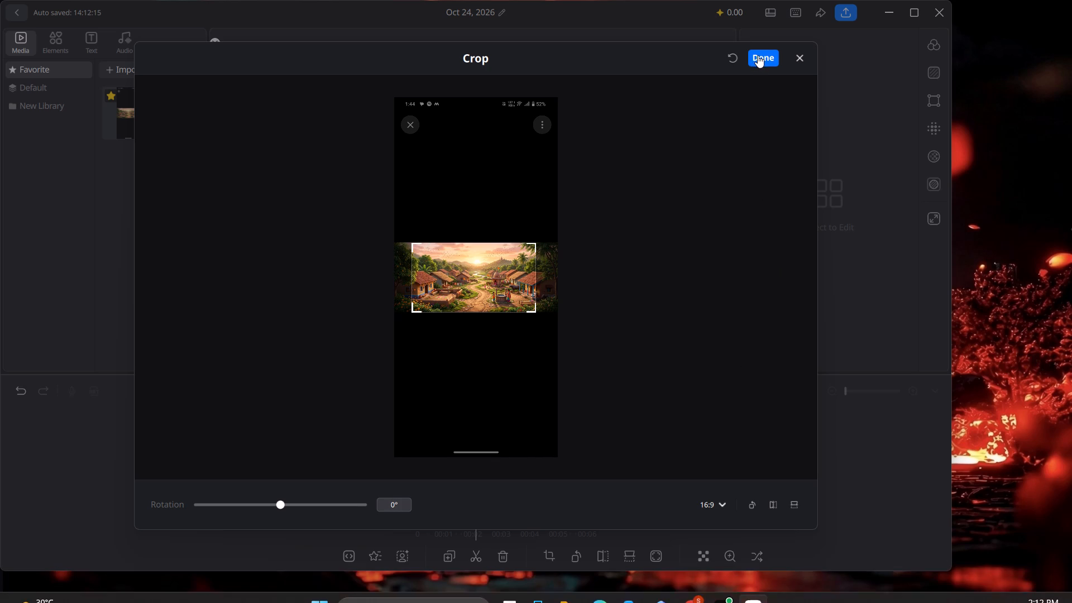
{"action": "left_click", "coordinate": [758, 55]}
{"action": "left_click", "coordinate": [706, 451]}
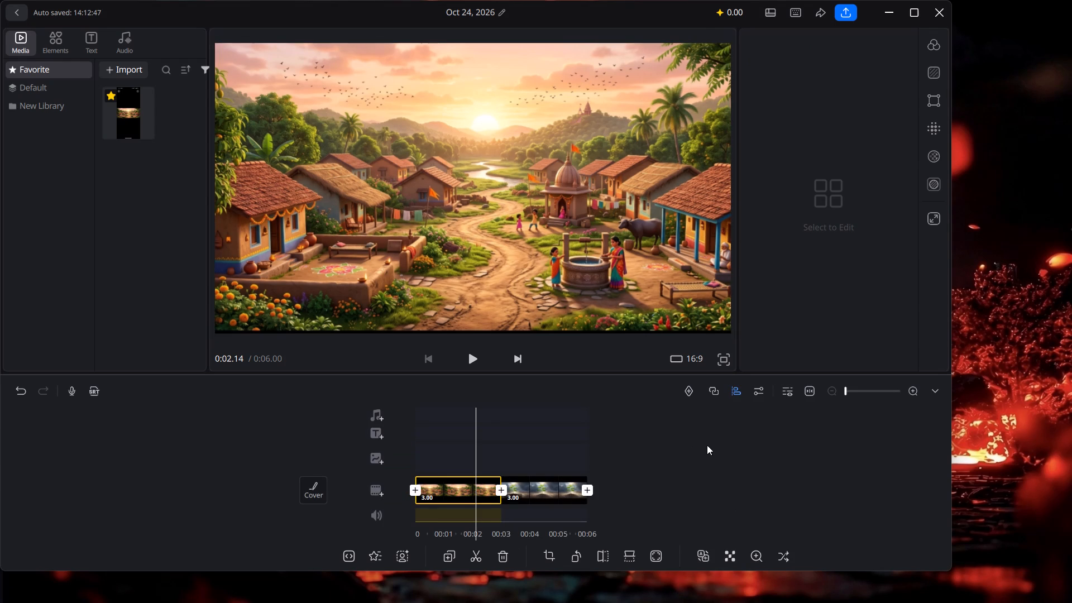
Enlarge the village clip slightly past the preview frame's edges so it covers the remaining black border.
{"action": "left_click", "coordinate": [563, 247]}
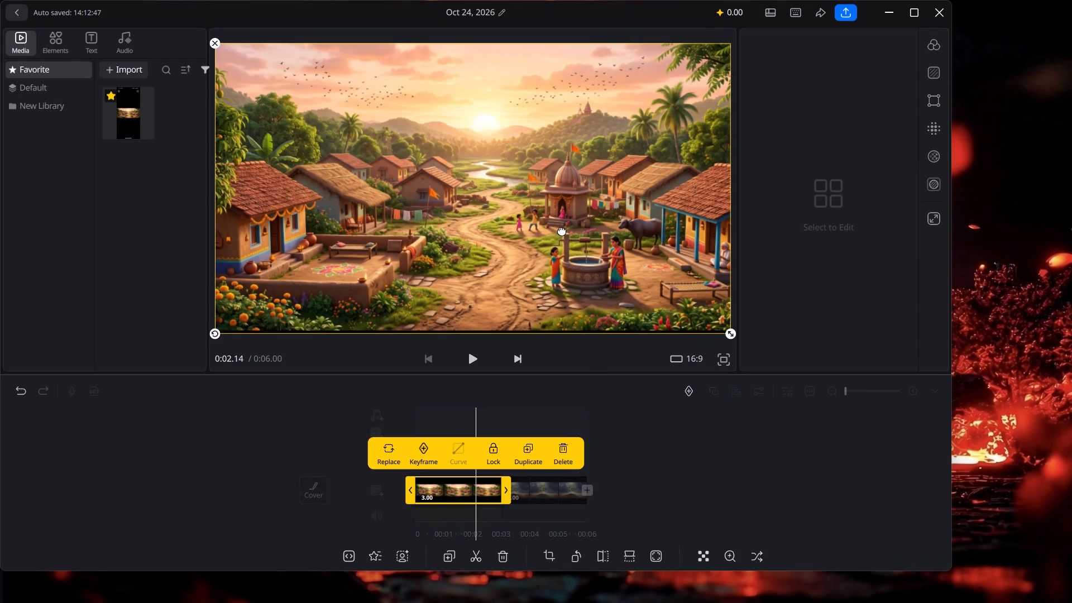
{"action": "left_click_drag", "start_coordinate": [732, 333], "coordinate": [728, 328]}
{"action": "left_click", "coordinate": [594, 200]}
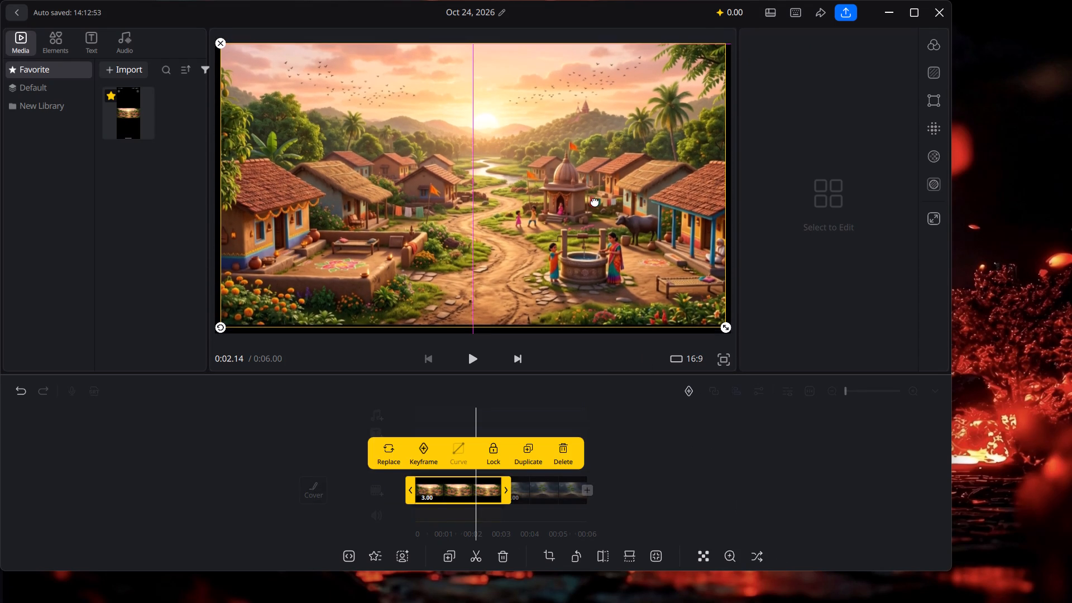
{"action": "left_click_drag", "start_coordinate": [723, 330], "coordinate": [726, 332]}
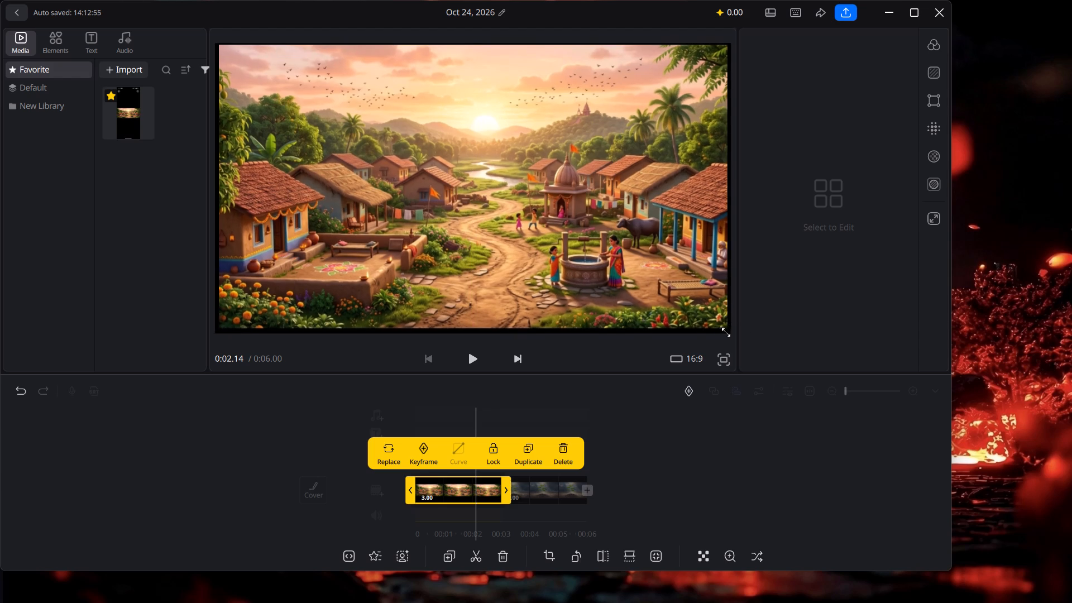
{"action": "left_click_drag", "start_coordinate": [726, 332], "coordinate": [734, 346]}
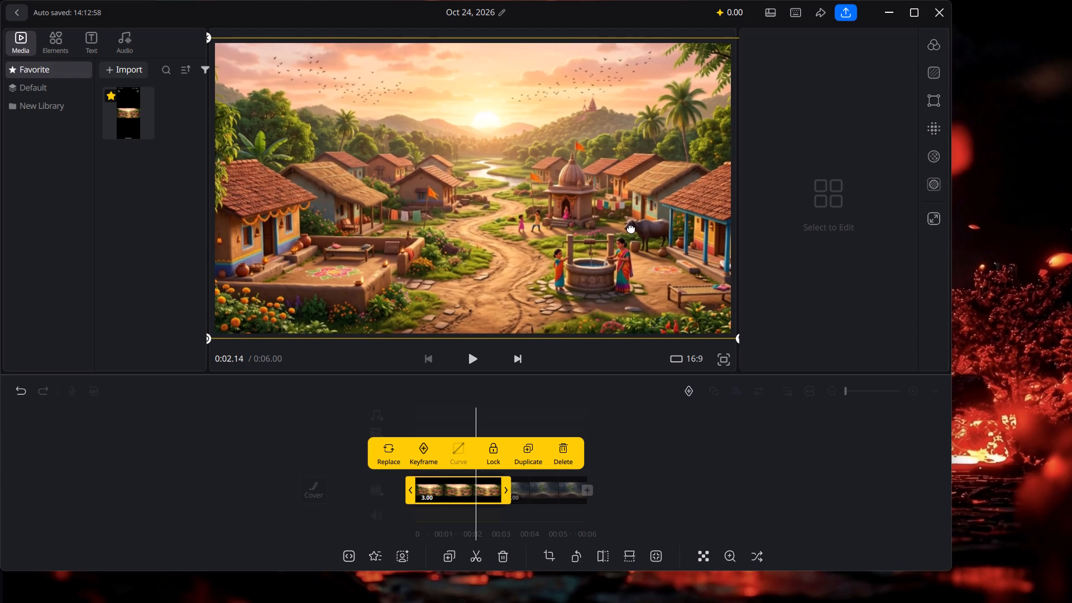
{"action": "left_click", "coordinate": [631, 228]}
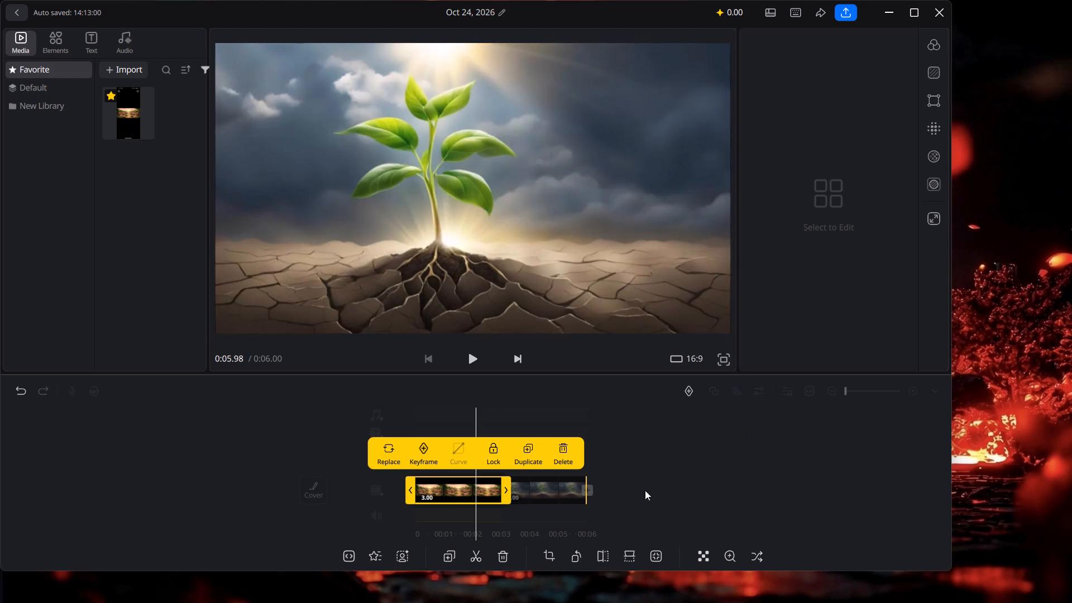
{"action": "left_click", "coordinate": [714, 487]}
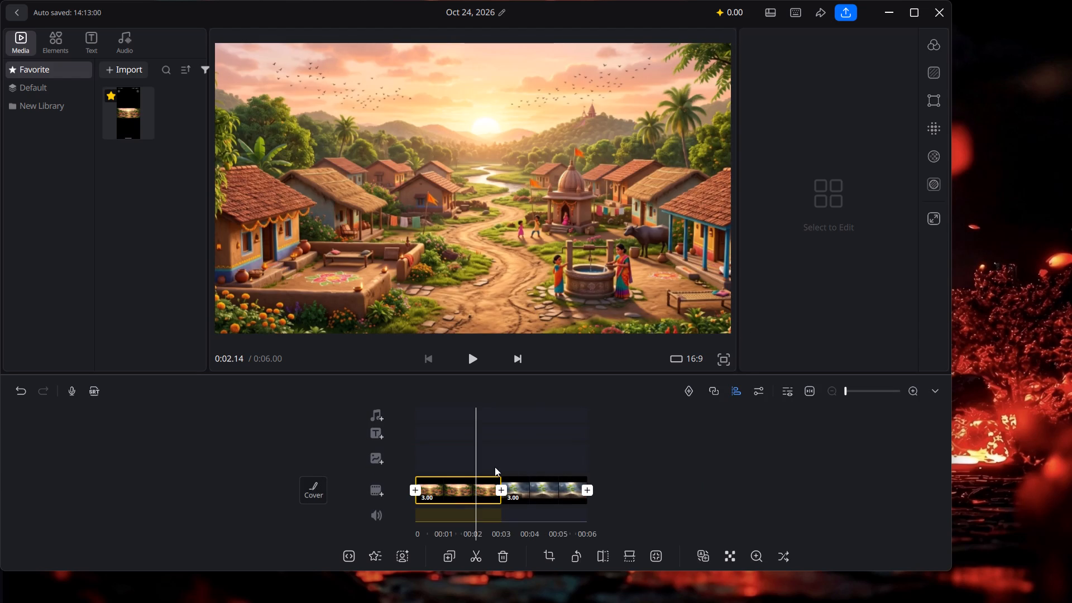
Add the tree-and-boy image Screenshot_20261024_134317 from the STORY folder to the main timeline track.
{"action": "left_click", "coordinate": [374, 492]}
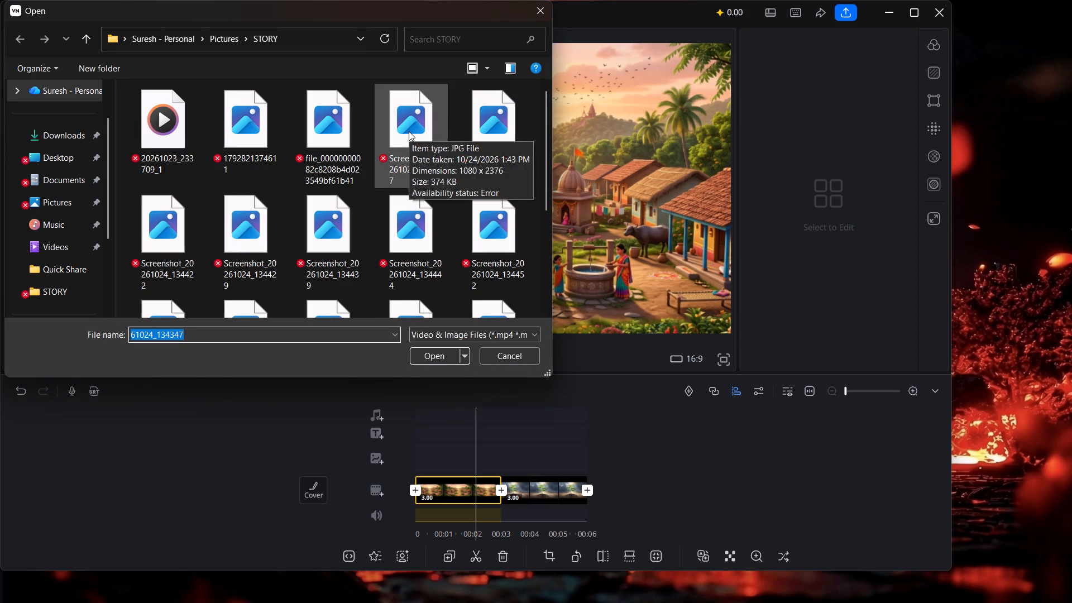
{"action": "left_click", "coordinate": [409, 131]}
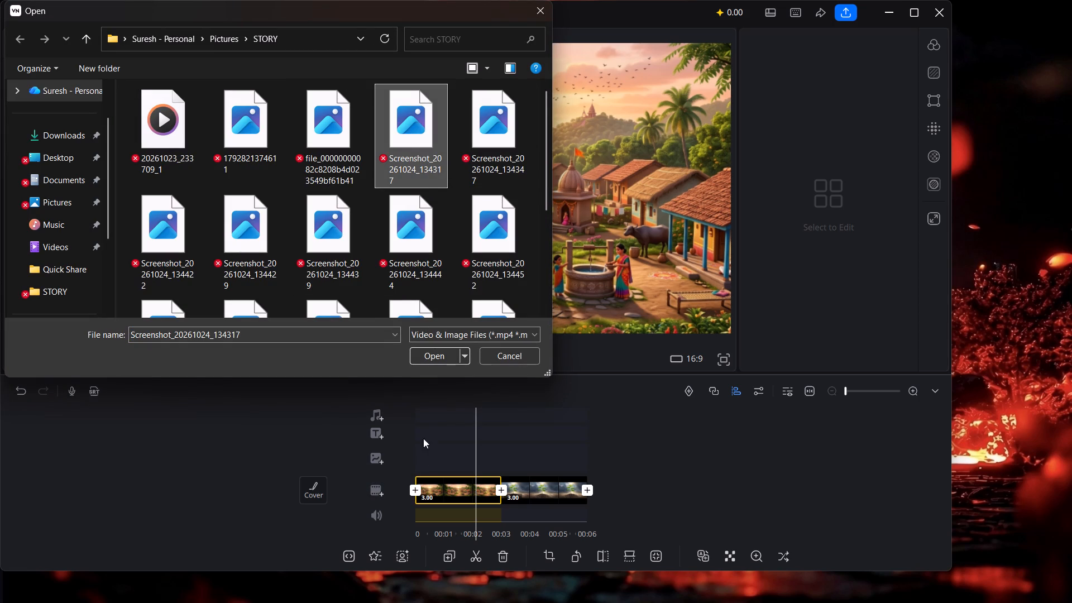
{"action": "left_click", "coordinate": [425, 350]}
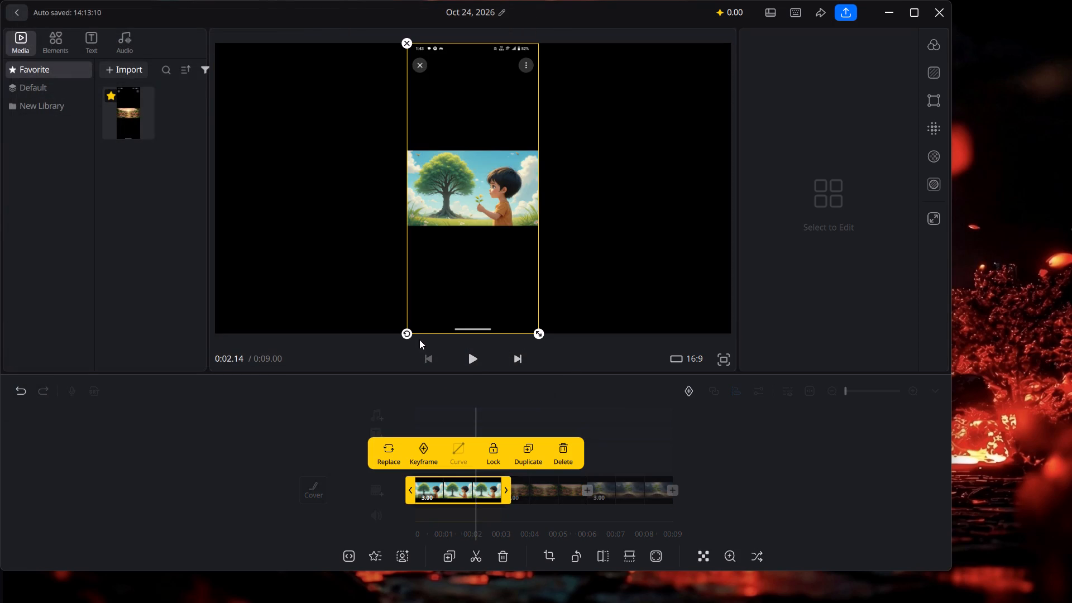
Add Screenshot_20261024_134347, the seedling image, to the main timeline track once more.
{"action": "left_click", "coordinate": [373, 485]}
{"action": "left_click", "coordinate": [379, 485]}
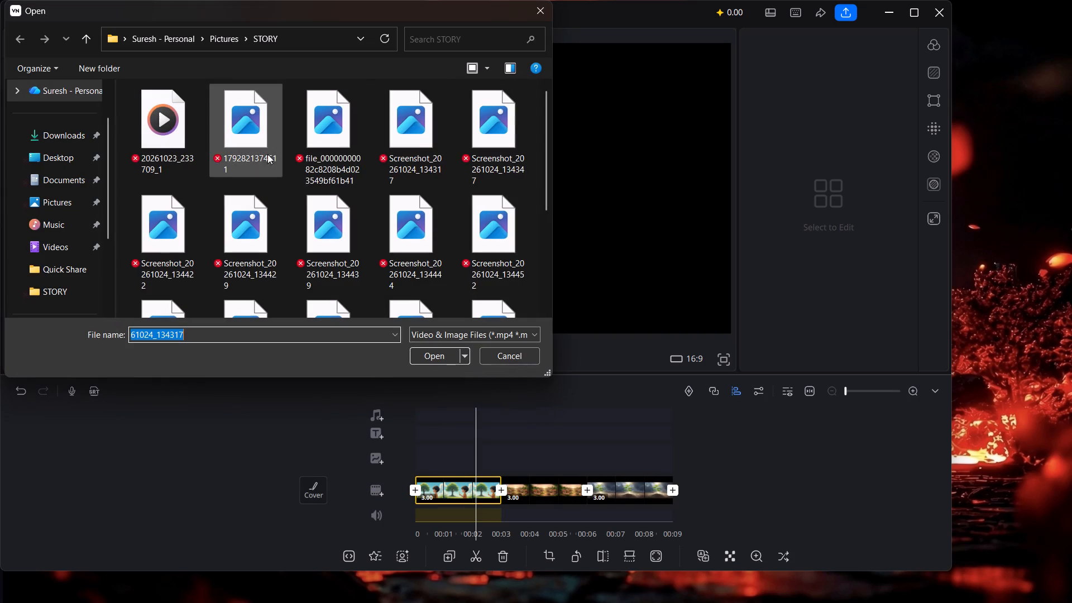
{"action": "left_click", "coordinate": [494, 121]}
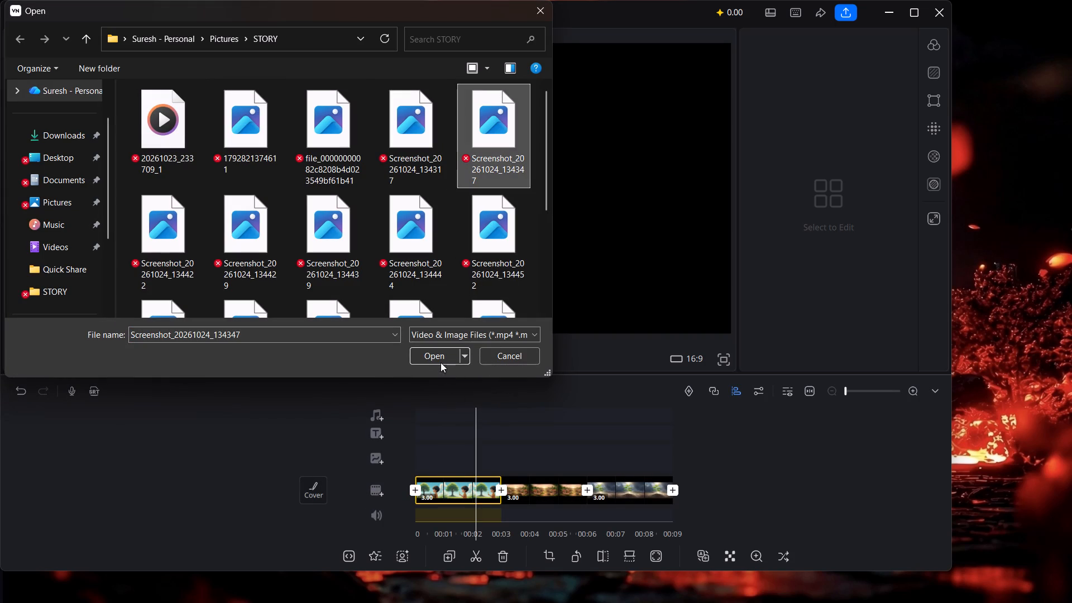
{"action": "left_click", "coordinate": [441, 360]}
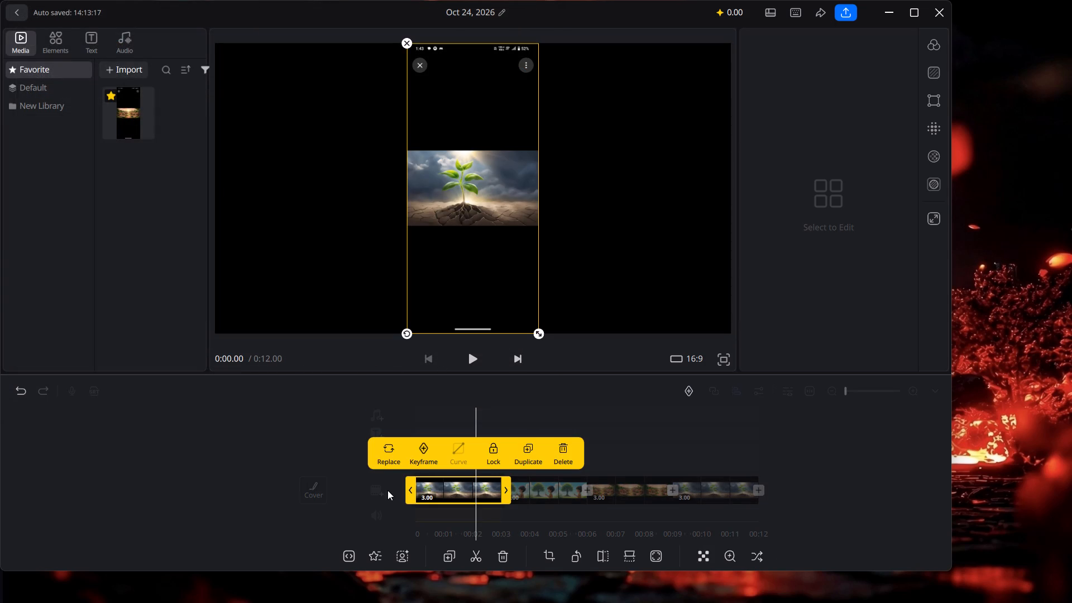
Add Screenshot_20261024_134422, the boy under the orange tree, from the STORY folder to the main timeline track.
{"action": "left_click", "coordinate": [384, 490]}
{"action": "left_click", "coordinate": [374, 490]}
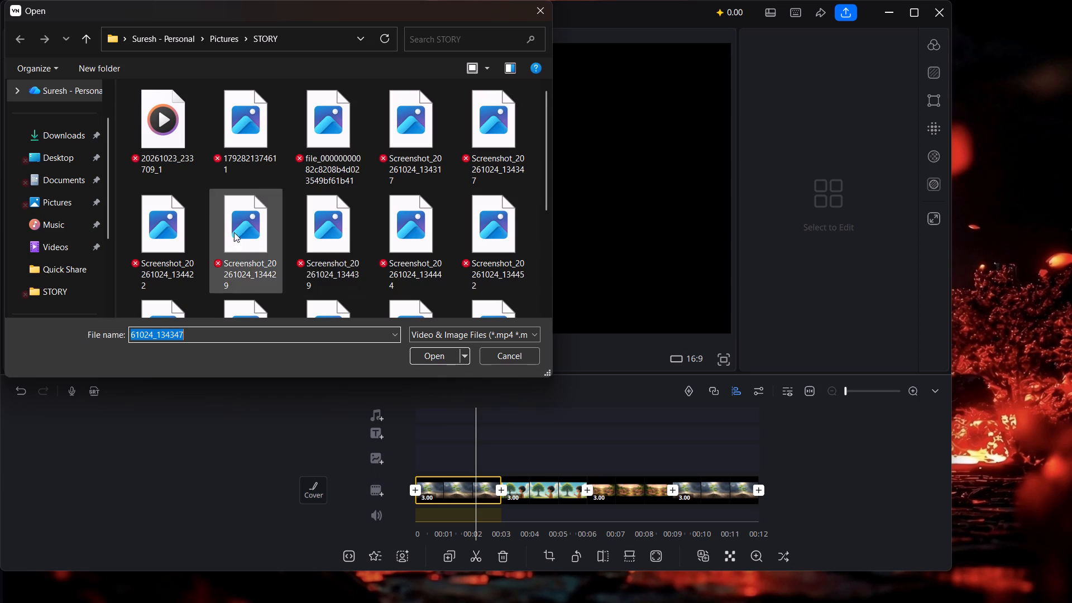
{"action": "left_click_drag", "start_coordinate": [706, 463], "coordinate": [513, 463]}
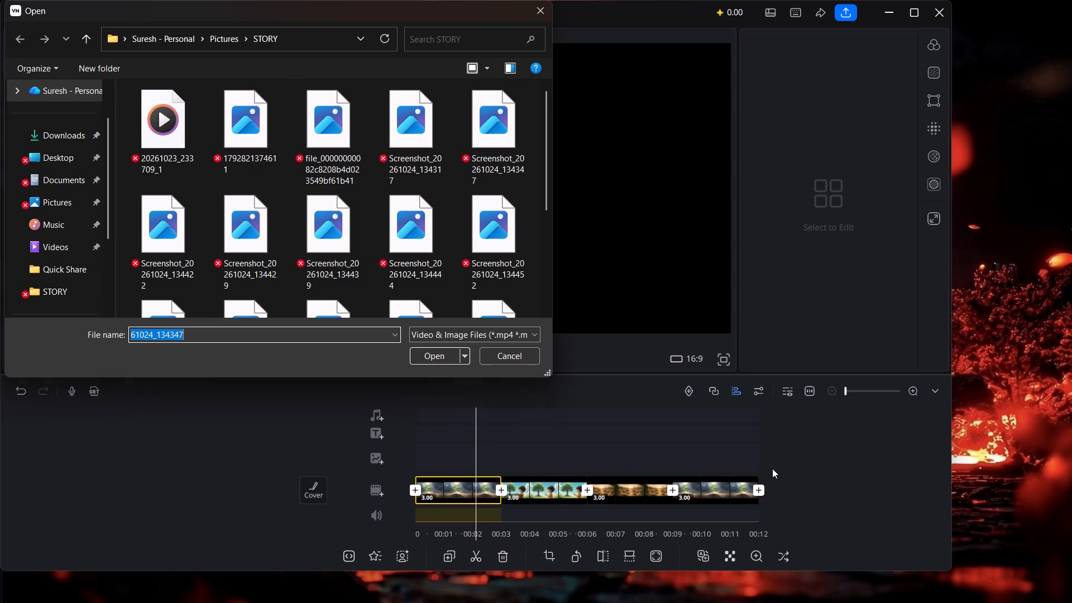
{"action": "left_click", "coordinate": [772, 468]}
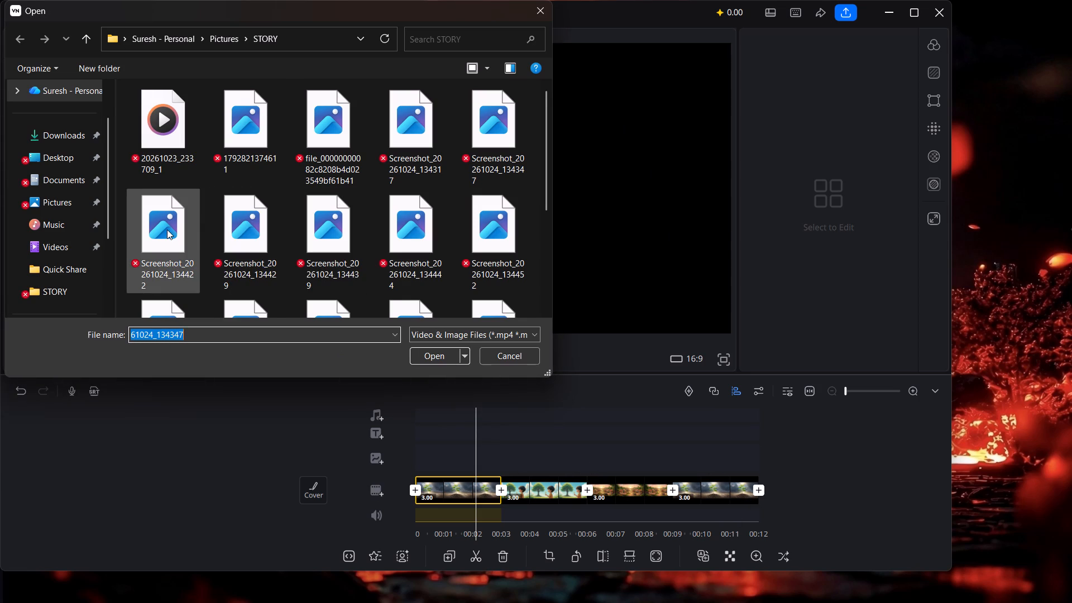
{"action": "left_click", "coordinate": [167, 229]}
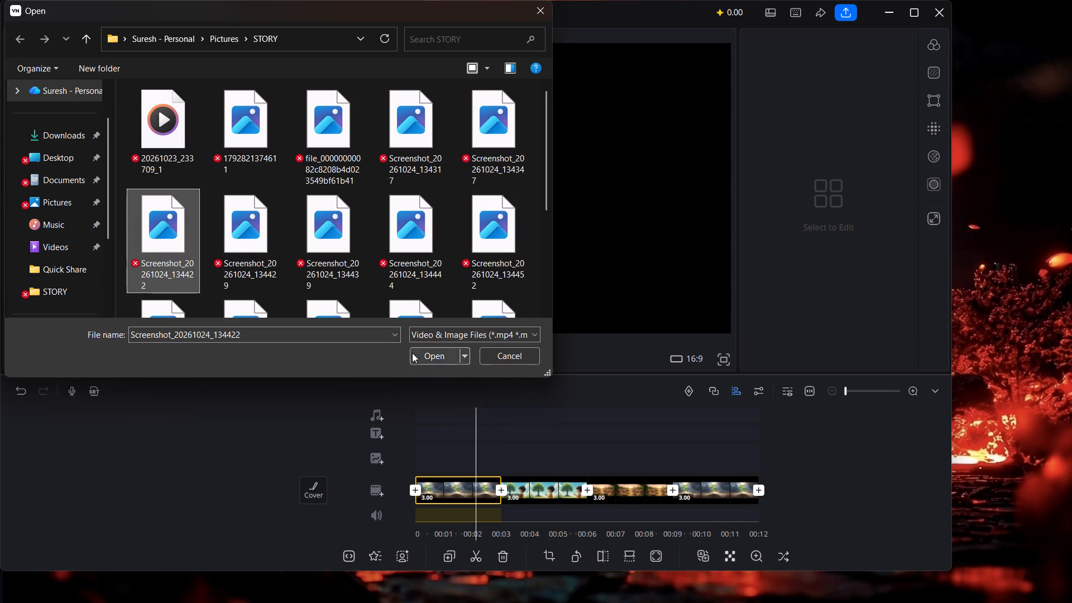
{"action": "left_click", "coordinate": [429, 358]}
{"action": "left_click", "coordinate": [706, 451]}
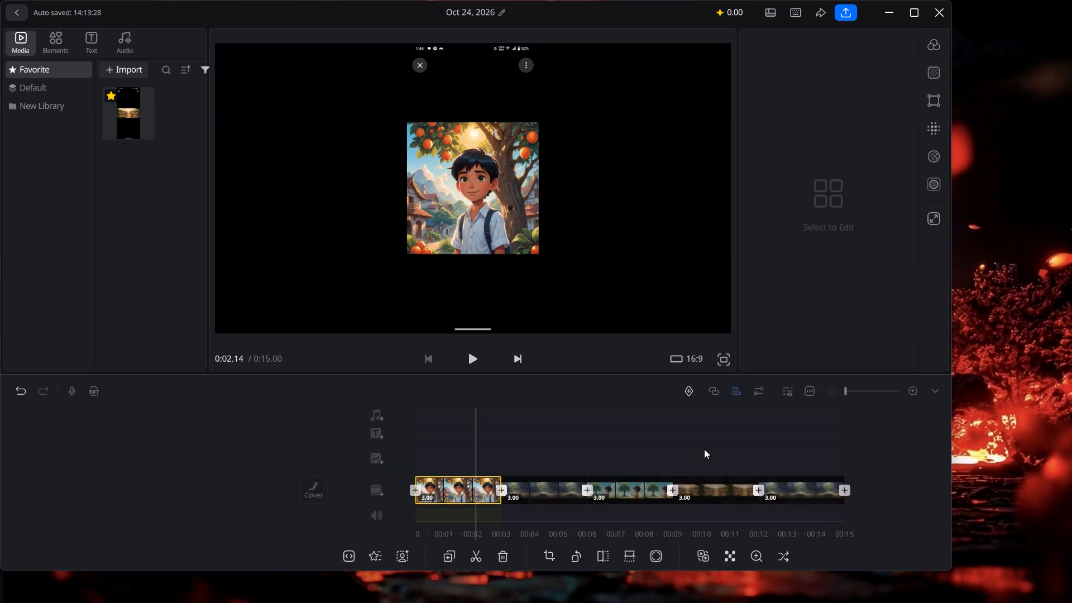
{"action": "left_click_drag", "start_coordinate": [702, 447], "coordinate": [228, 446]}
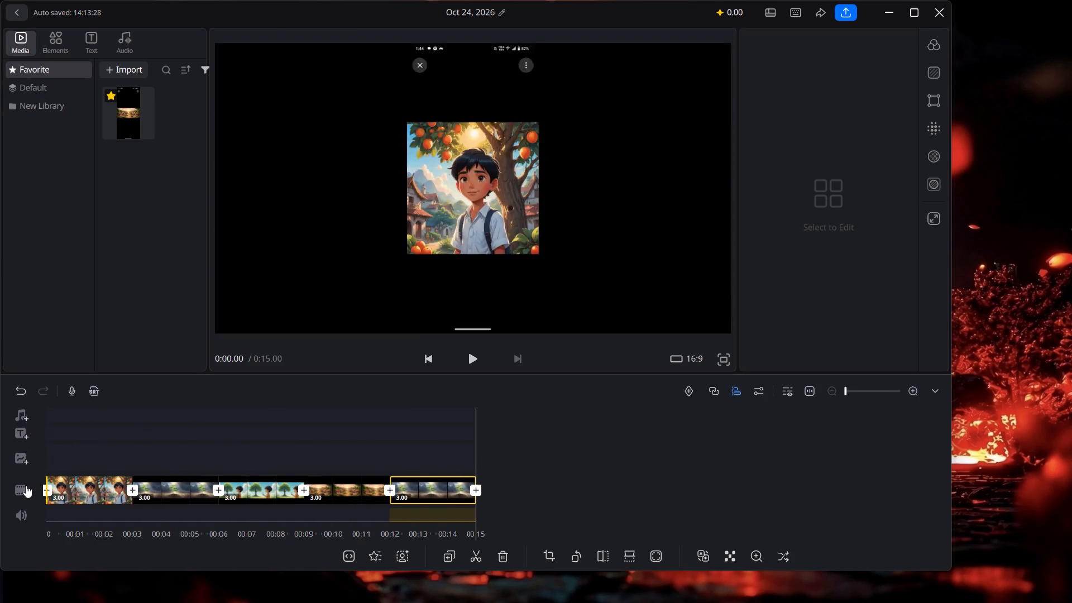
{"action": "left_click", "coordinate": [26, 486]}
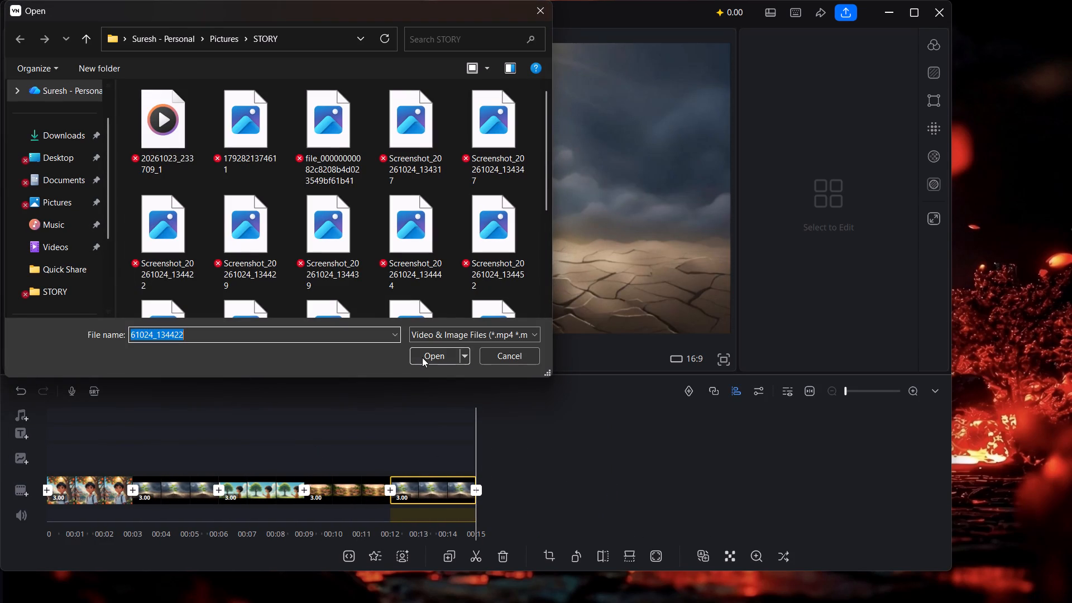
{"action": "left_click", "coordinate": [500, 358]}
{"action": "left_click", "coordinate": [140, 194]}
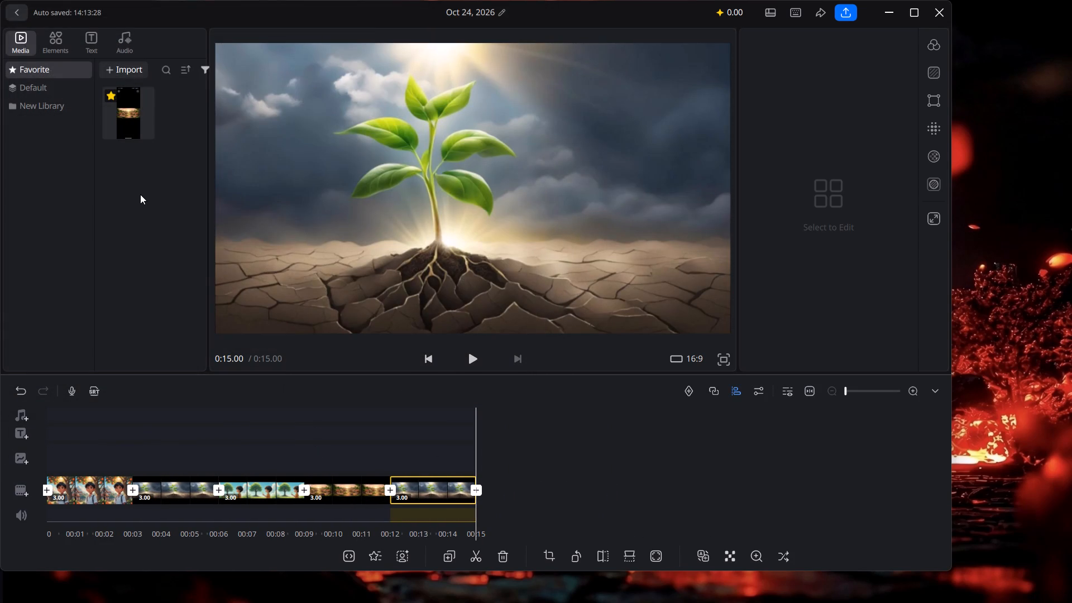
Import Screenshot_20261024_134429 from the STORY folder into the Favorite media library.
{"action": "left_click", "coordinate": [130, 73]}
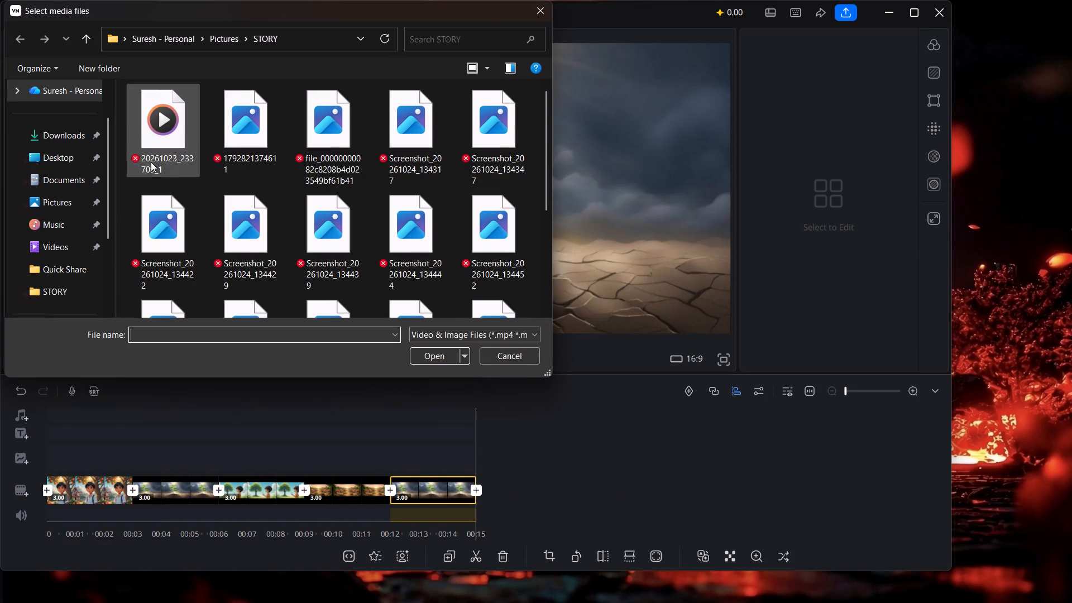
{"action": "left_click_drag", "start_coordinate": [254, 145], "coordinate": [365, 227]}
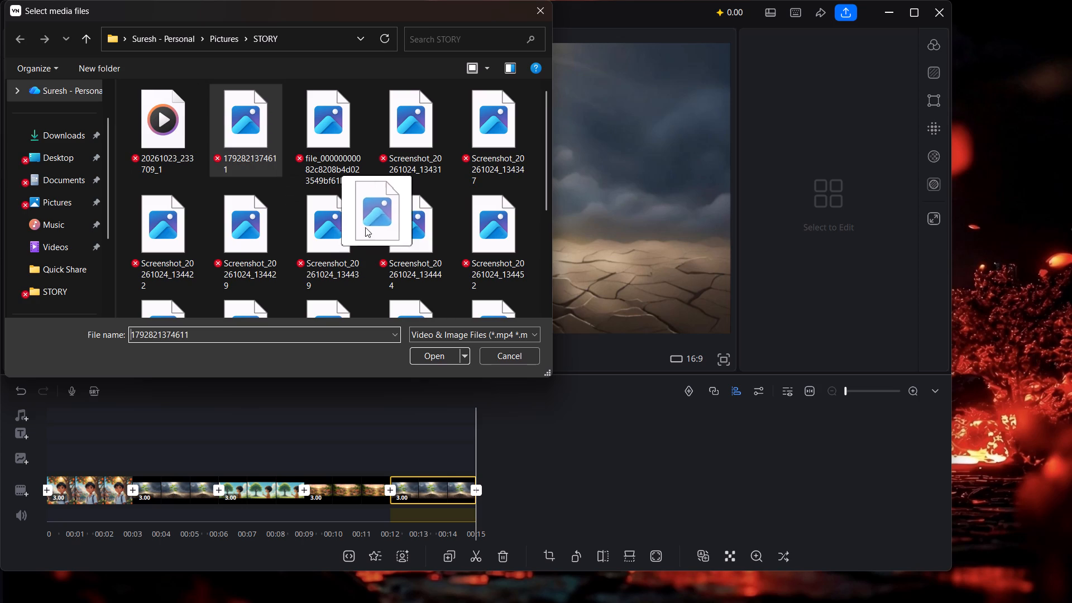
{"action": "left_click_drag", "start_coordinate": [365, 227], "coordinate": [253, 162]}
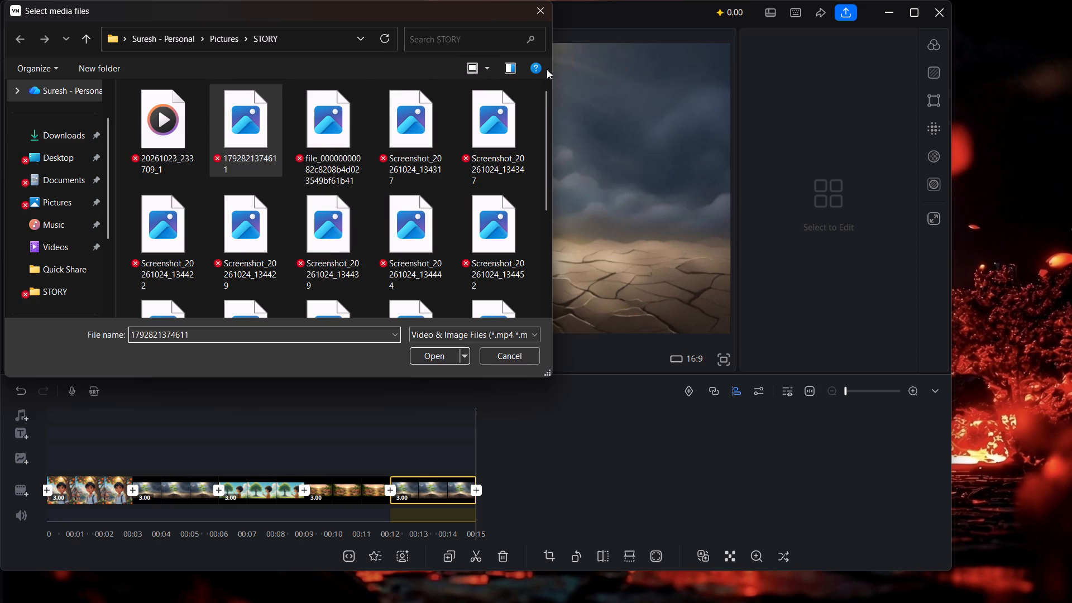
{"action": "left_click", "coordinate": [481, 69]}
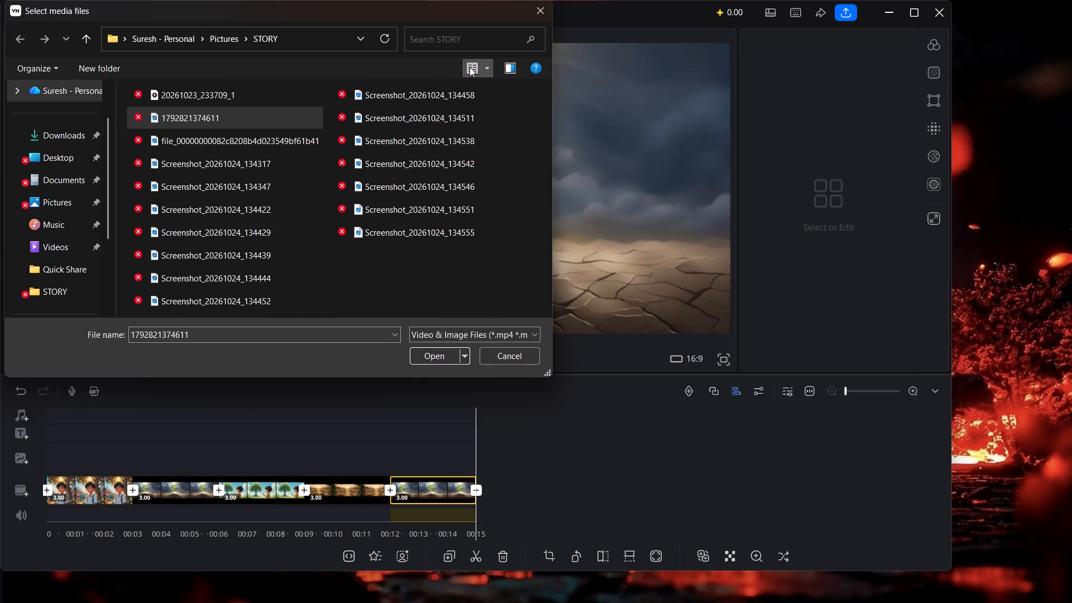
{"action": "left_click", "coordinate": [470, 67]}
{"action": "left_click", "coordinate": [470, 67]}
{"action": "left_click", "coordinate": [470, 67]}
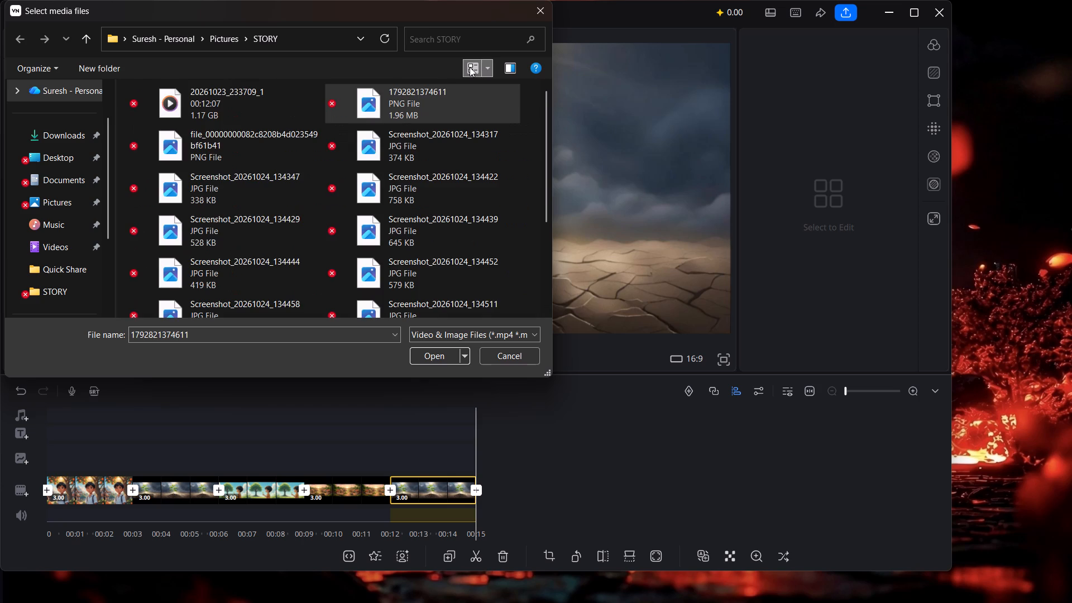
{"action": "left_click", "coordinate": [470, 67]}
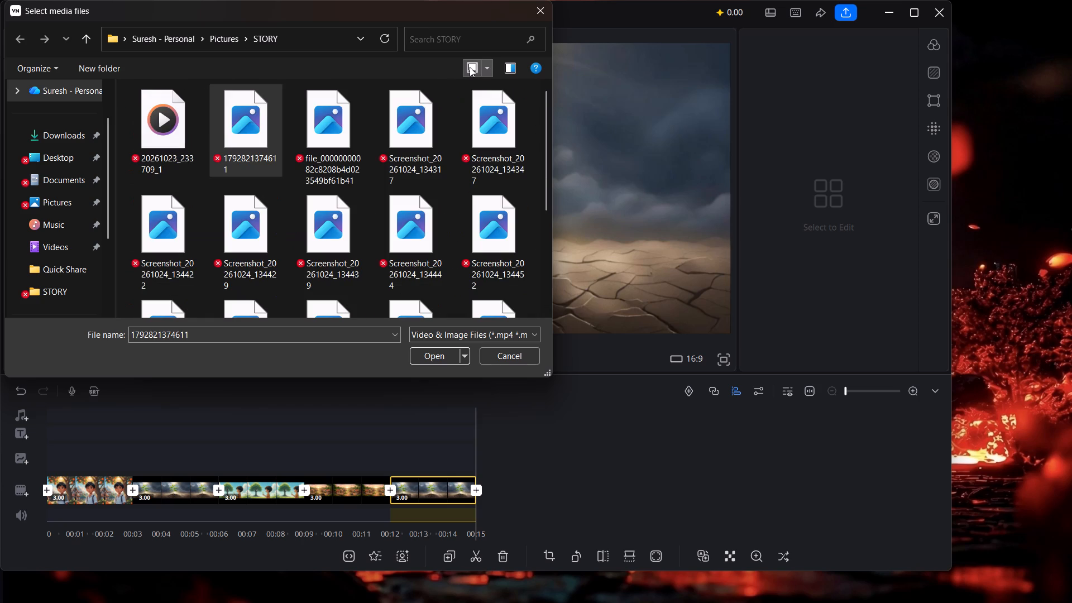
{"action": "left_click", "coordinate": [513, 65]}
{"action": "left_click", "coordinate": [513, 65]}
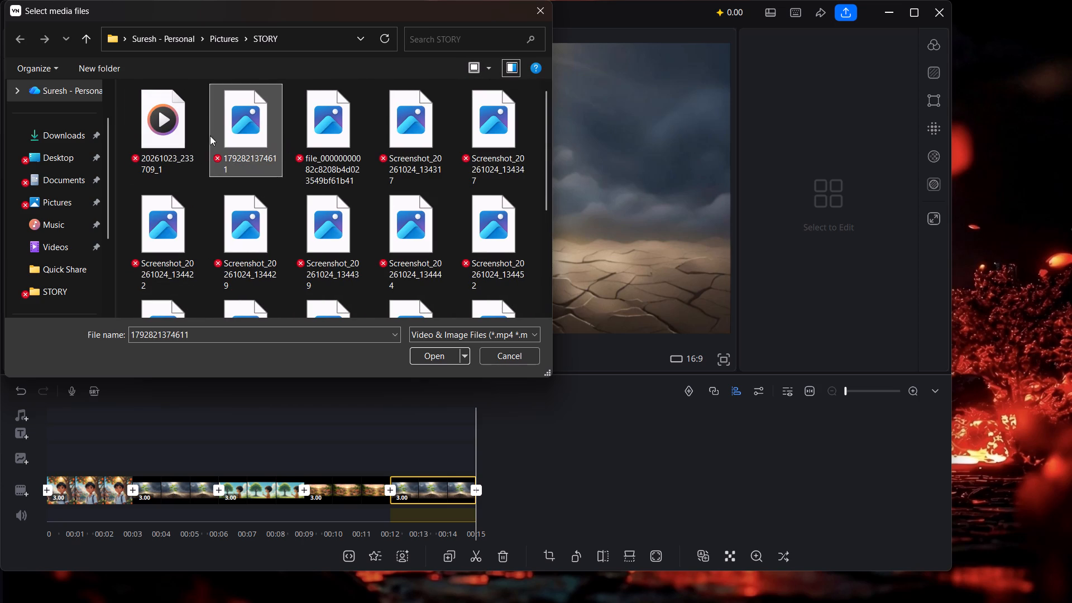
{"action": "scroll", "coordinate": [380, 214], "scroll_direction": "down", "scroll_amount": 7}
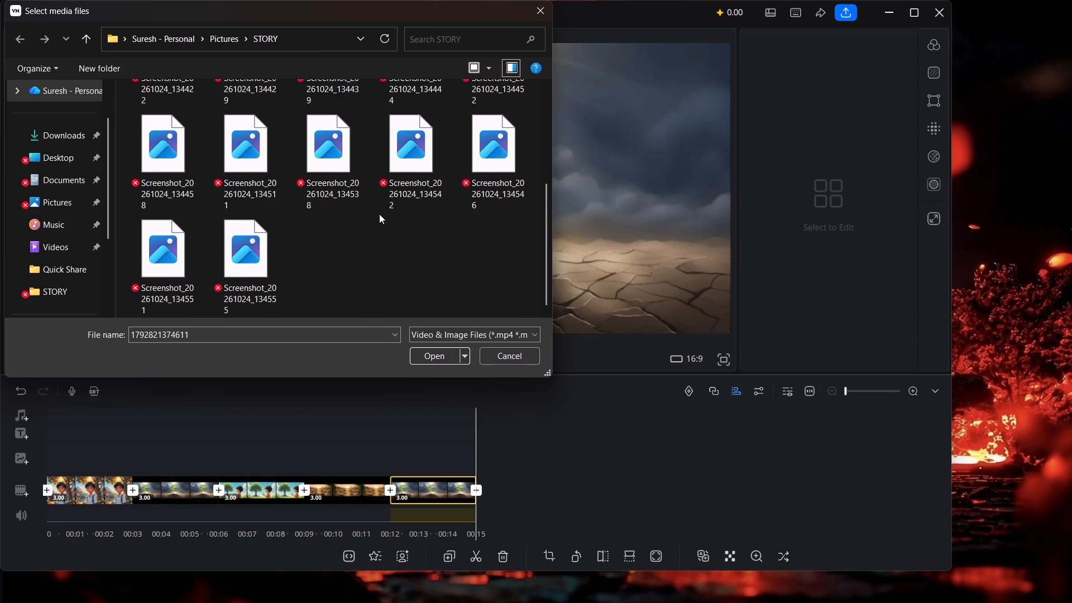
{"action": "scroll", "coordinate": [379, 214], "scroll_direction": "up", "scroll_amount": 5}
{"action": "left_click", "coordinate": [333, 138]}
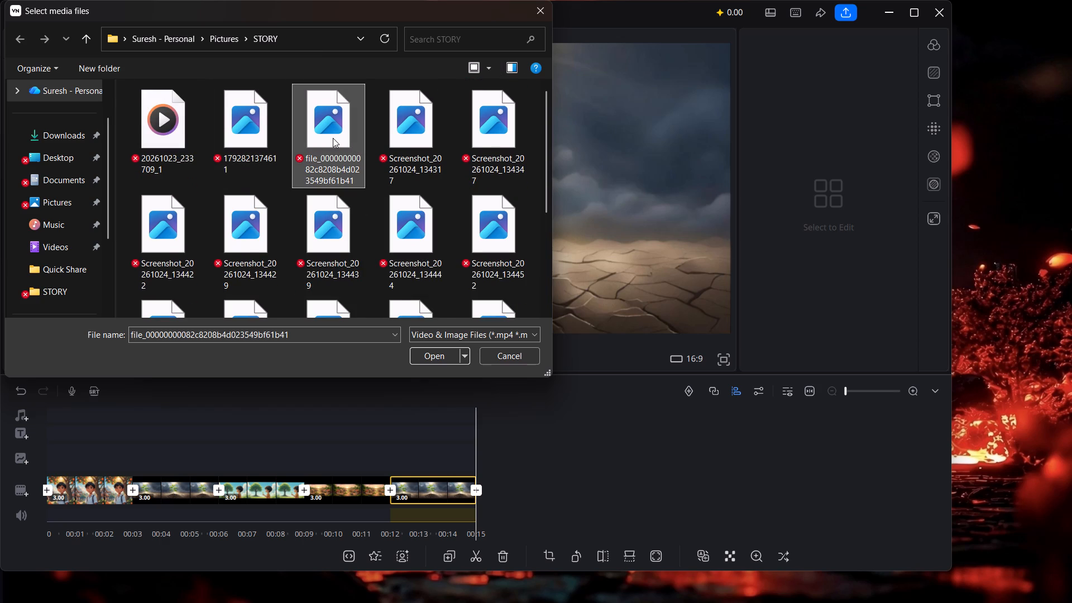
{"action": "double_click", "coordinate": [260, 233]}
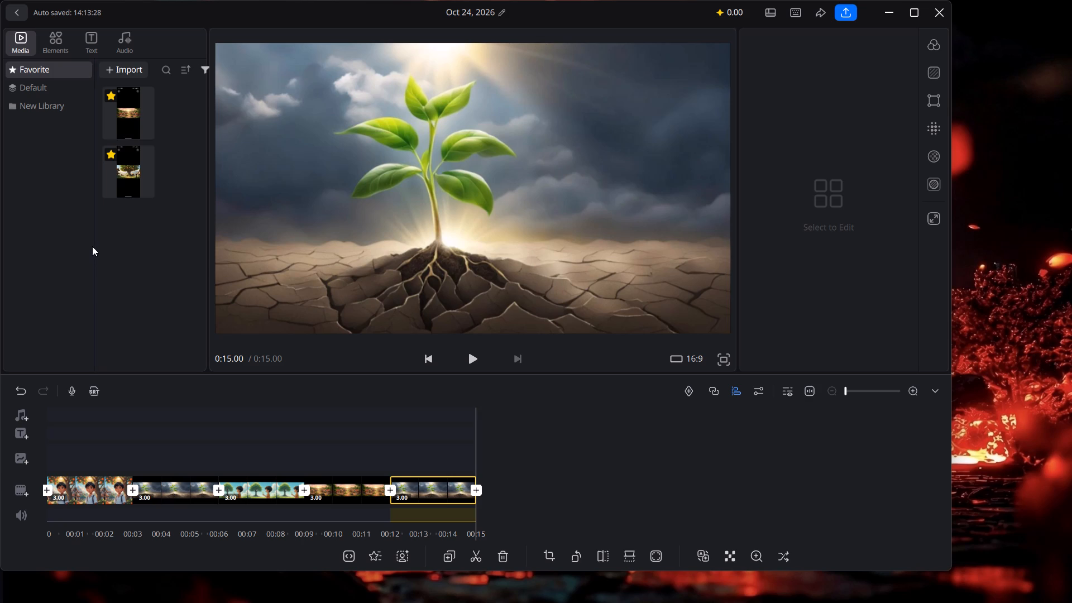
Widen the media library area to make more room for its thumbnails beside the preview.
{"action": "left_click_drag", "start_coordinate": [93, 242], "coordinate": [49, 241]}
{"action": "left_click_drag", "start_coordinate": [207, 235], "coordinate": [255, 234]}
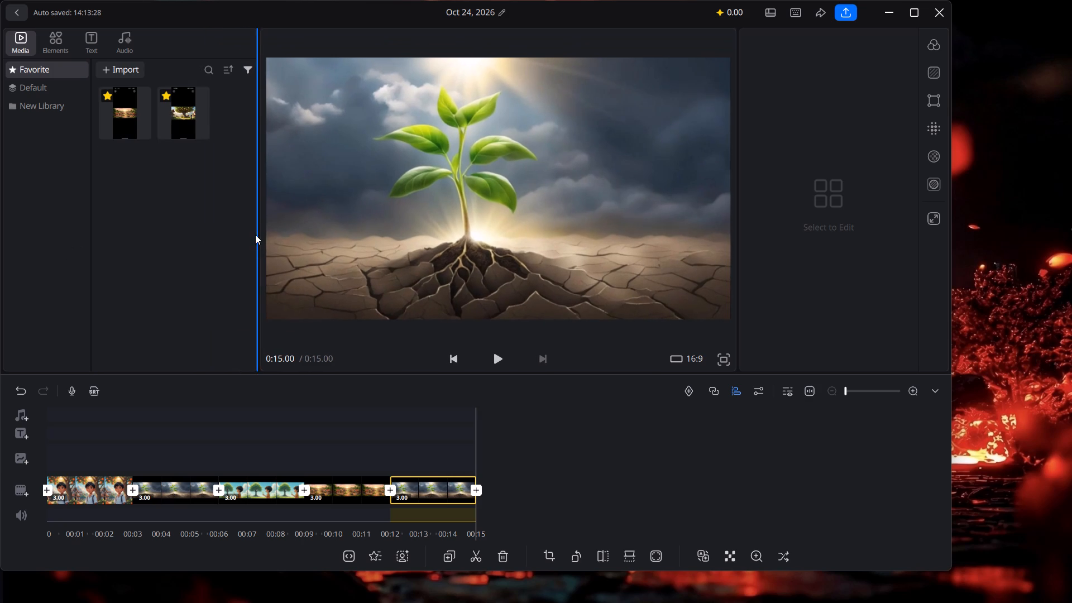
{"action": "left_click_drag", "start_coordinate": [255, 234], "coordinate": [299, 252]}
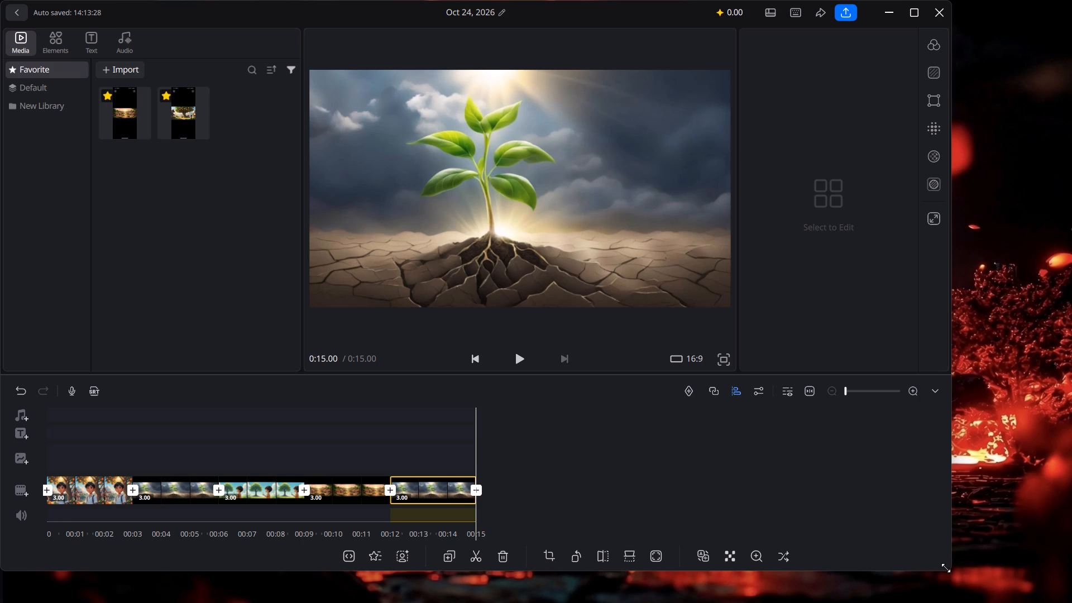
Enlarge the editor window to reach the full width of the screen.
{"action": "left_click_drag", "start_coordinate": [951, 567], "coordinate": [1071, 573]}
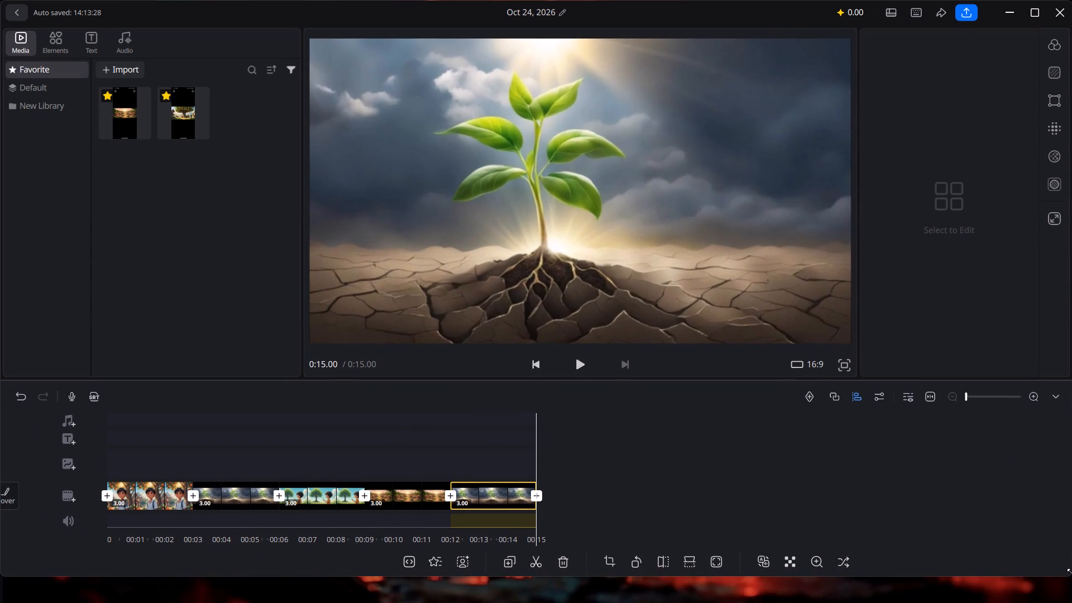
{"action": "left_click_drag", "start_coordinate": [1071, 573], "coordinate": [1071, 575]}
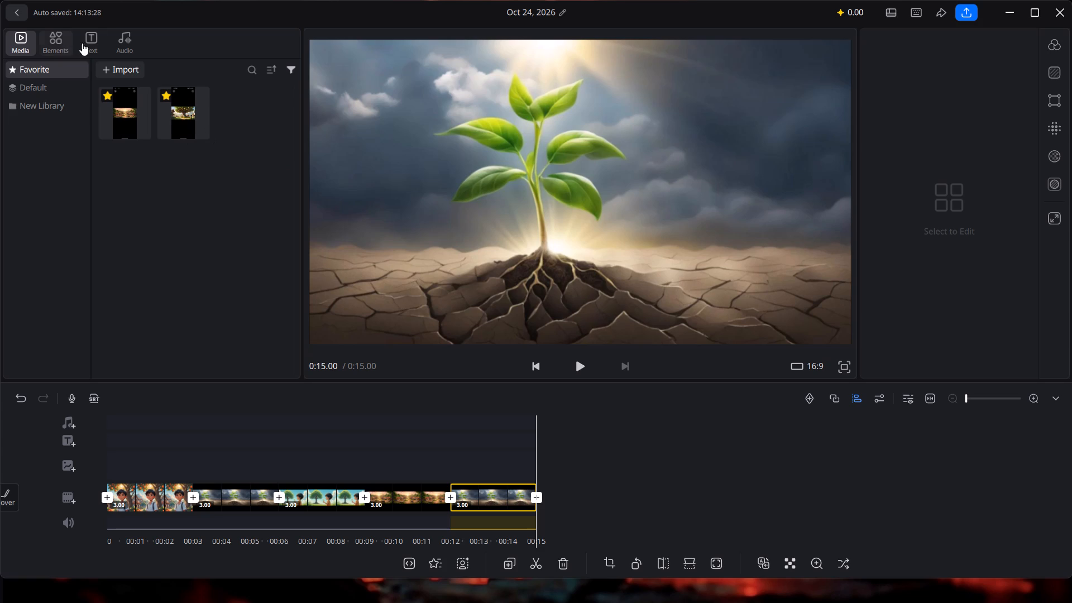
Import Screenshot_20261024_134439 from the STORY folder into the Favorite media library.
{"action": "left_click", "coordinate": [122, 67]}
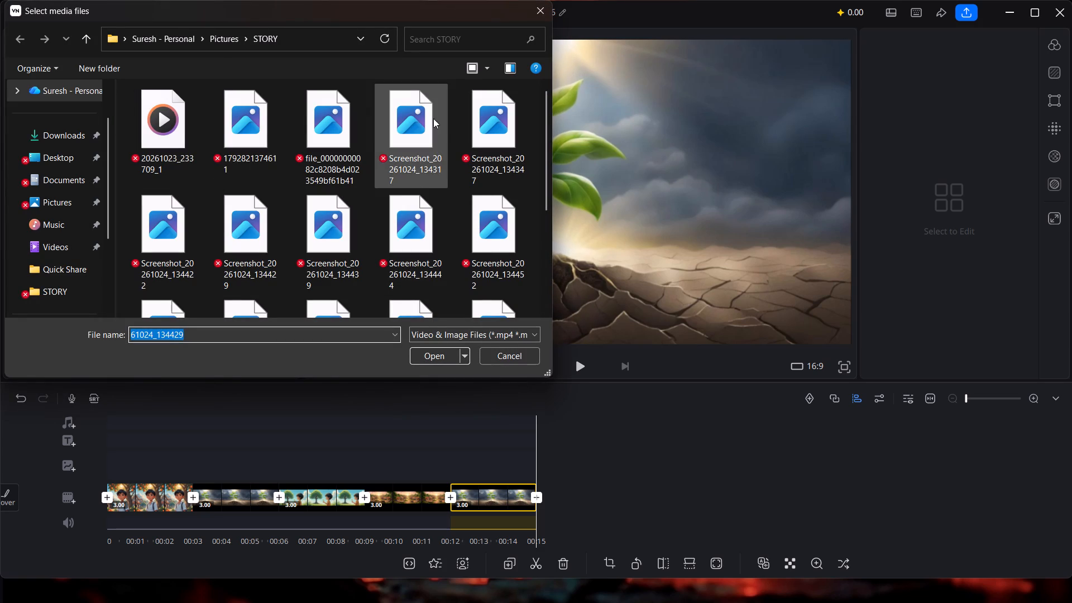
{"action": "left_click", "coordinate": [1010, 8]}
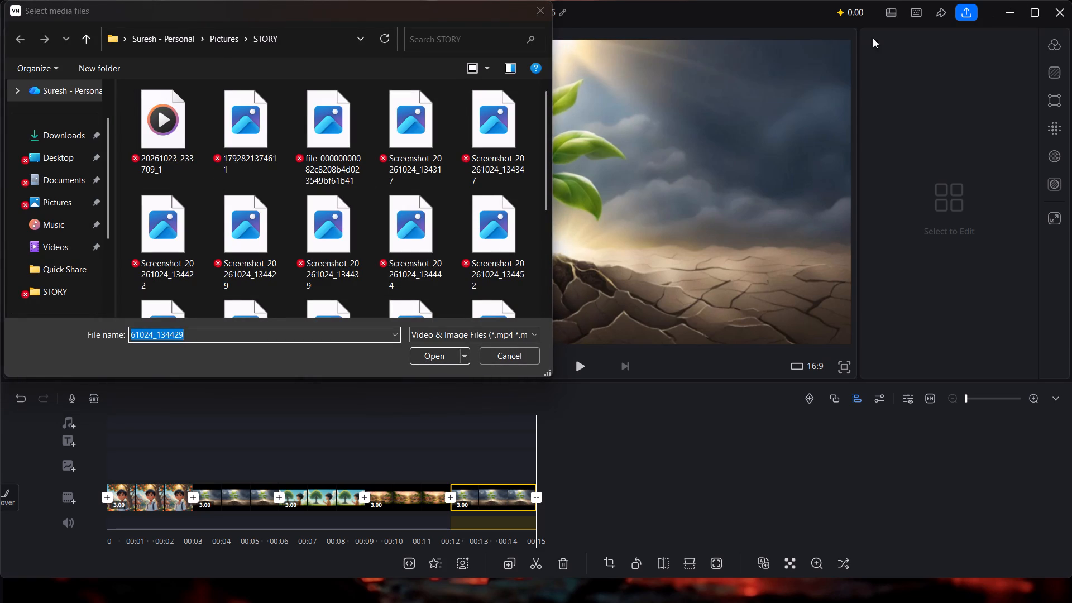
{"action": "left_click", "coordinate": [327, 241]}
{"action": "left_click", "coordinate": [441, 359]}
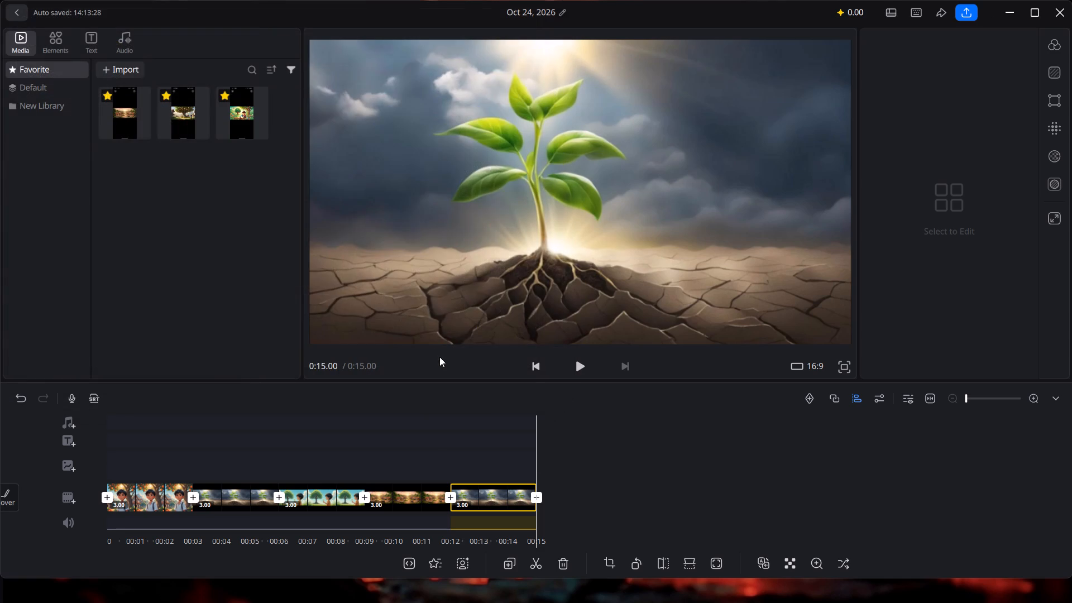
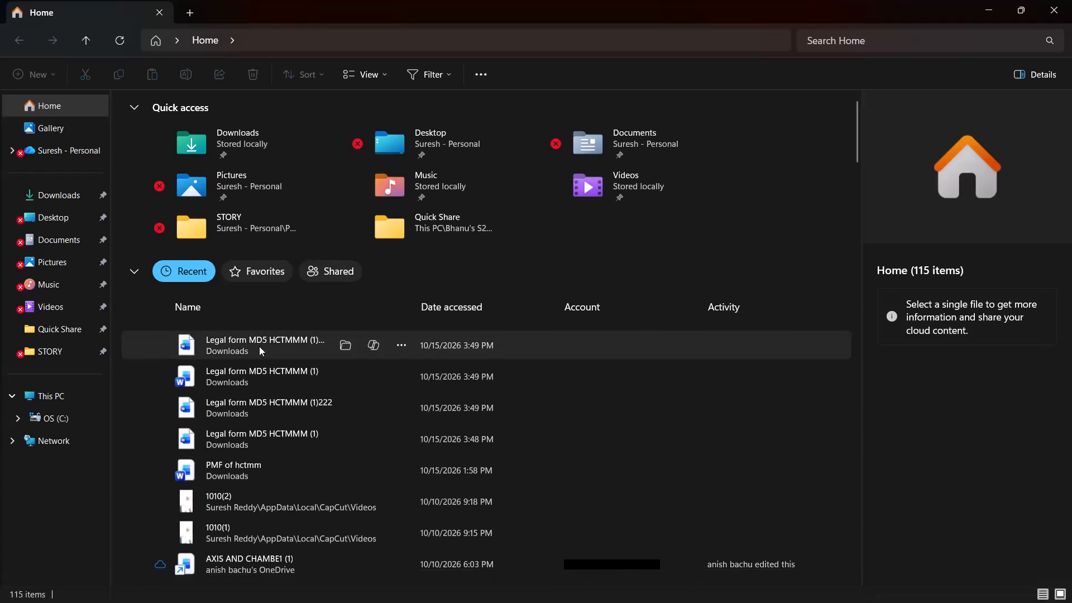
Open the STORY folder in File Explorer and look at Screenshot_20261024_134511 in Paint, closing it without edits.
{"action": "double_click", "coordinate": [271, 219]}
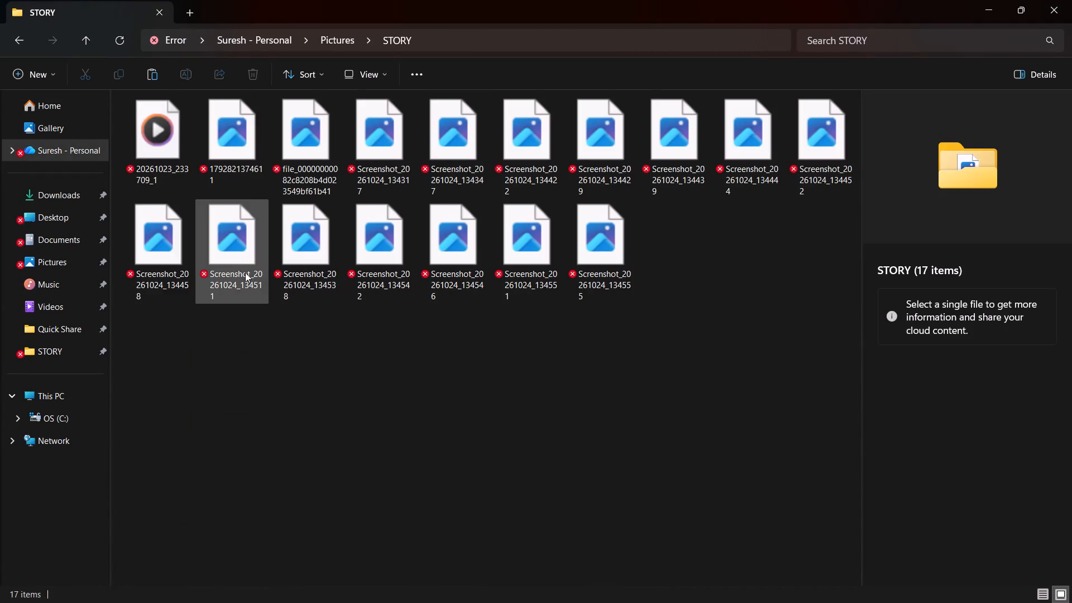
{"action": "right_click", "coordinate": [229, 239]}
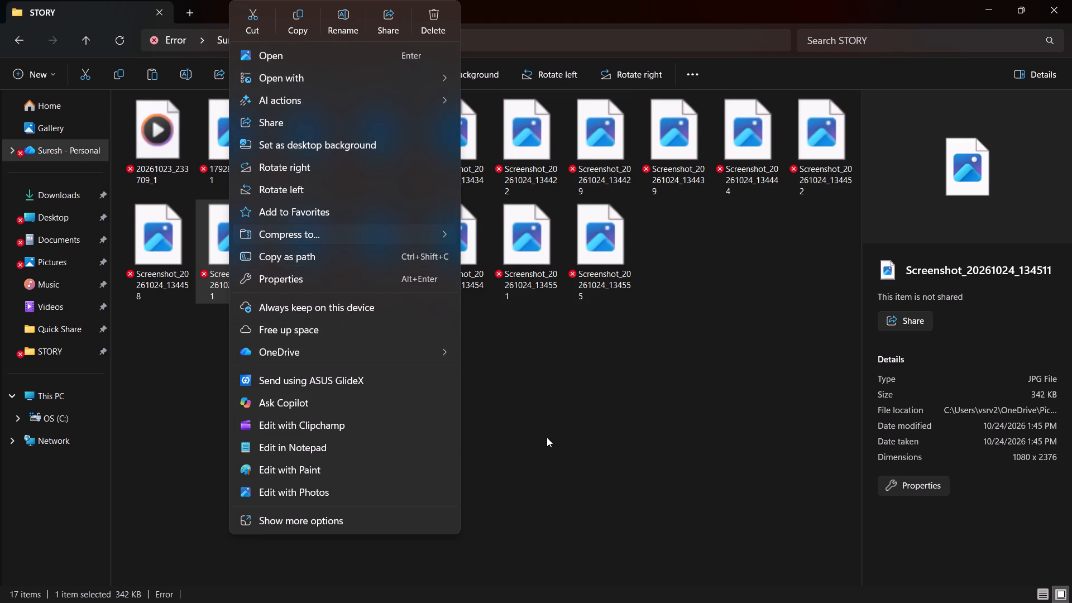
{"action": "left_click", "coordinate": [284, 473]}
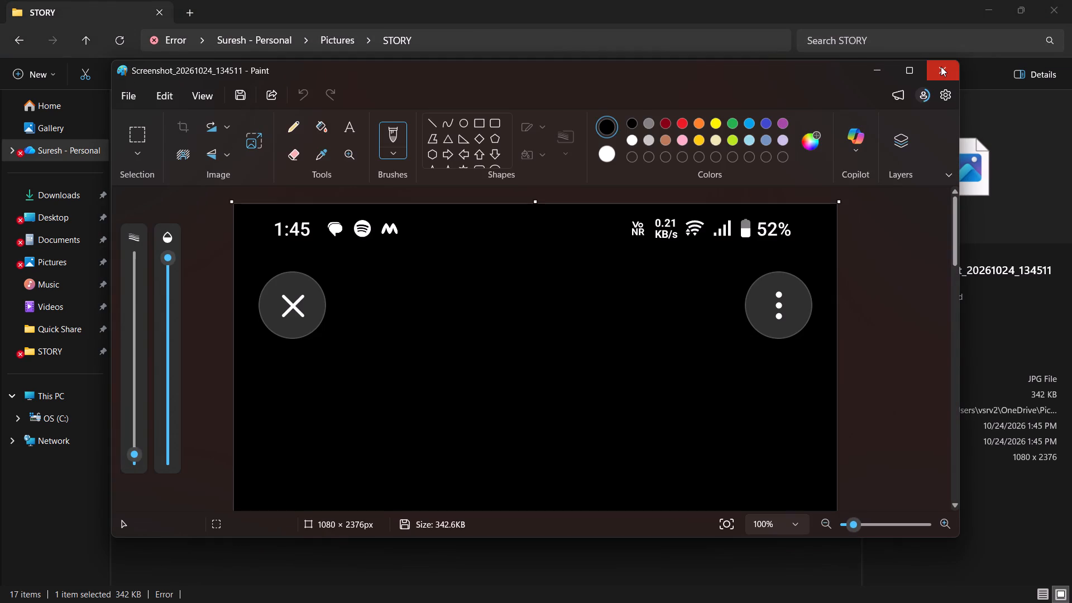
{"action": "left_click", "coordinate": [941, 66]}
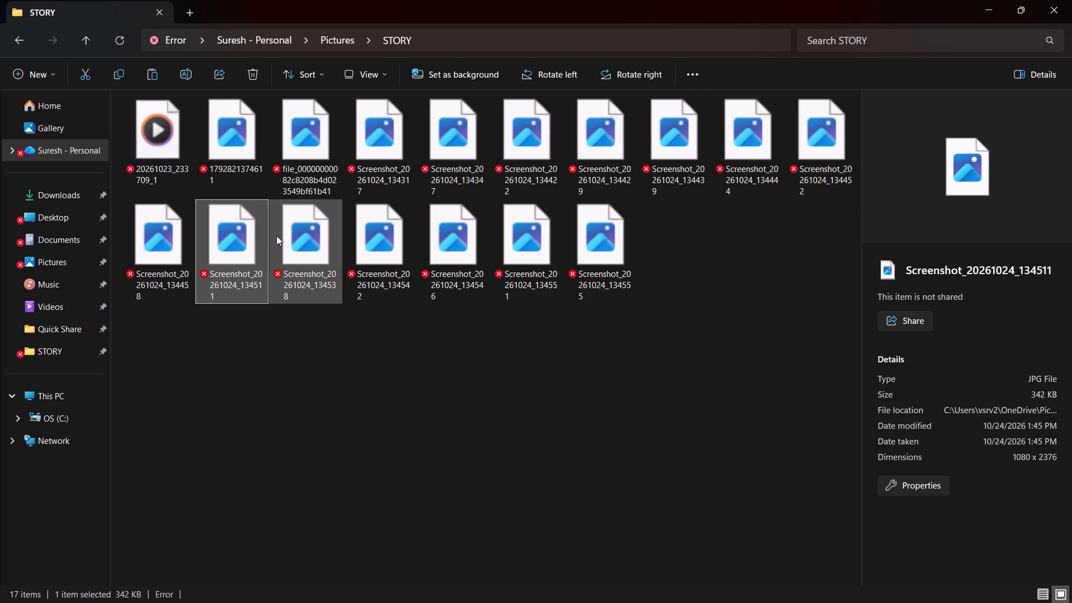
View Screenshot_20261024_134538 from the STORY folder in Photos, check the extra options available for it, and close the viewer.
{"action": "left_click", "coordinate": [298, 234]}
{"action": "right_click", "coordinate": [298, 234]}
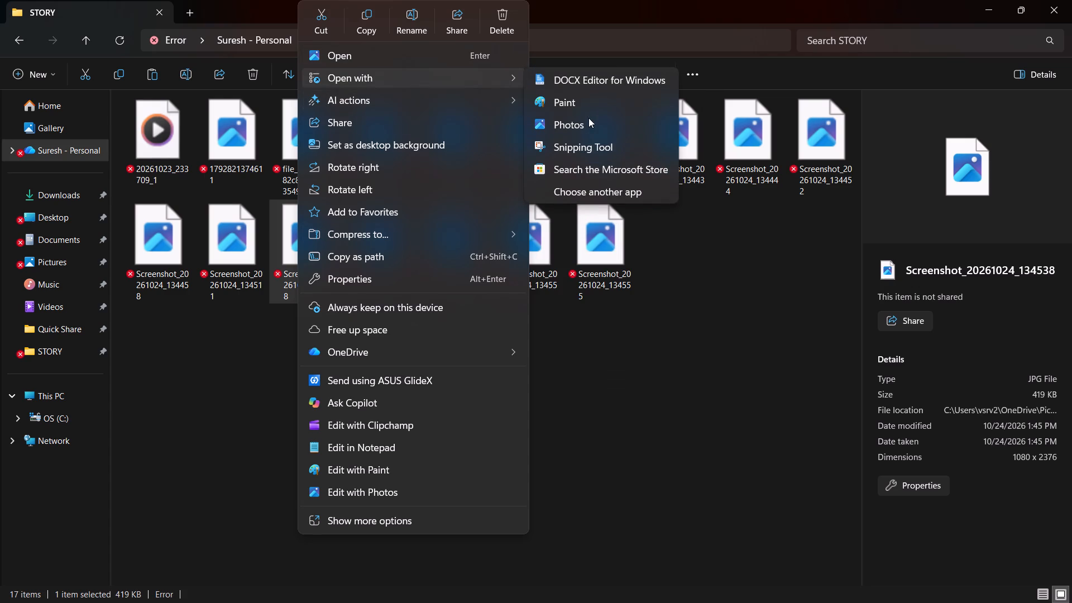
{"action": "left_click", "coordinate": [588, 118]}
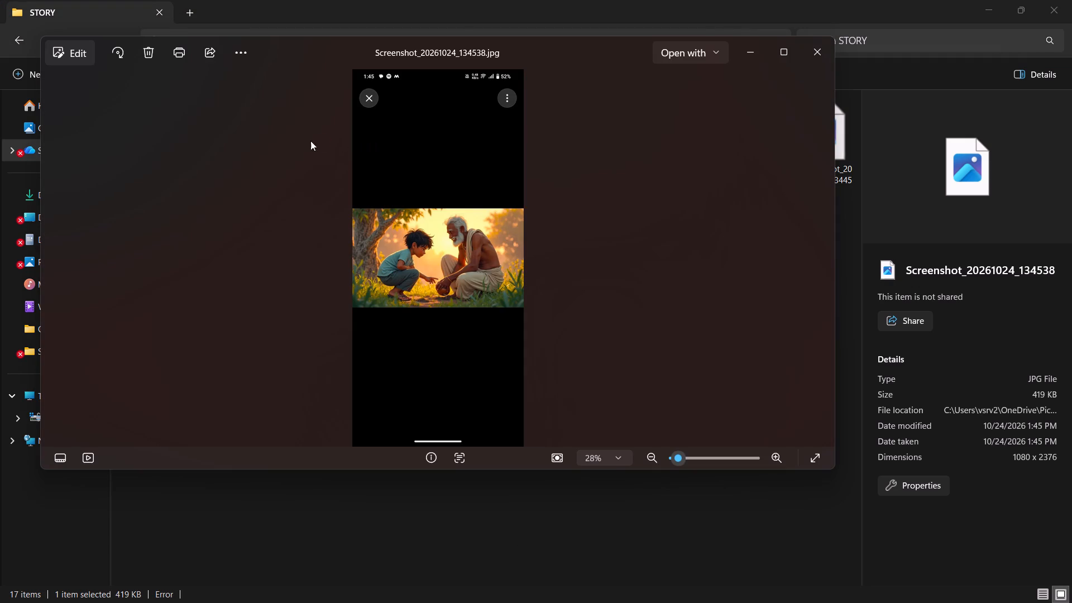
{"action": "left_click", "coordinate": [234, 55]}
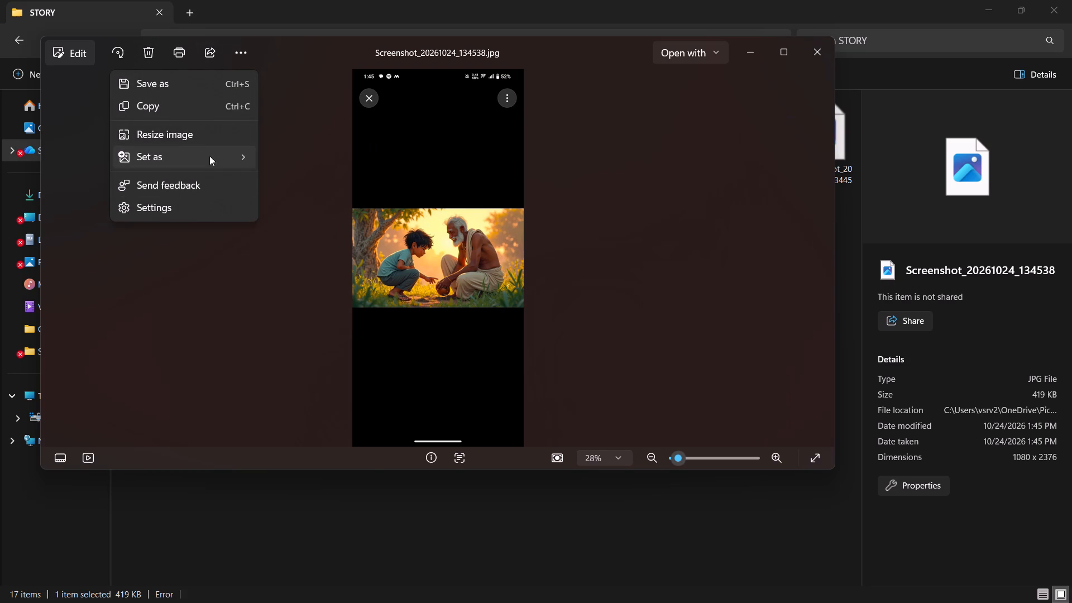
{"action": "left_click", "coordinate": [140, 276]}
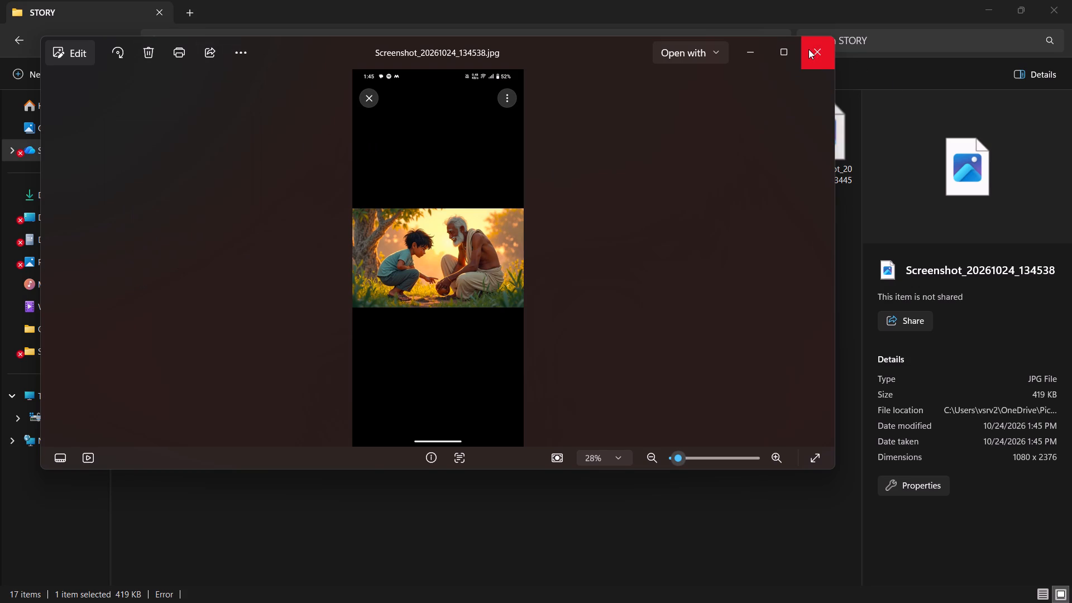
{"action": "left_click", "coordinate": [808, 49]}
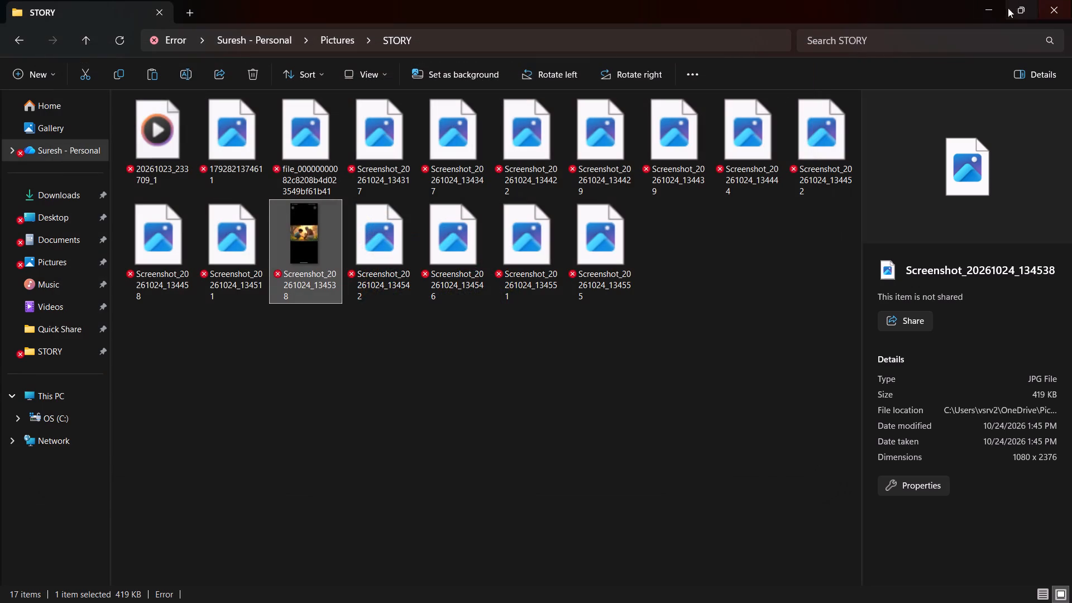
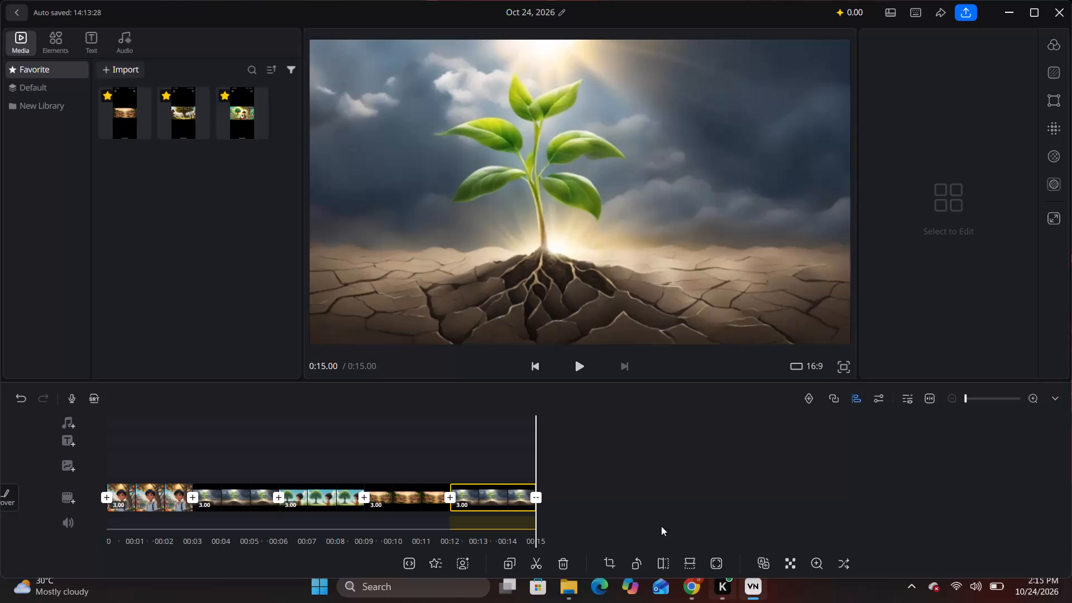
Import Screenshot_20261024_134452 from the STORY folder into the media library.
{"action": "left_click", "coordinate": [119, 65]}
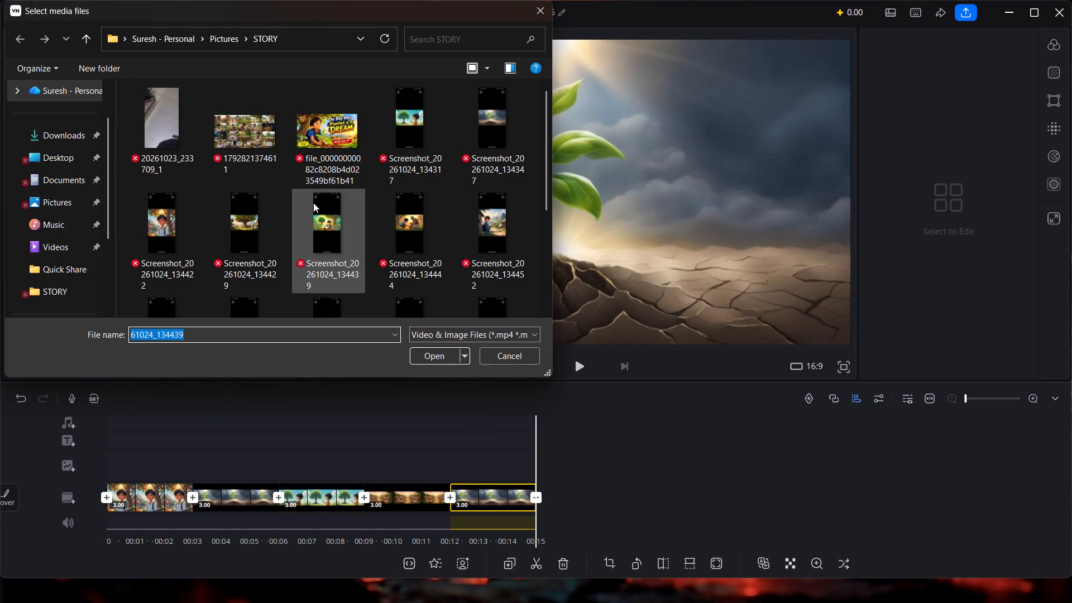
{"action": "scroll", "coordinate": [314, 195], "scroll_direction": "down", "scroll_amount": 2}
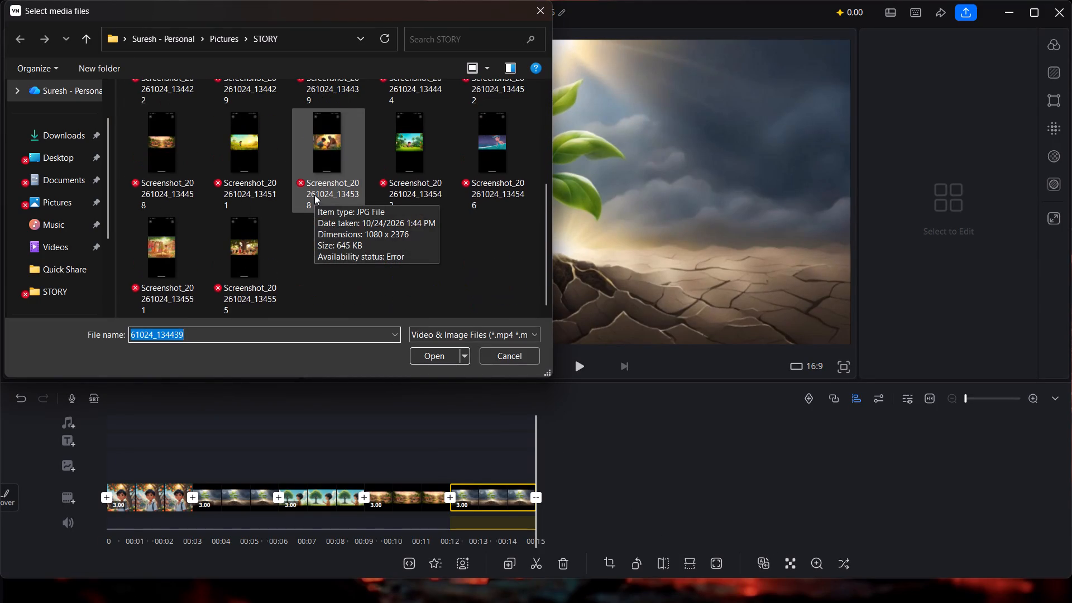
{"action": "scroll", "coordinate": [314, 195], "scroll_direction": "up", "scroll_amount": 1}
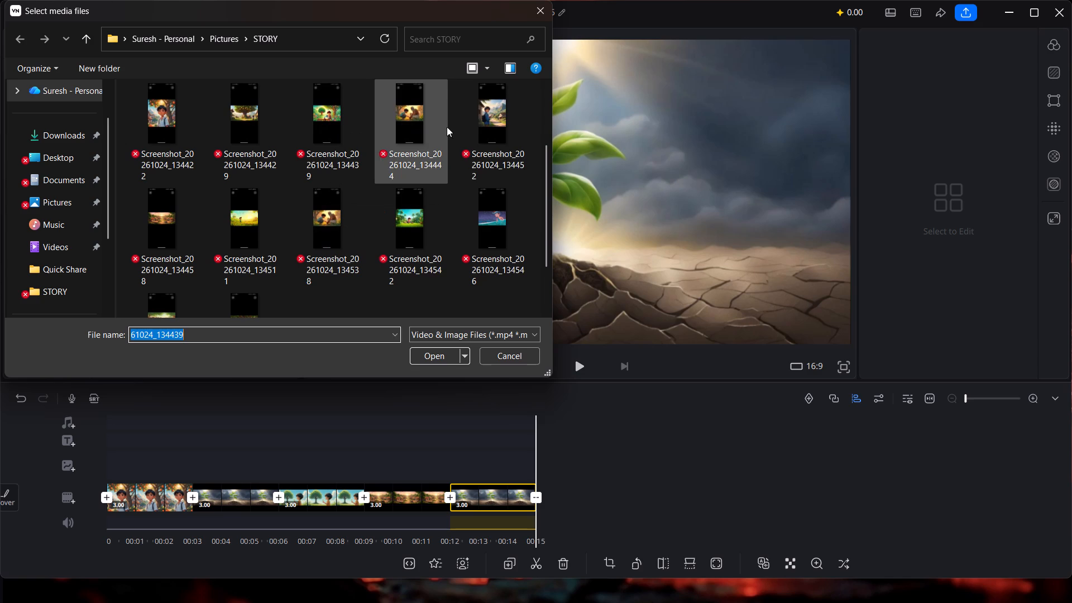
{"action": "left_click", "coordinate": [487, 118]}
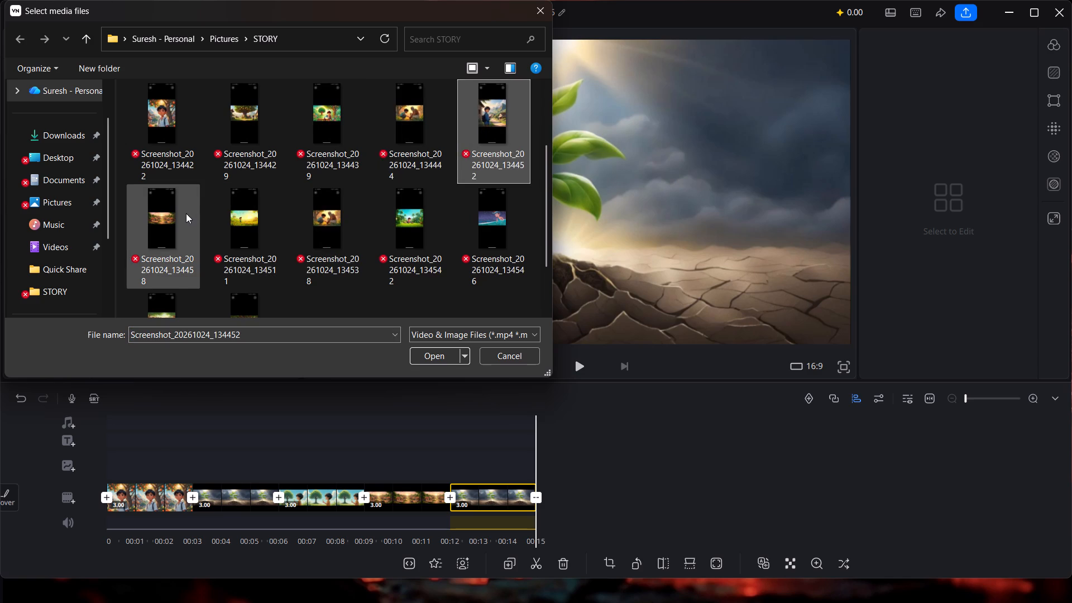
{"action": "left_click", "coordinate": [426, 353]}
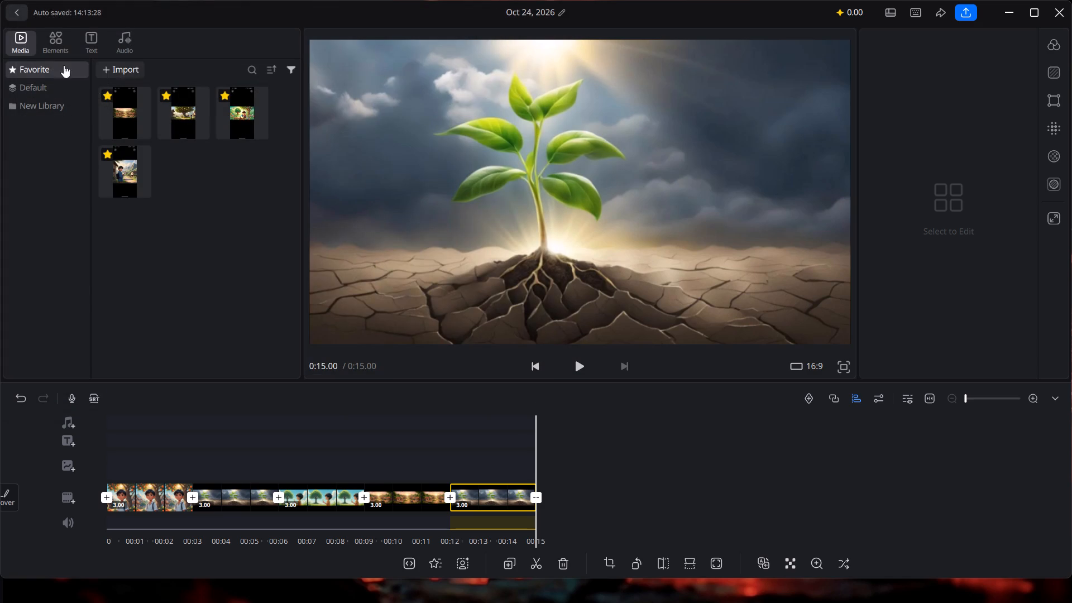
Import Screenshot_20261024_134511 from the STORY folder into the media library.
{"action": "left_click", "coordinate": [129, 71]}
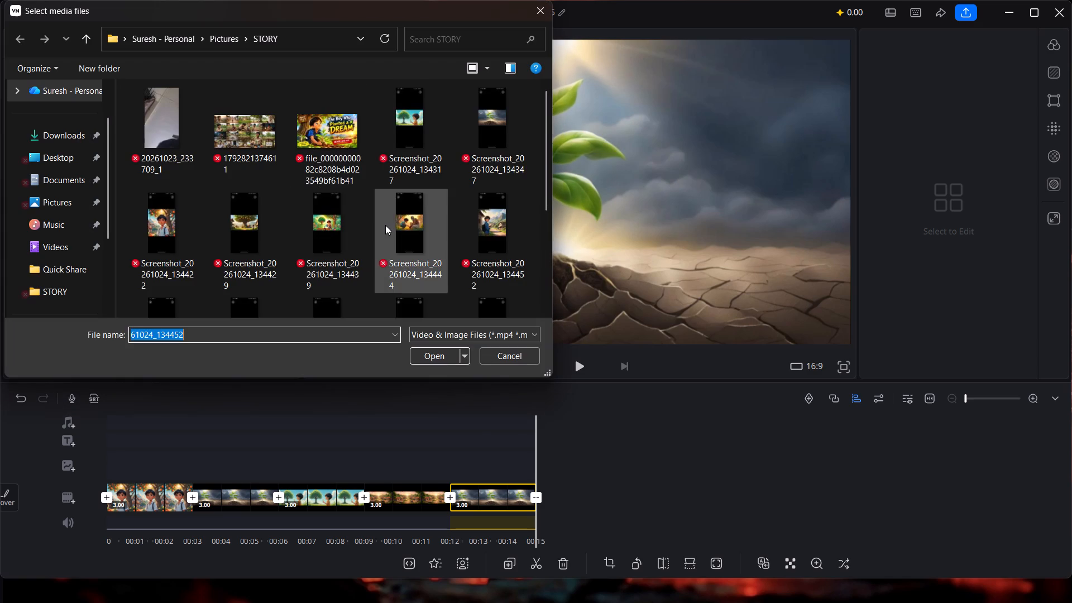
{"action": "scroll", "coordinate": [388, 224], "scroll_direction": "down", "scroll_amount": 2}
{"action": "scroll", "coordinate": [356, 200], "scroll_direction": "up", "scroll_amount": 2}
{"action": "scroll", "coordinate": [356, 200], "scroll_direction": "down", "scroll_amount": 1}
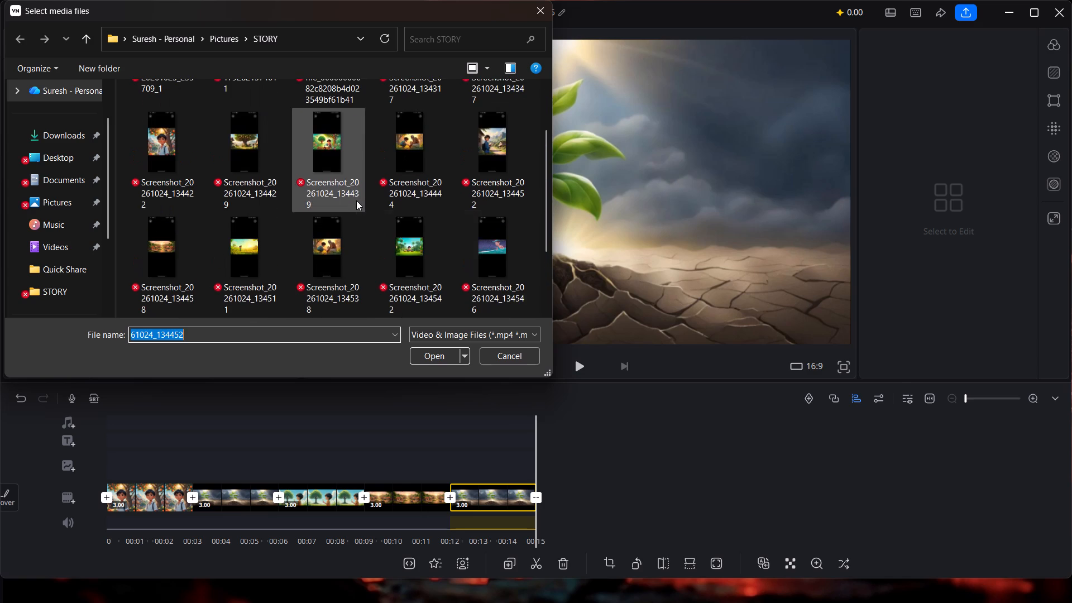
{"action": "left_click", "coordinate": [147, 234]}
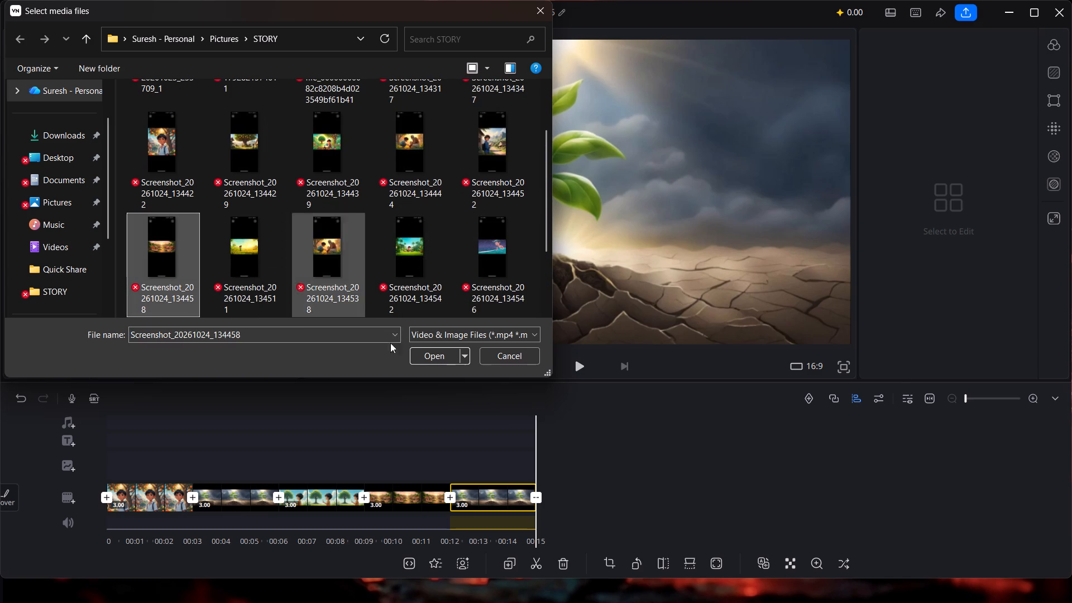
{"action": "left_click", "coordinate": [242, 260]}
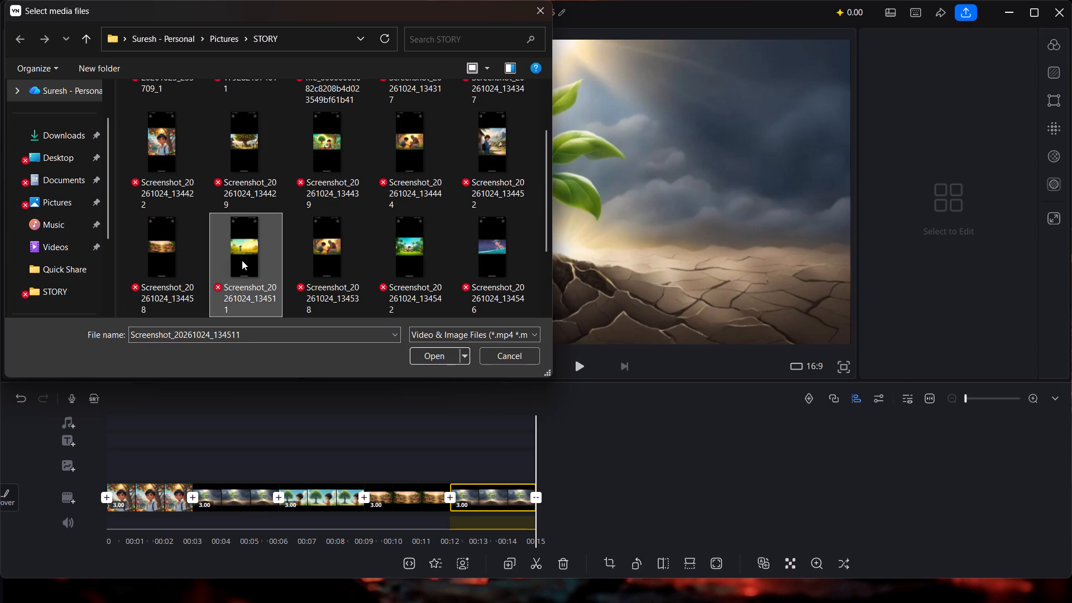
{"action": "left_click", "coordinate": [432, 357]}
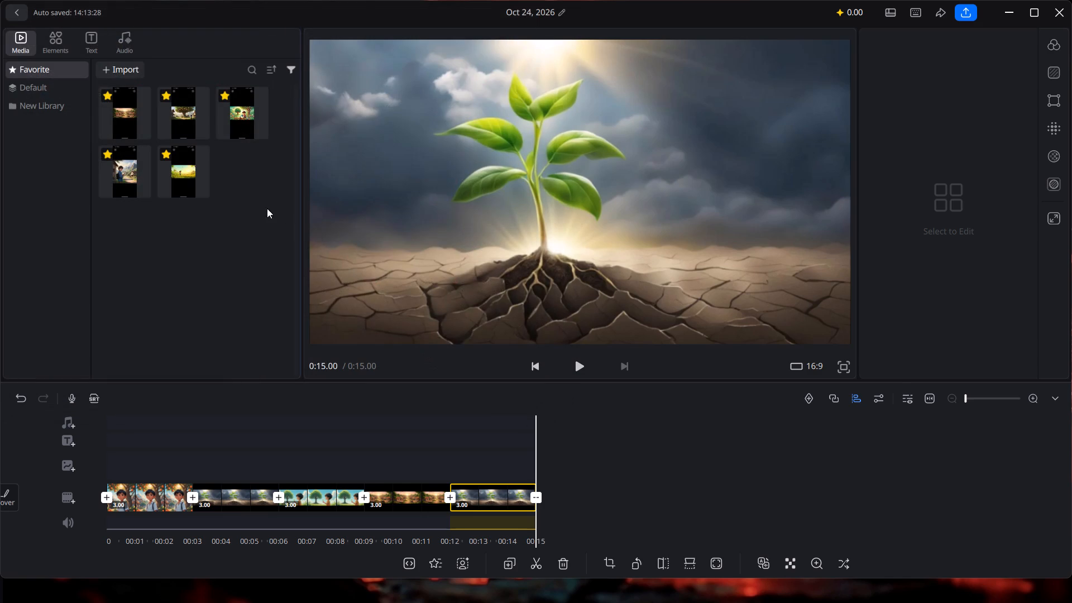
Import Screenshot_20261024_134542 from the STORY folder into the media library.
{"action": "left_click", "coordinate": [121, 69]}
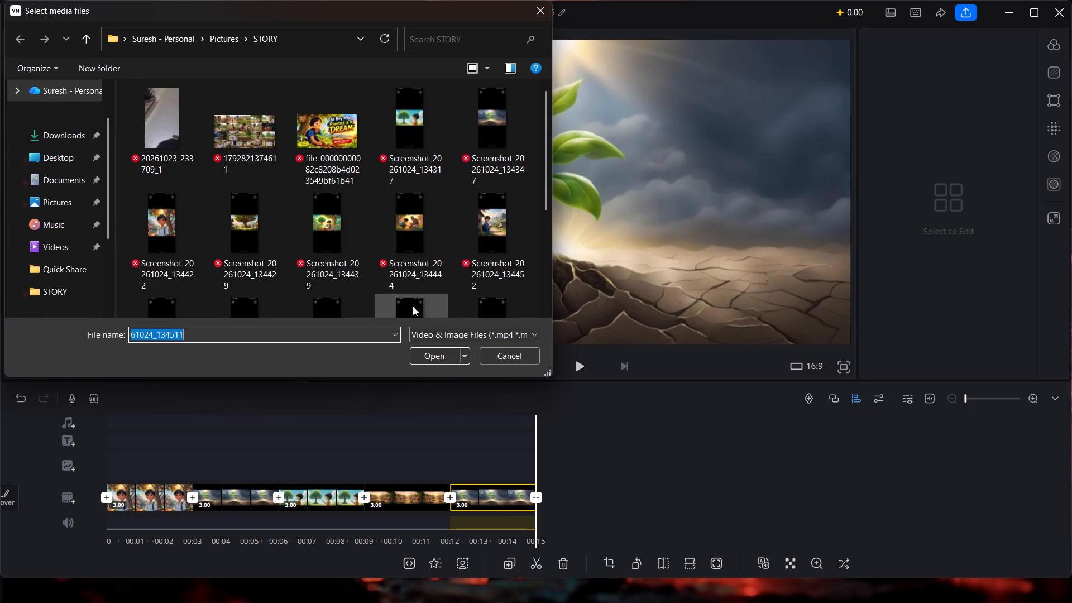
{"action": "scroll", "coordinate": [361, 262], "scroll_direction": "down", "scroll_amount": 2}
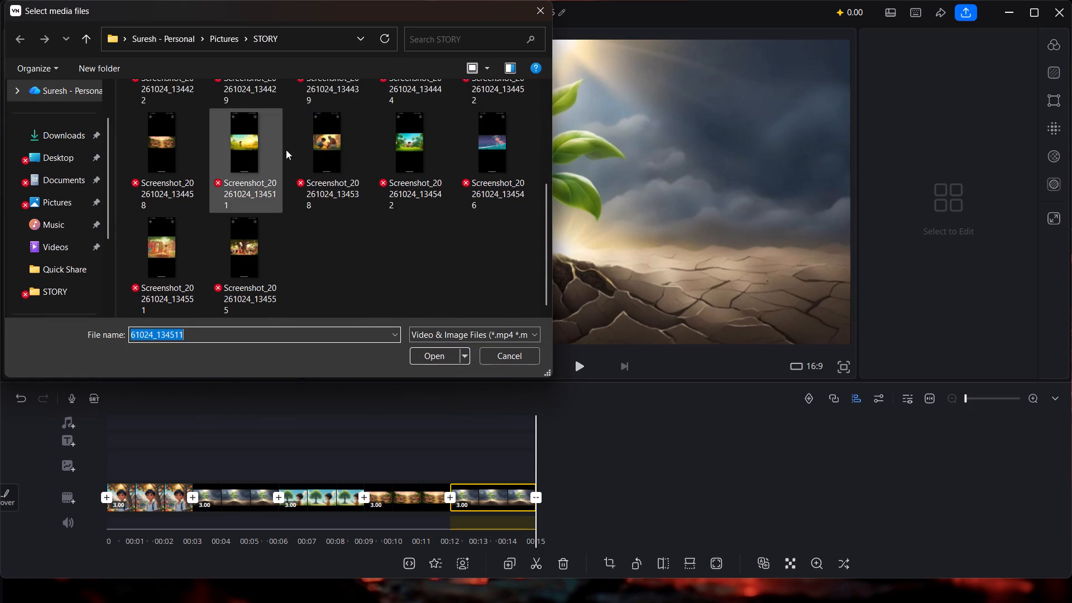
{"action": "left_click", "coordinate": [405, 146]}
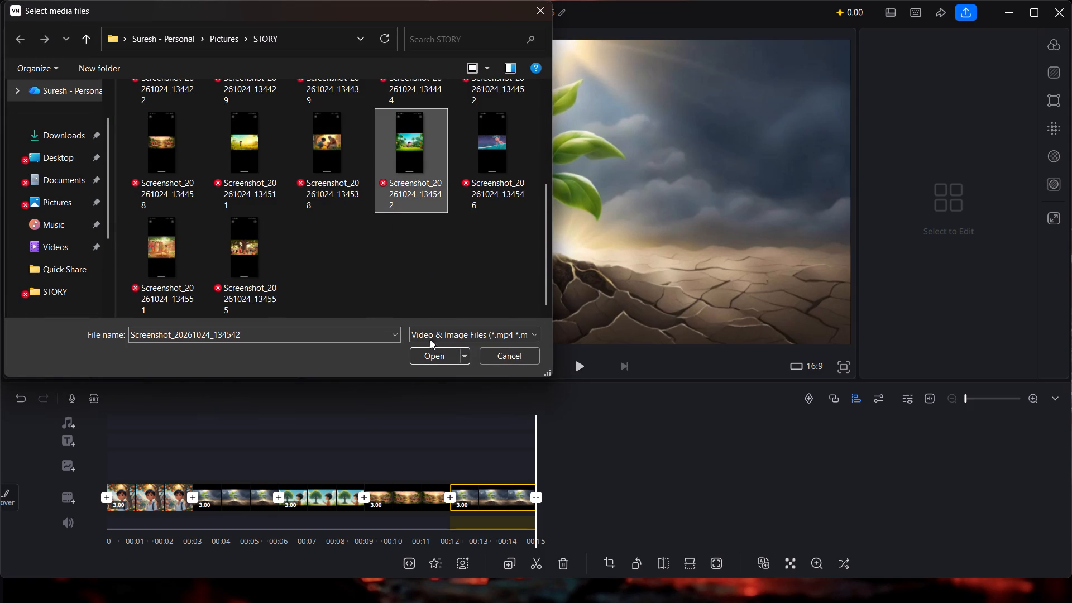
{"action": "left_click", "coordinate": [435, 354]}
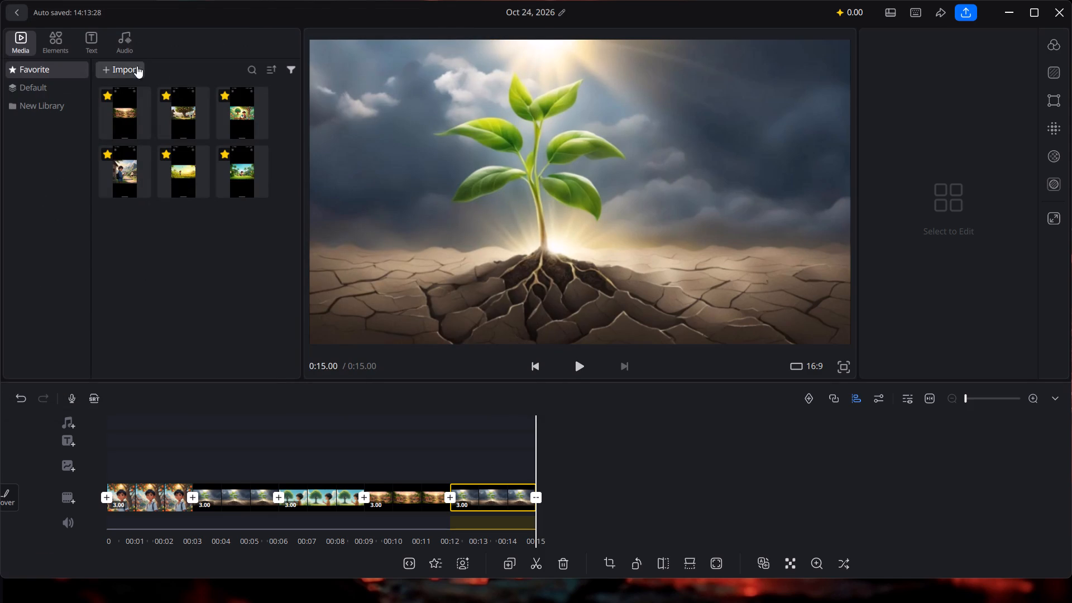
Import Screenshot_20261024_134538 from the STORY folder into the media library.
{"action": "left_click", "coordinate": [123, 66]}
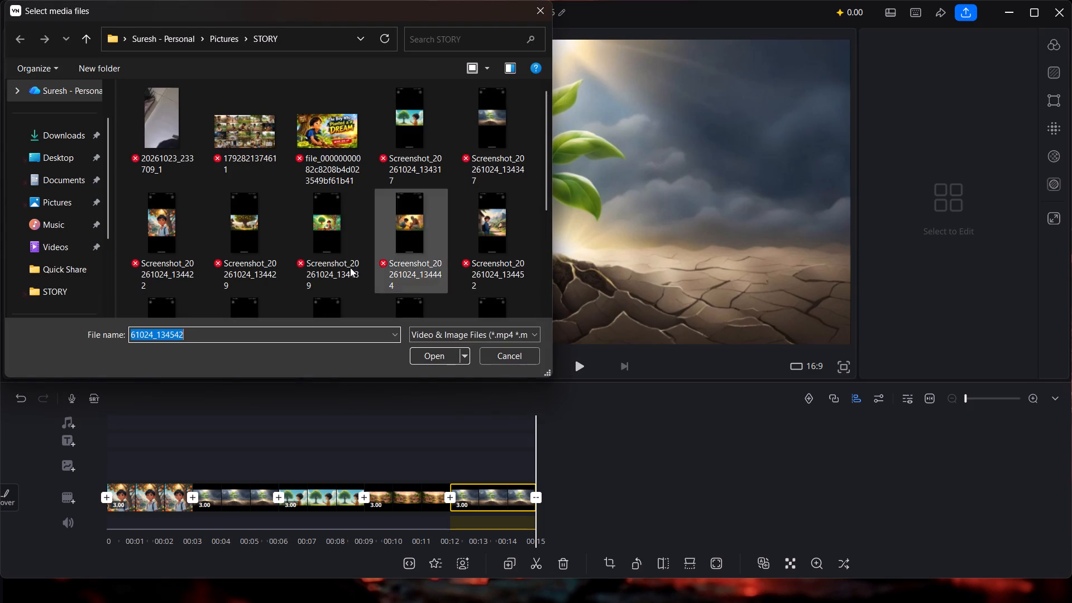
{"action": "left_click_drag", "start_coordinate": [547, 195], "coordinate": [553, 213]}
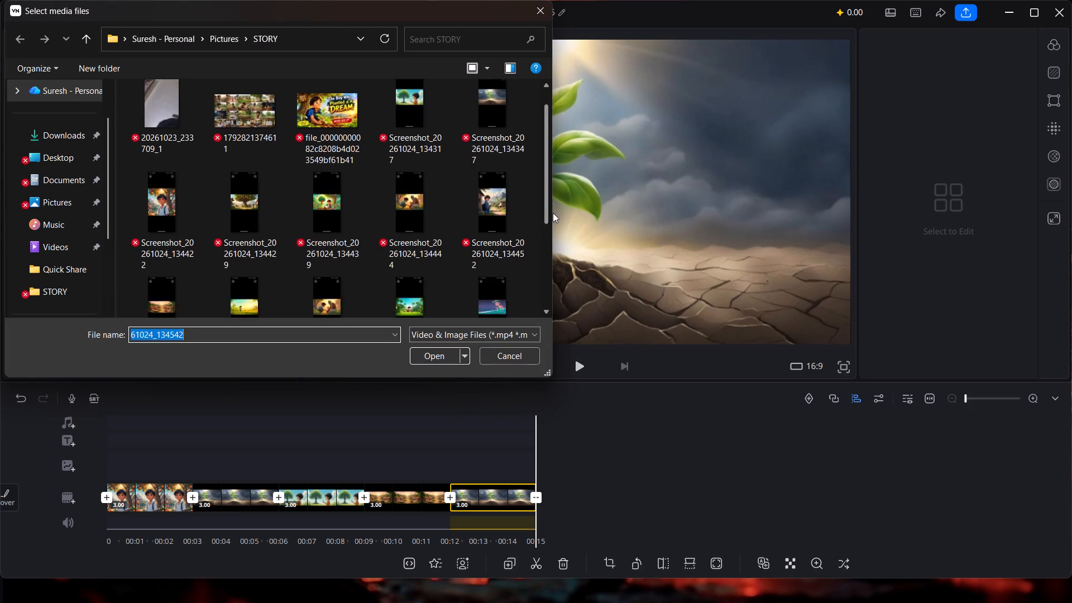
{"action": "left_click_drag", "start_coordinate": [553, 213], "coordinate": [553, 246]}
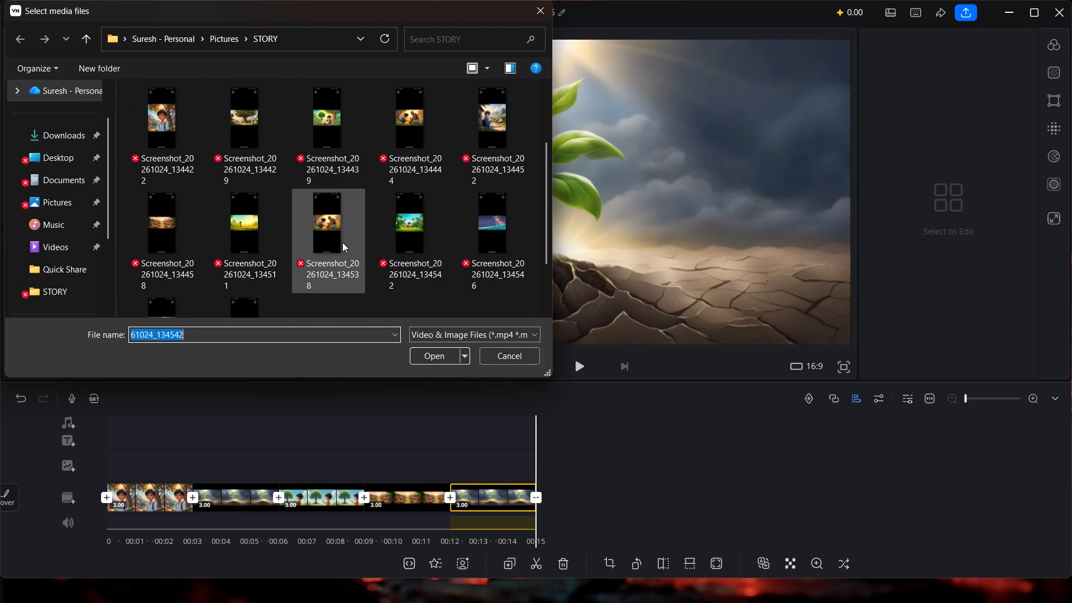
{"action": "left_click", "coordinate": [329, 225]}
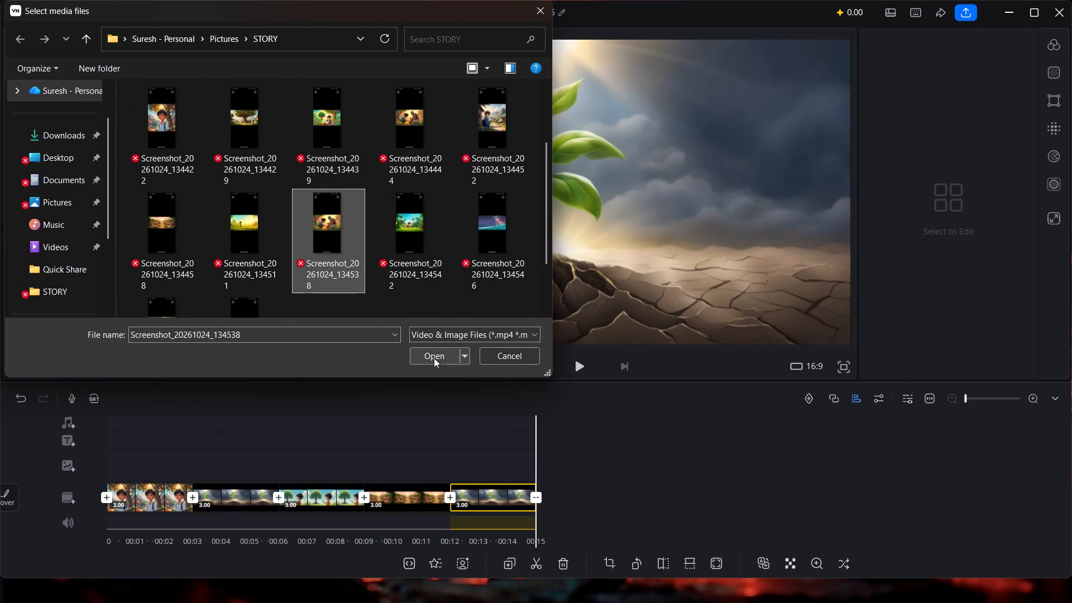
{"action": "left_click", "coordinate": [434, 358]}
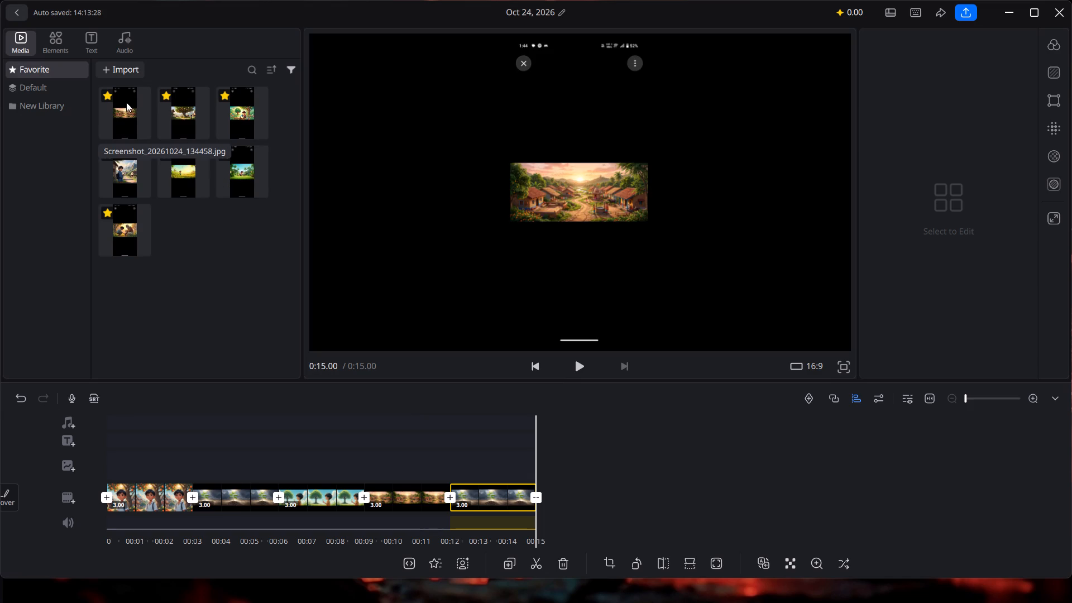
Import Screenshot_20261024_134546 from the STORY folder into the media library.
{"action": "left_click", "coordinate": [114, 73]}
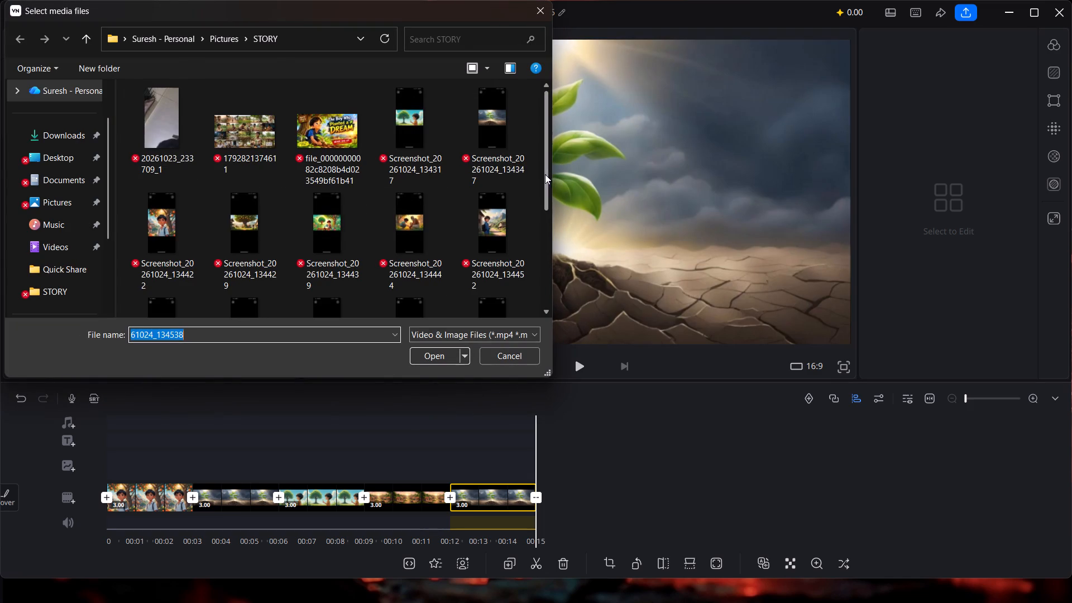
{"action": "left_click_drag", "start_coordinate": [543, 175], "coordinate": [555, 283]}
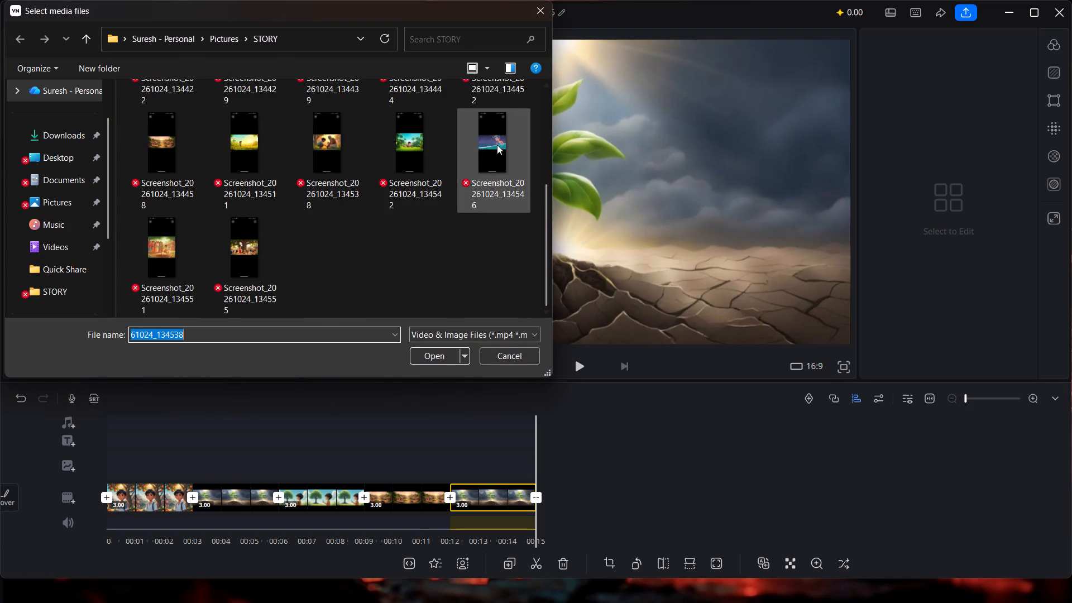
{"action": "left_click", "coordinate": [497, 145]}
{"action": "left_click", "coordinate": [427, 353]}
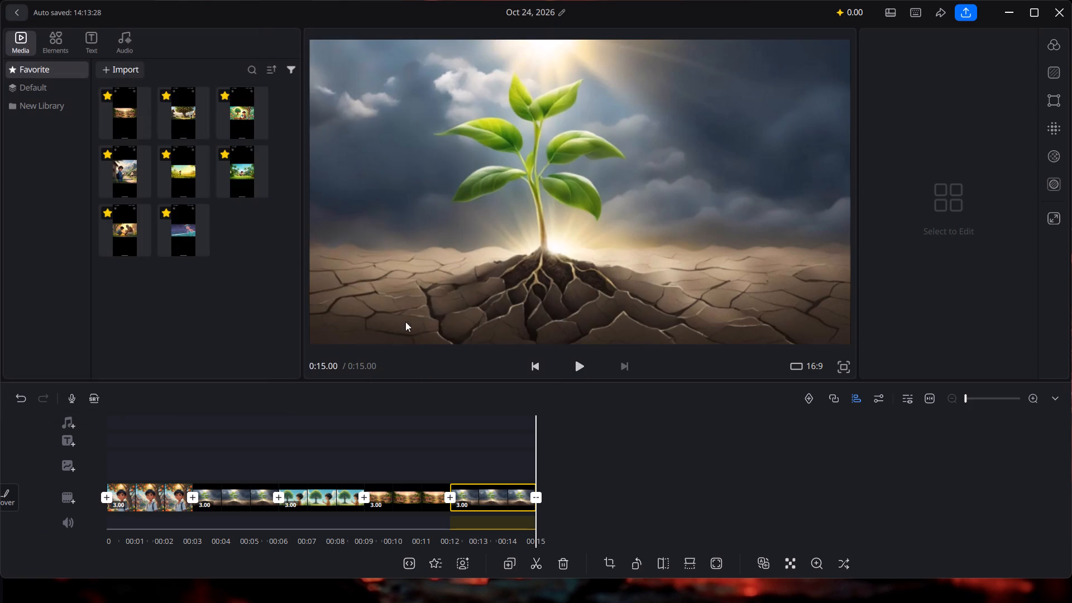
Import Screenshot_20261024_134551 from the STORY folder into the media library.
{"action": "left_click", "coordinate": [128, 69]}
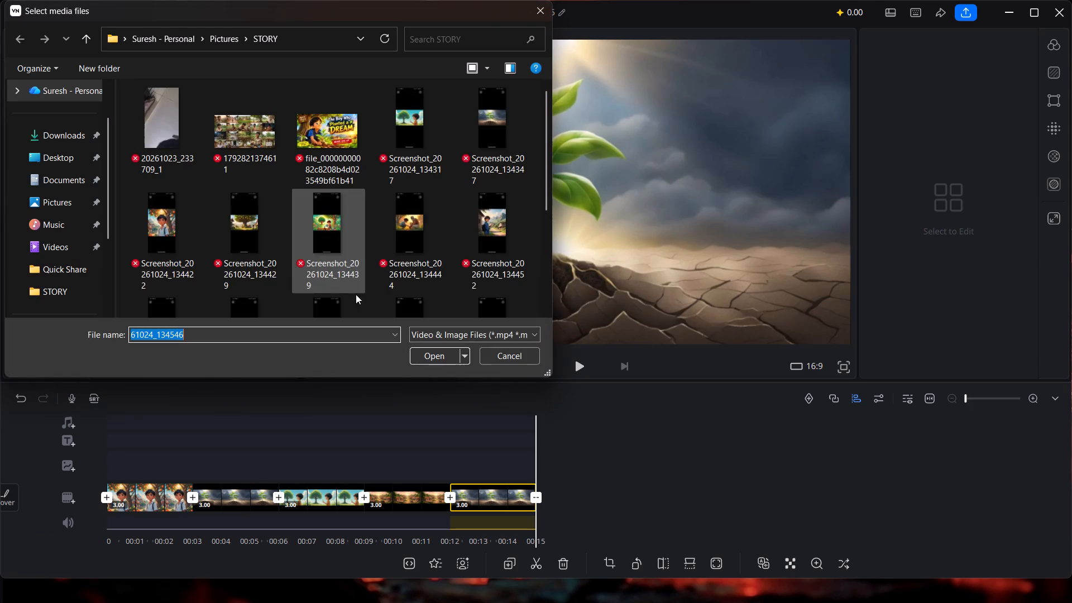
{"action": "scroll", "coordinate": [326, 240], "scroll_direction": "down", "scroll_amount": 3}
{"action": "left_click", "coordinate": [157, 248]}
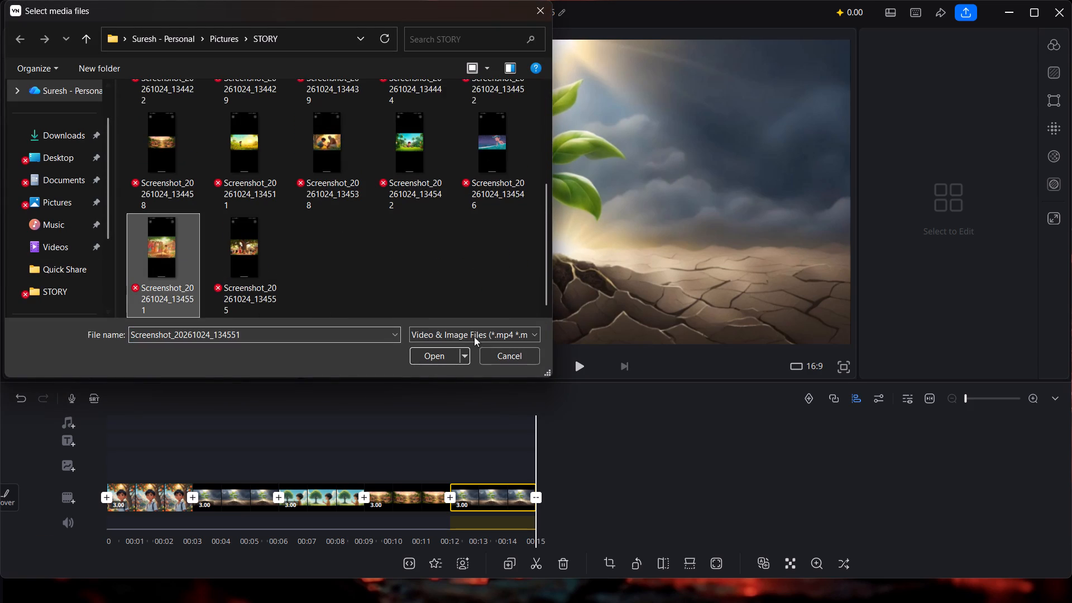
{"action": "left_click", "coordinate": [421, 355]}
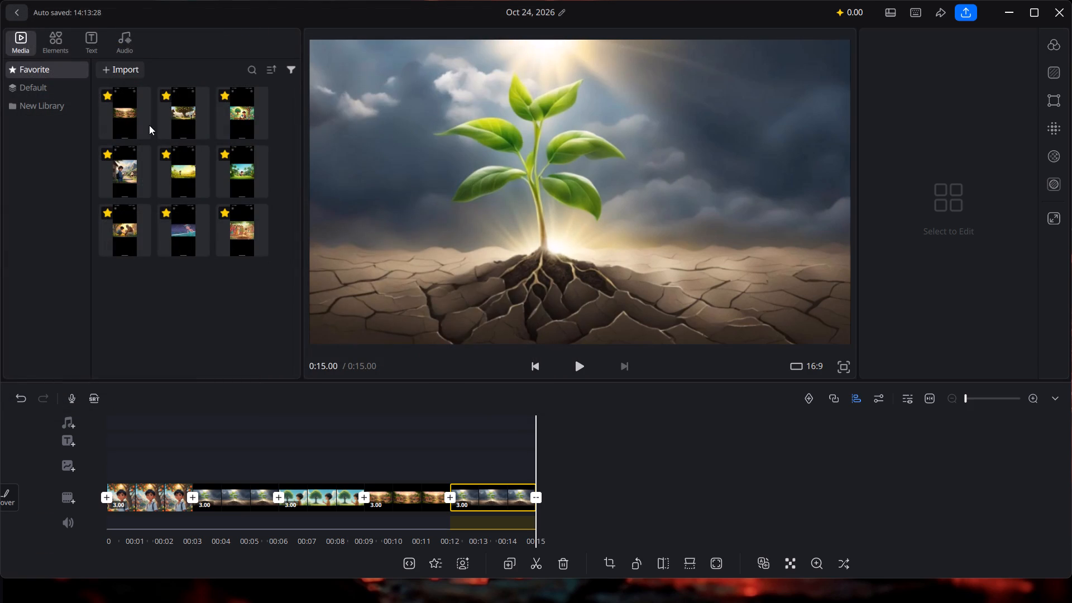
Import Screenshot_20261024_134555 from the STORY folder into the media library.
{"action": "left_click", "coordinate": [97, 70]}
{"action": "scroll", "coordinate": [288, 209], "scroll_direction": "down", "scroll_amount": 3}
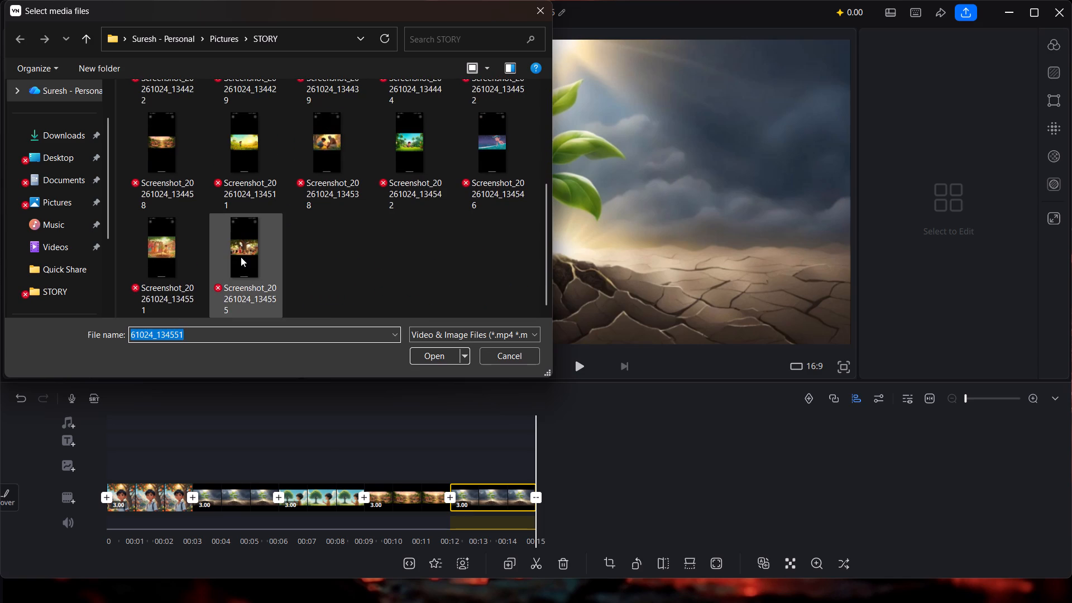
{"action": "left_click", "coordinate": [241, 257]}
{"action": "left_click", "coordinate": [435, 352]}
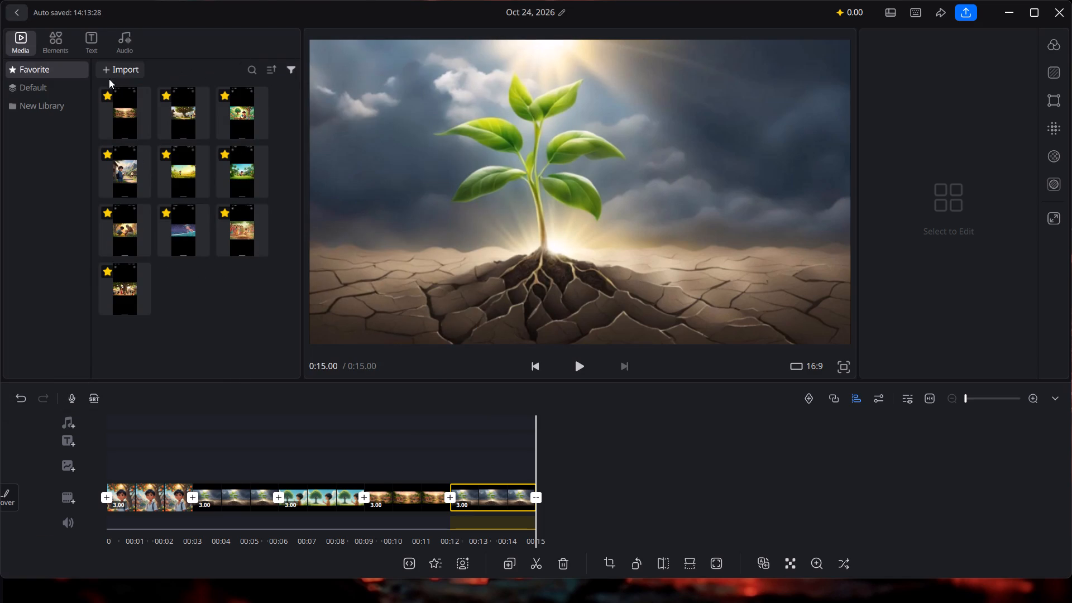
{"action": "left_click", "coordinate": [127, 65]}
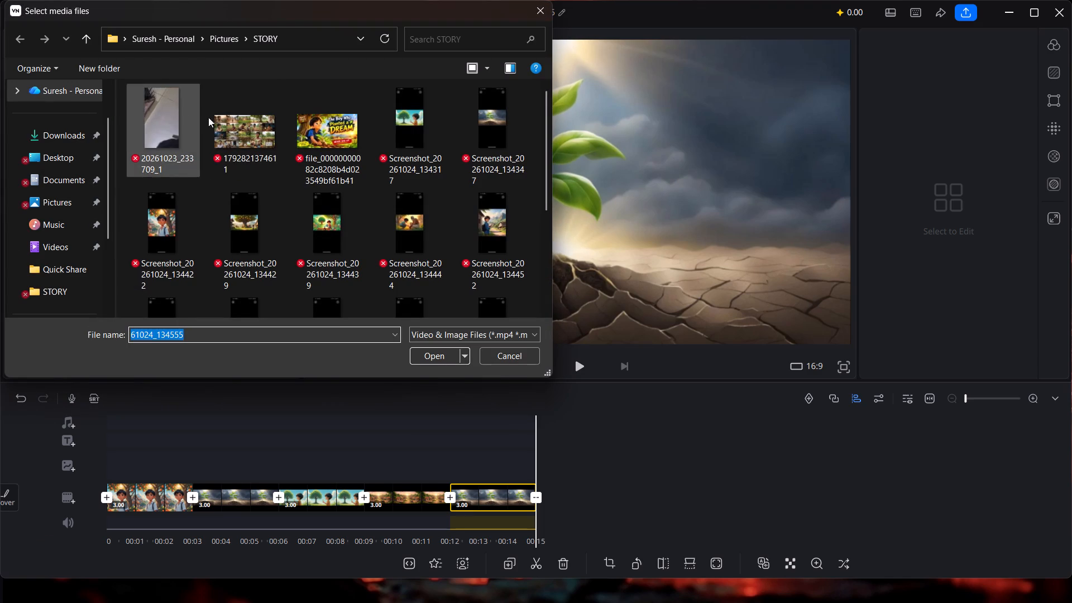
{"action": "left_click", "coordinate": [235, 119]}
{"action": "left_click", "coordinate": [423, 351]}
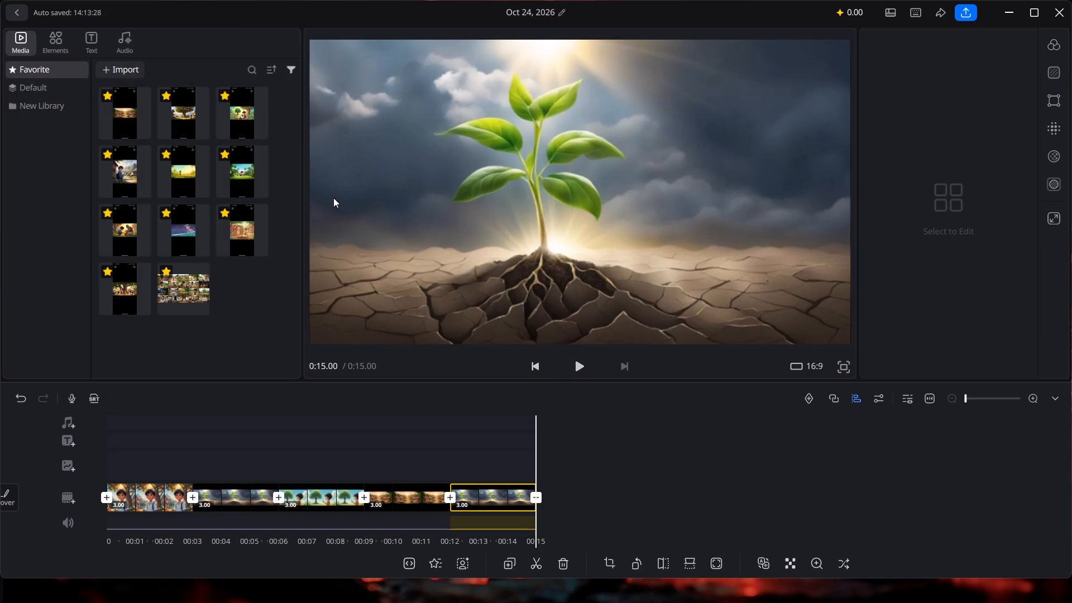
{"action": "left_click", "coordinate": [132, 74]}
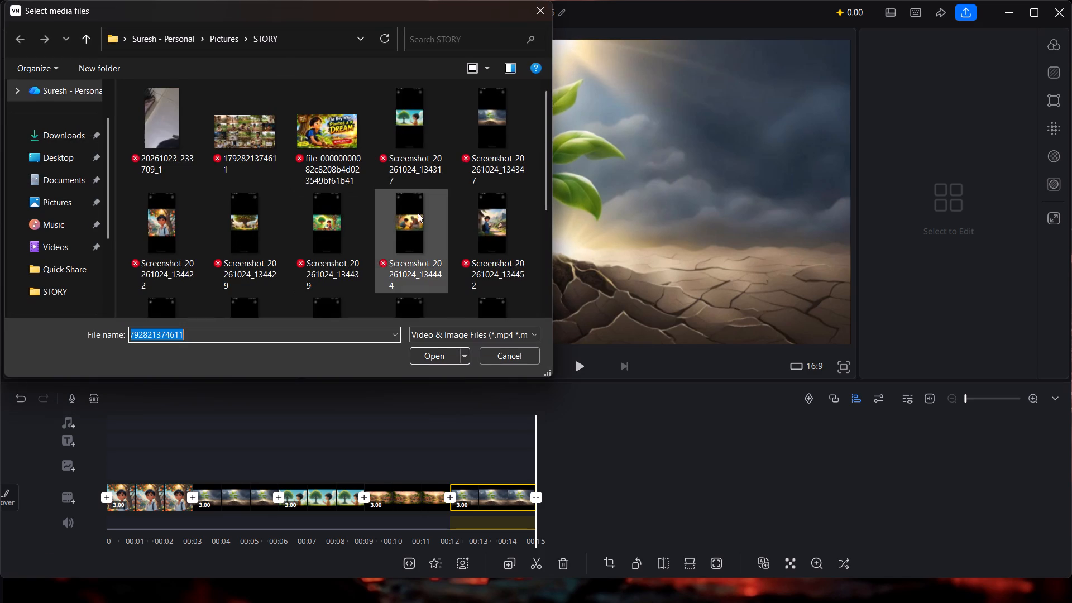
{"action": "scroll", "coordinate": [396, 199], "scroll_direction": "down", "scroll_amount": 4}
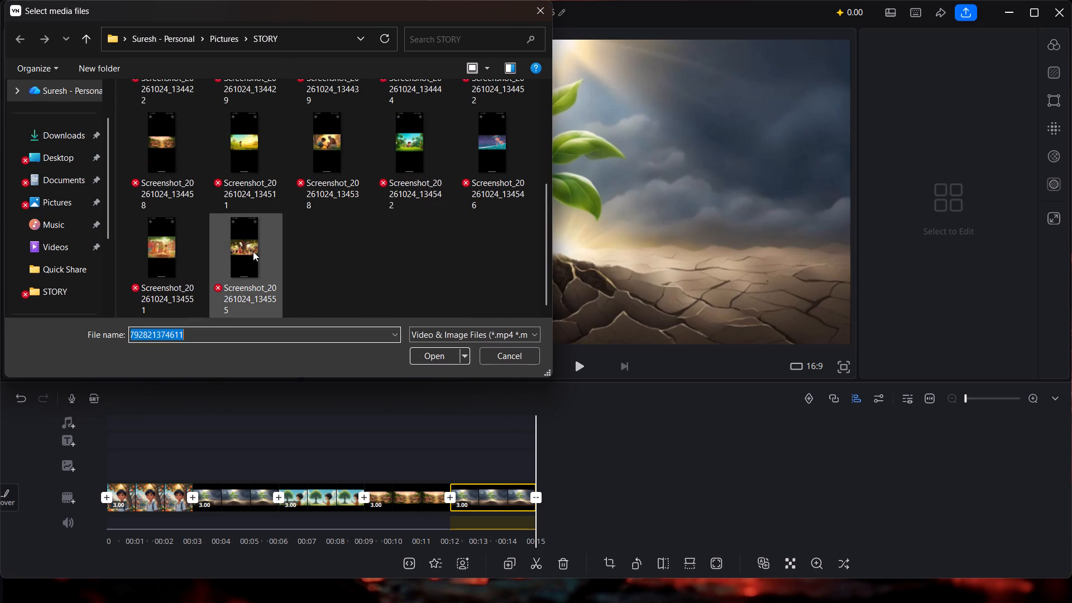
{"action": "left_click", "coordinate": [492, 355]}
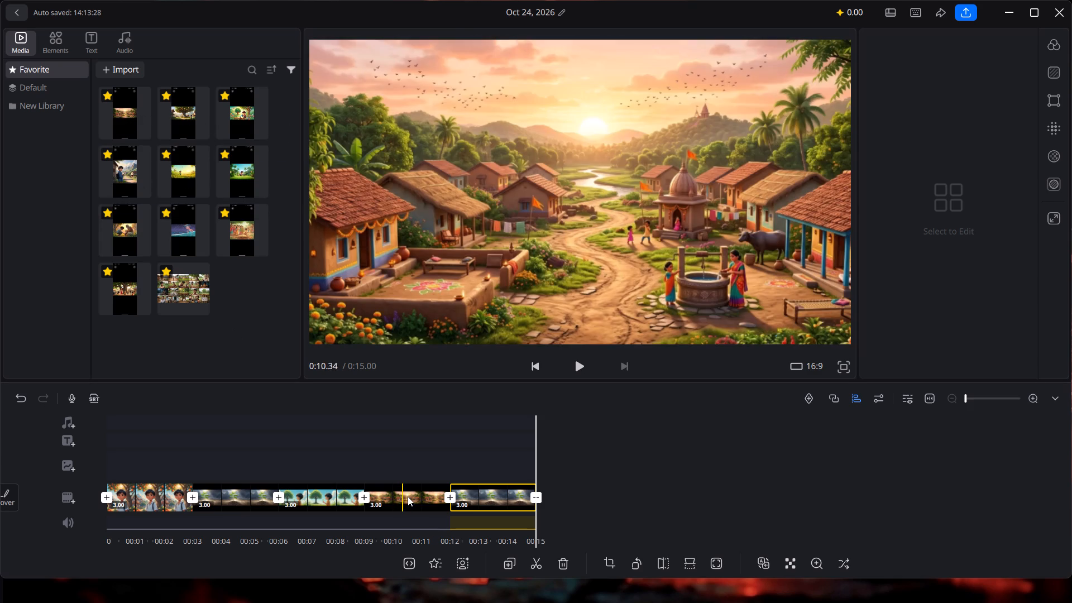
Move the sunrise village clip to the beginning of the main track, ahead of the boy clip, and return the playhead to 0:00.
{"action": "triple_click", "coordinate": [409, 496]}
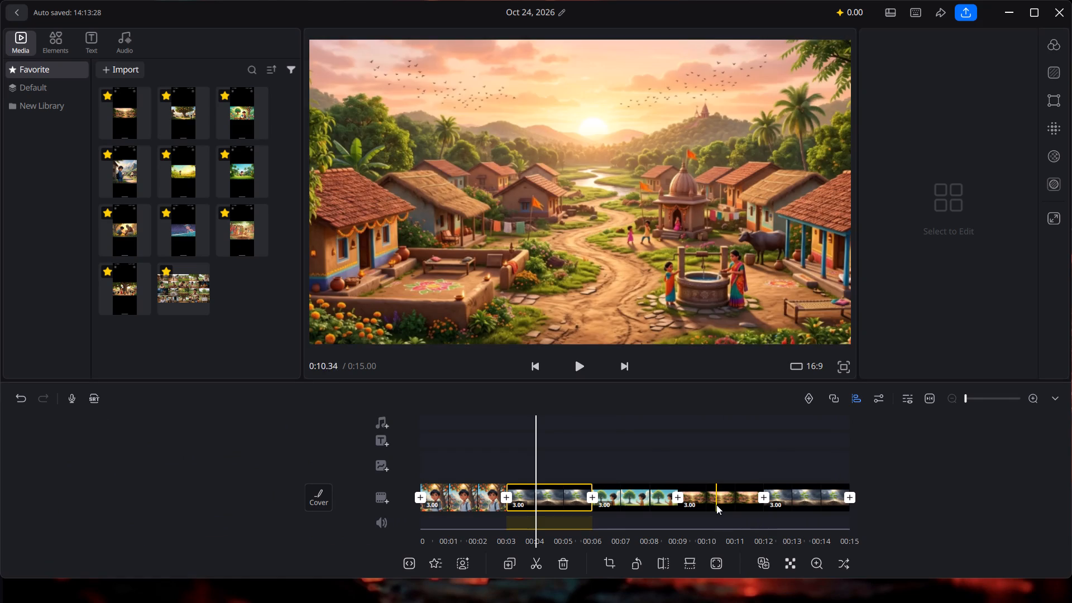
{"action": "left_click", "coordinate": [717, 501]}
{"action": "left_click_drag", "start_coordinate": [717, 501], "coordinate": [683, 500]}
{"action": "left_click", "coordinate": [559, 495]}
{"action": "left_click_drag", "start_coordinate": [559, 495], "coordinate": [355, 485]}
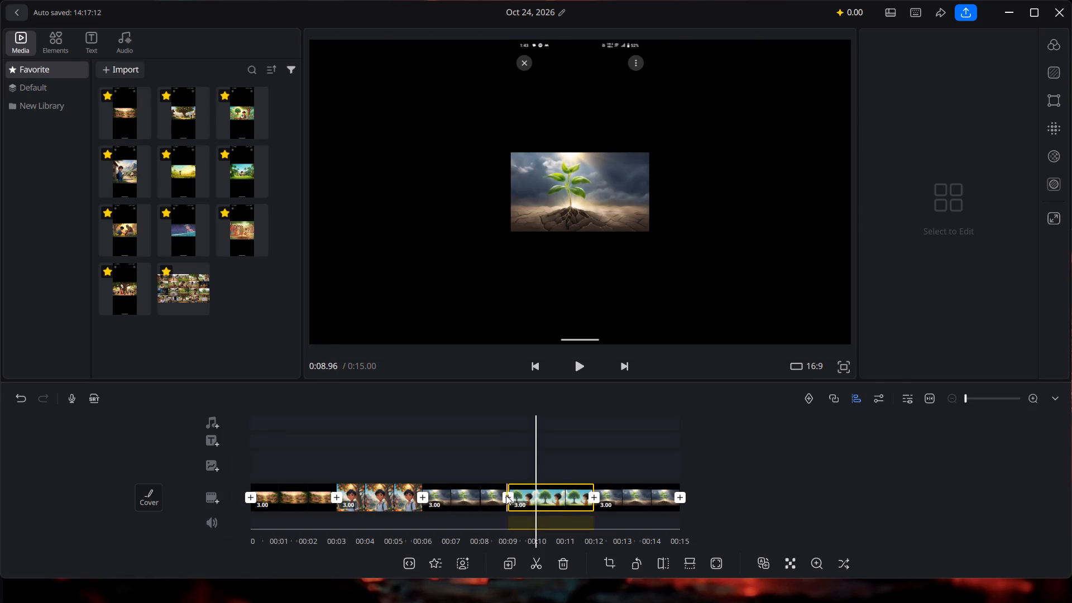
{"action": "left_click_drag", "start_coordinate": [538, 458], "coordinate": [982, 462]}
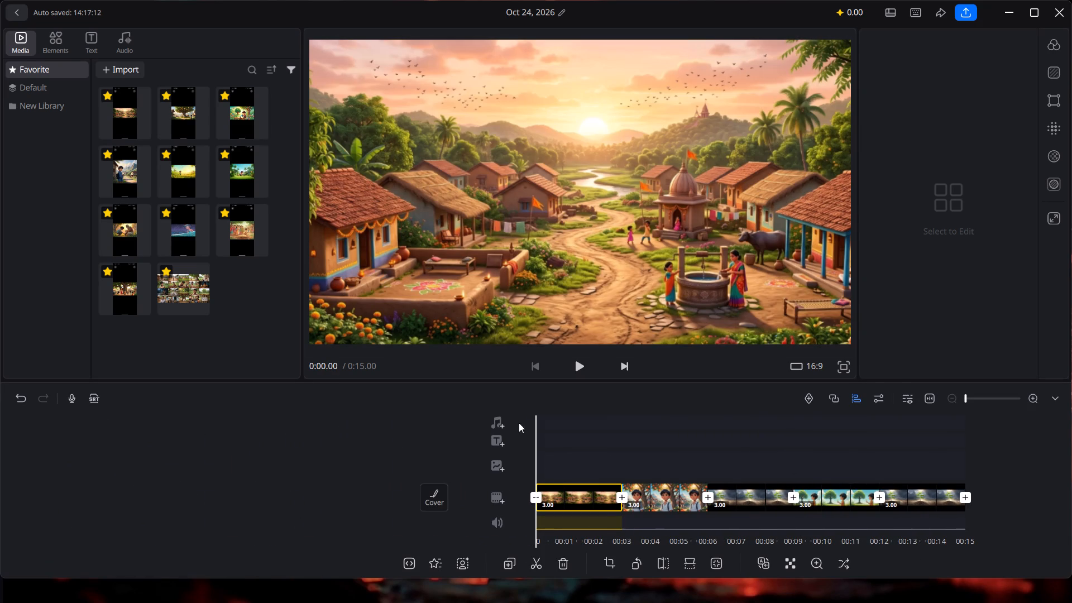
Add the 20261023_233709_1 file from the STORY folder to the audio track, starting at 0:00.
{"action": "left_click", "coordinate": [559, 421]}
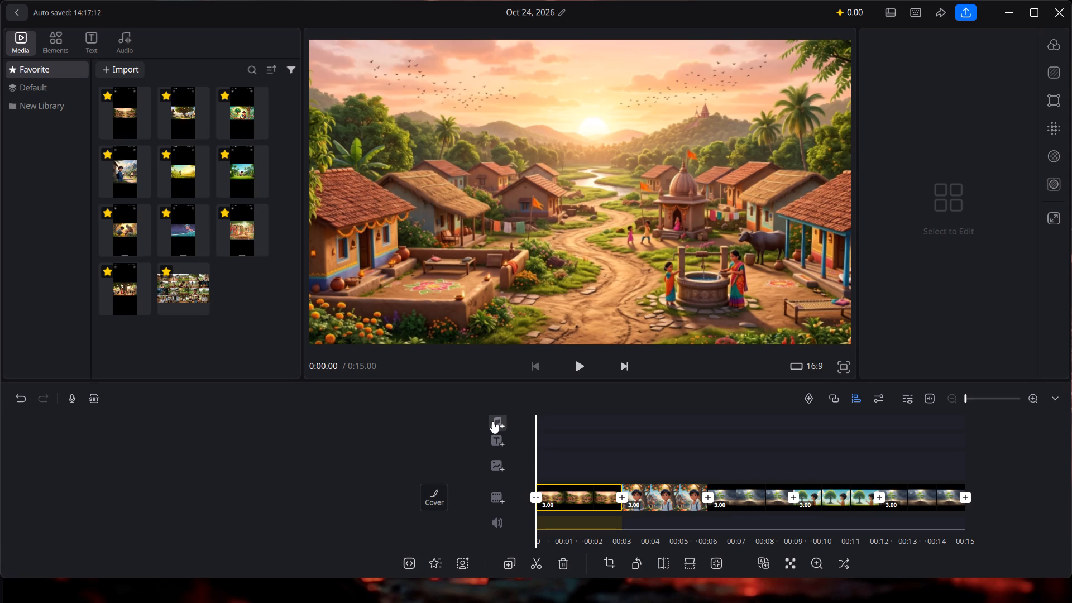
{"action": "left_click", "coordinate": [492, 421]}
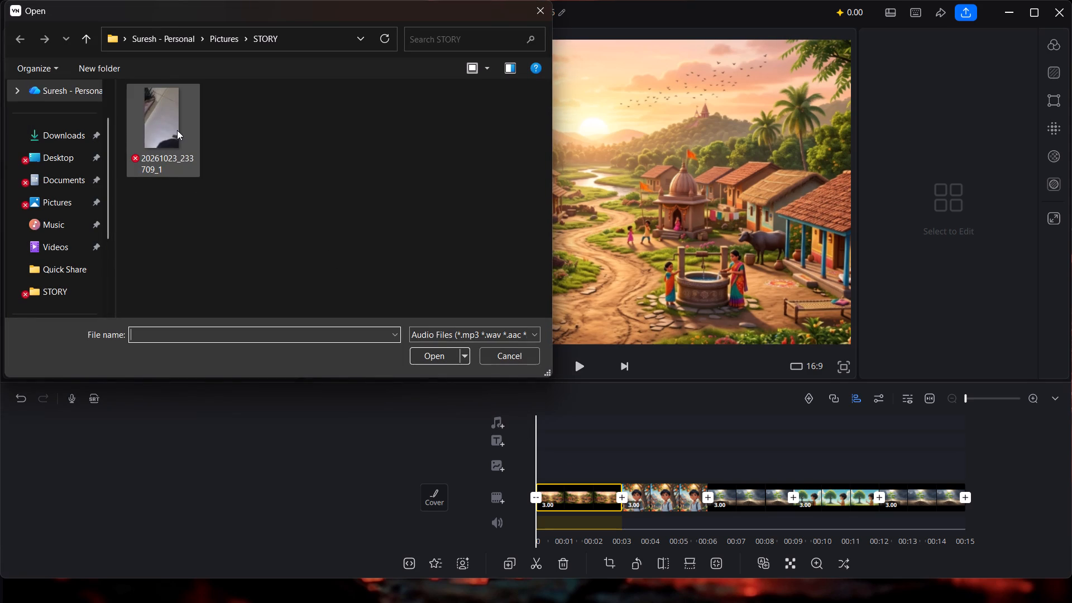
{"action": "left_click", "coordinate": [167, 130]}
{"action": "left_click", "coordinate": [417, 352]}
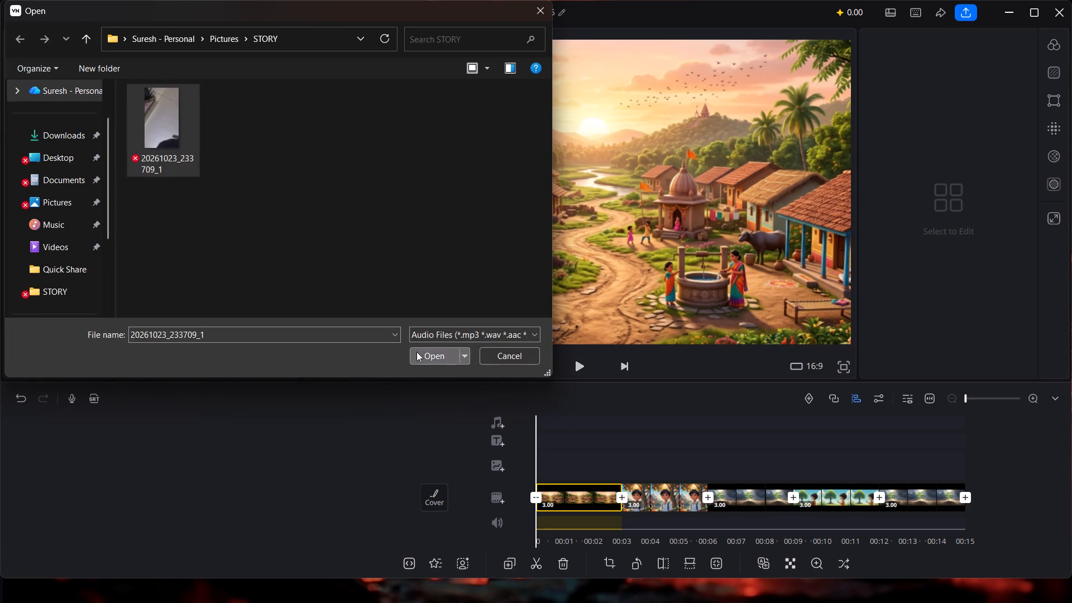
{"action": "left_click", "coordinate": [577, 427]}
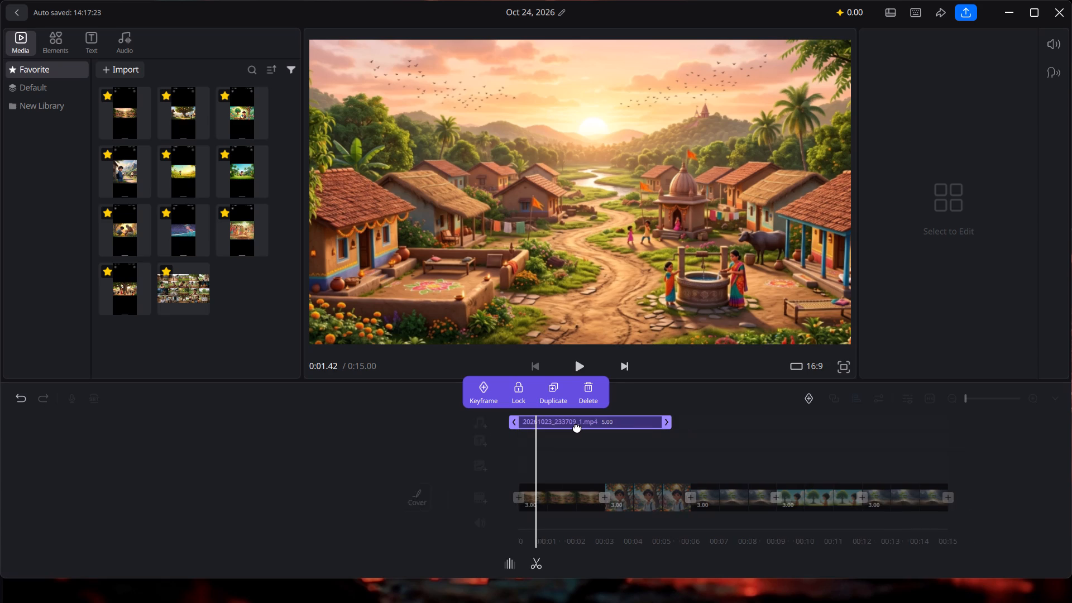
{"action": "left_click", "coordinate": [575, 444]}
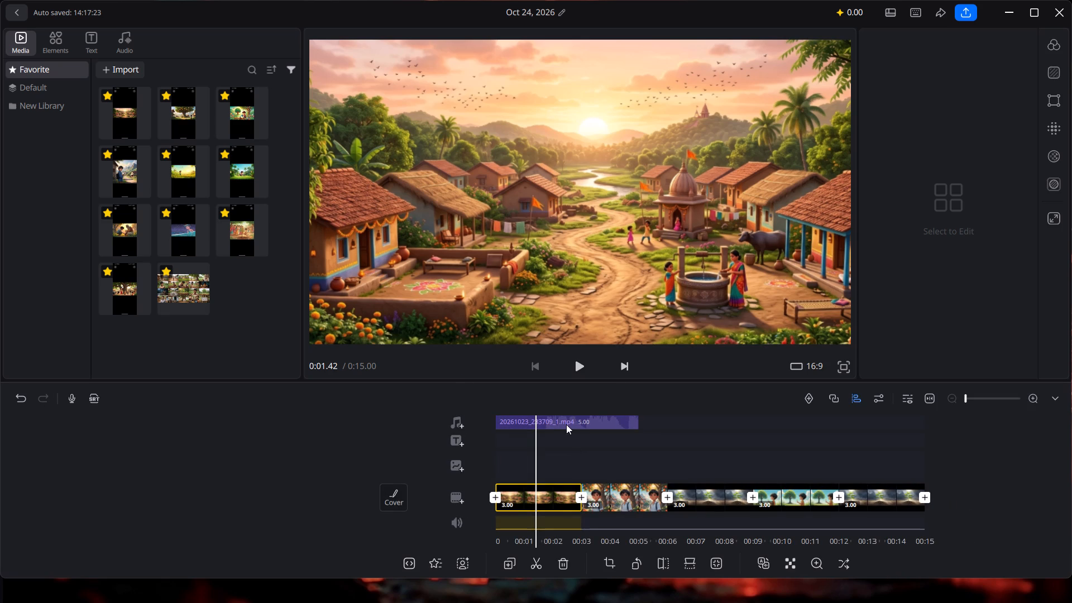
{"action": "left_click", "coordinate": [566, 424]}
{"action": "left_click", "coordinate": [614, 437]}
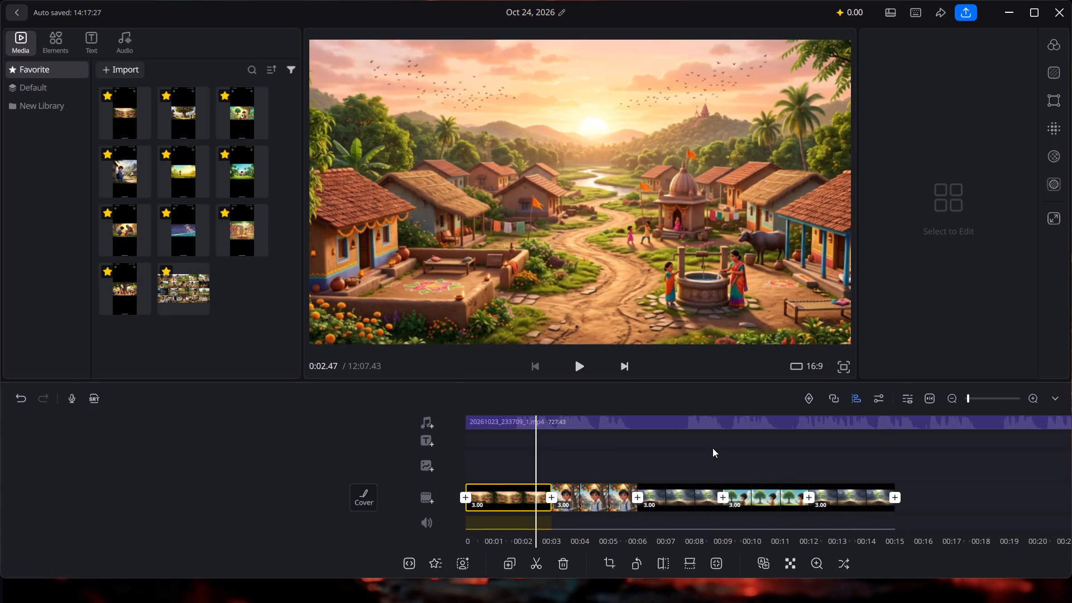
Play the opening of the timeline repeatedly from the start to find where the narration in the audio clip begins.
{"action": "scroll", "coordinate": [712, 448], "scroll_direction": "up", "scroll_amount": 2, "text": "ctrl"}
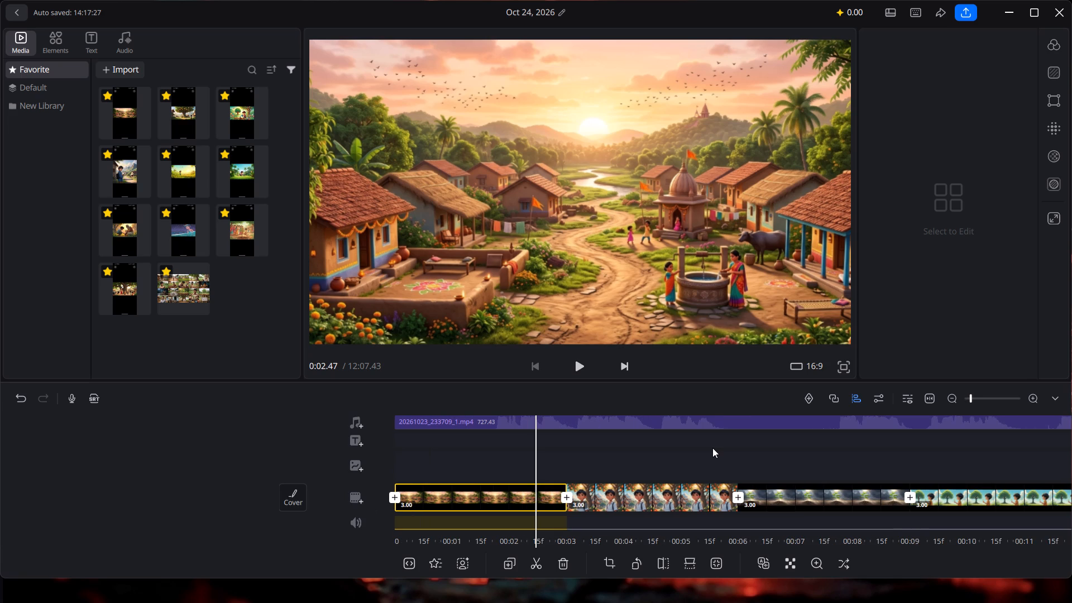
{"action": "left_click", "coordinate": [547, 424]}
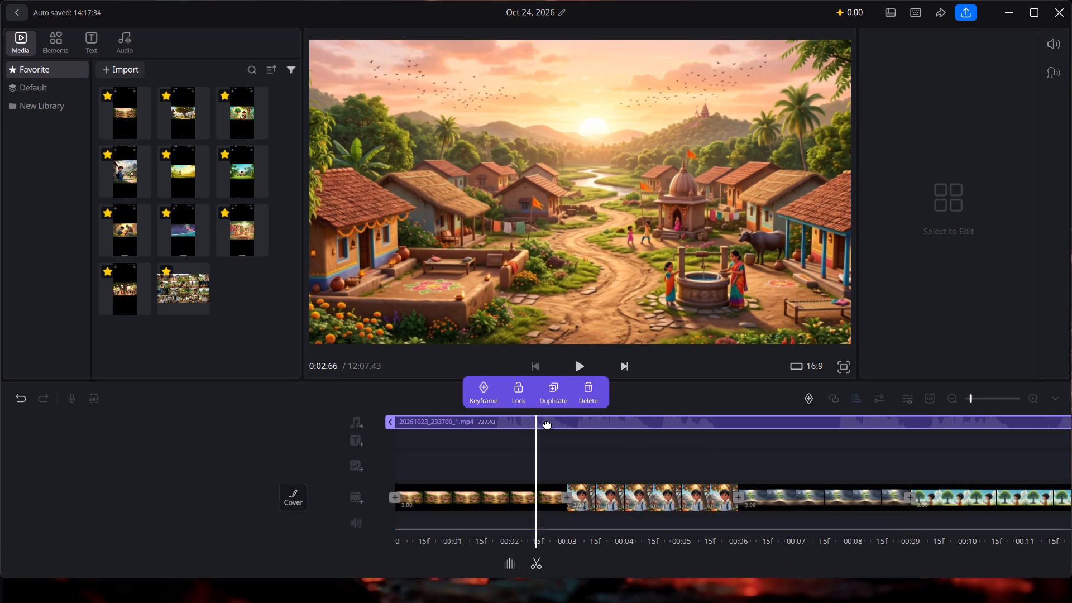
{"action": "left_click", "coordinate": [547, 424]}
{"action": "left_click", "coordinate": [547, 424]}
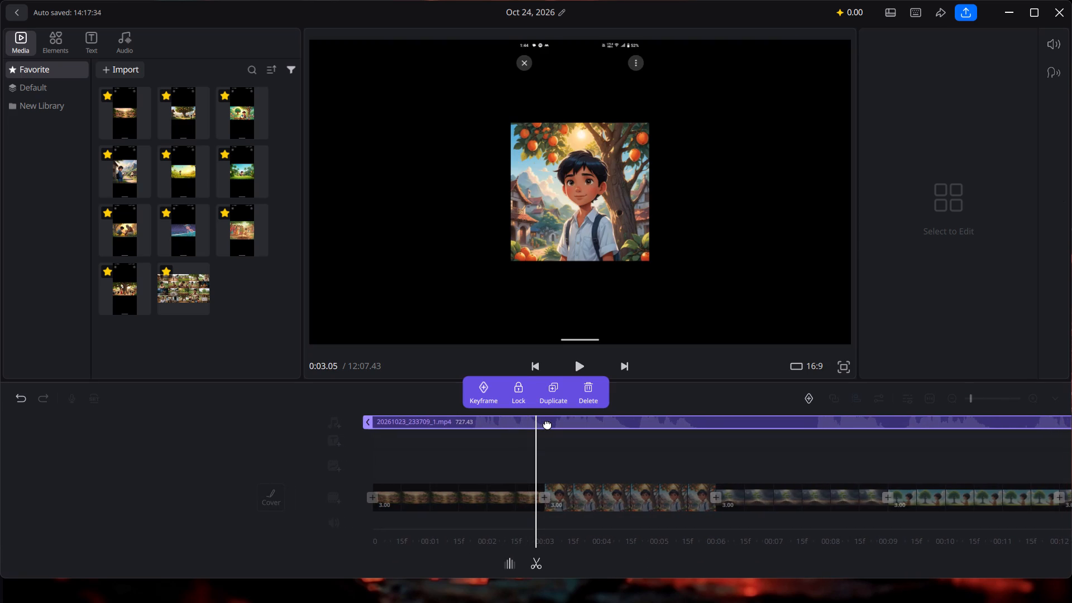
{"action": "left_click", "coordinate": [547, 424]}
{"action": "left_click", "coordinate": [561, 462]}
{"action": "left_click_drag", "start_coordinate": [561, 456], "coordinate": [910, 477]}
{"action": "left_click", "coordinate": [580, 364]}
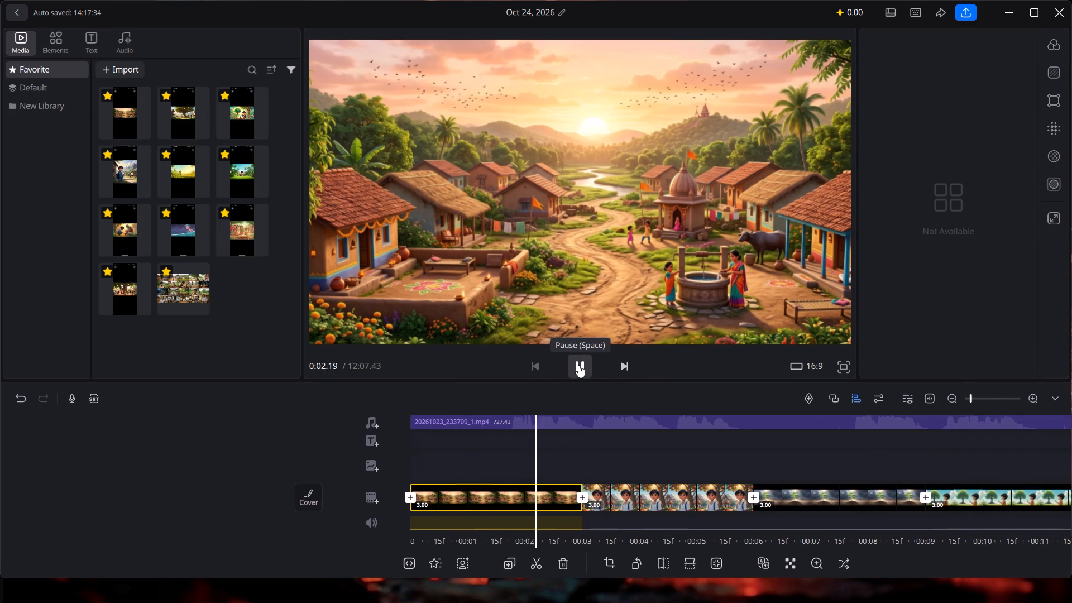
{"action": "left_click", "coordinate": [578, 365]}
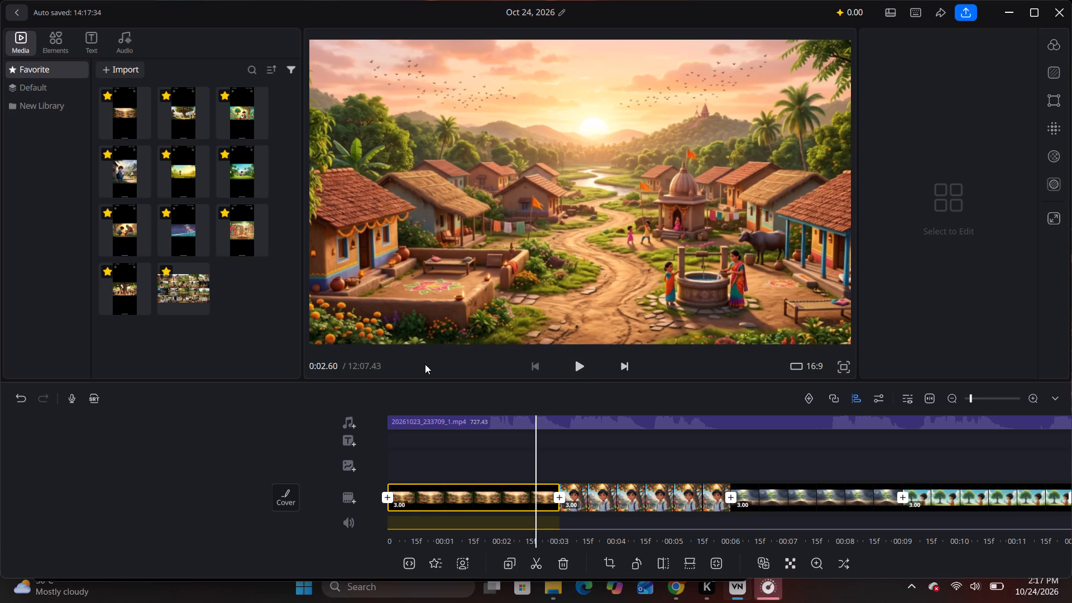
{"action": "left_click_drag", "start_coordinate": [517, 447], "coordinate": [684, 457]}
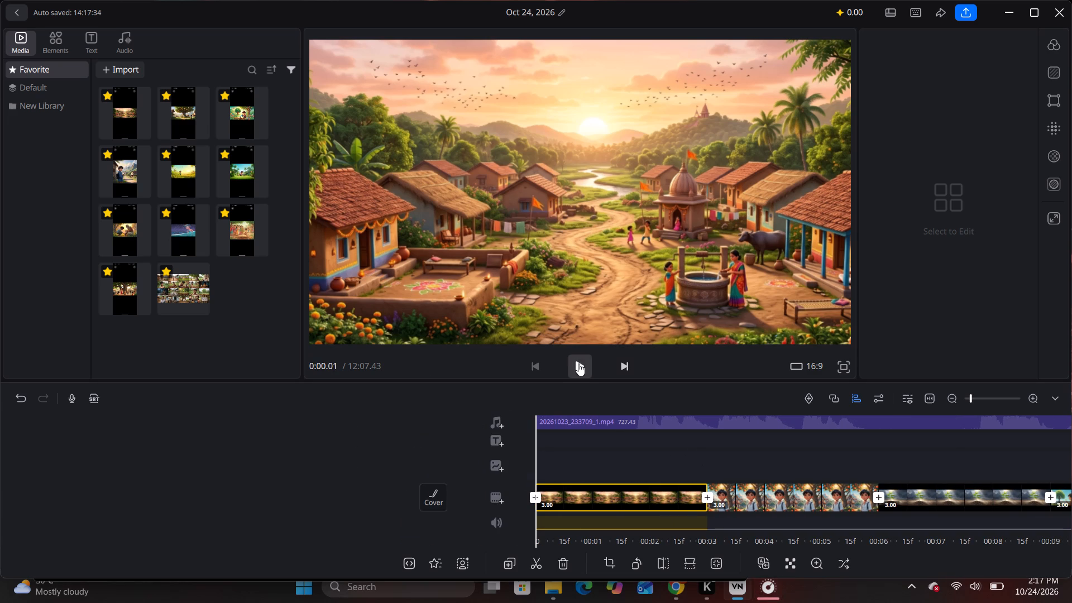
{"action": "left_click", "coordinate": [579, 363]}
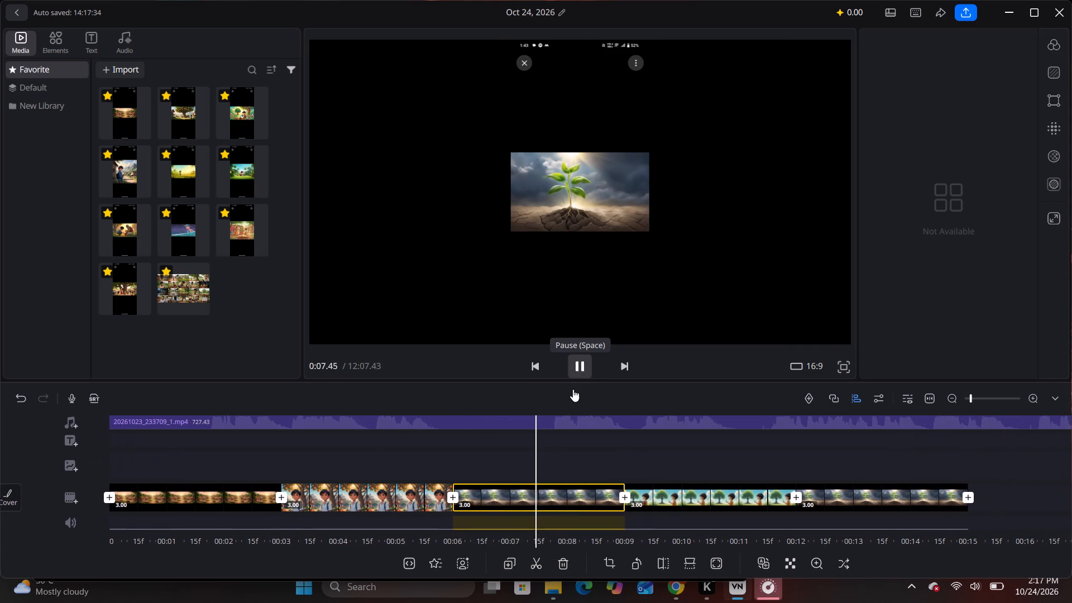
{"action": "left_click", "coordinate": [556, 430]}
{"action": "left_click_drag", "start_coordinate": [556, 423], "coordinate": [1071, 435]}
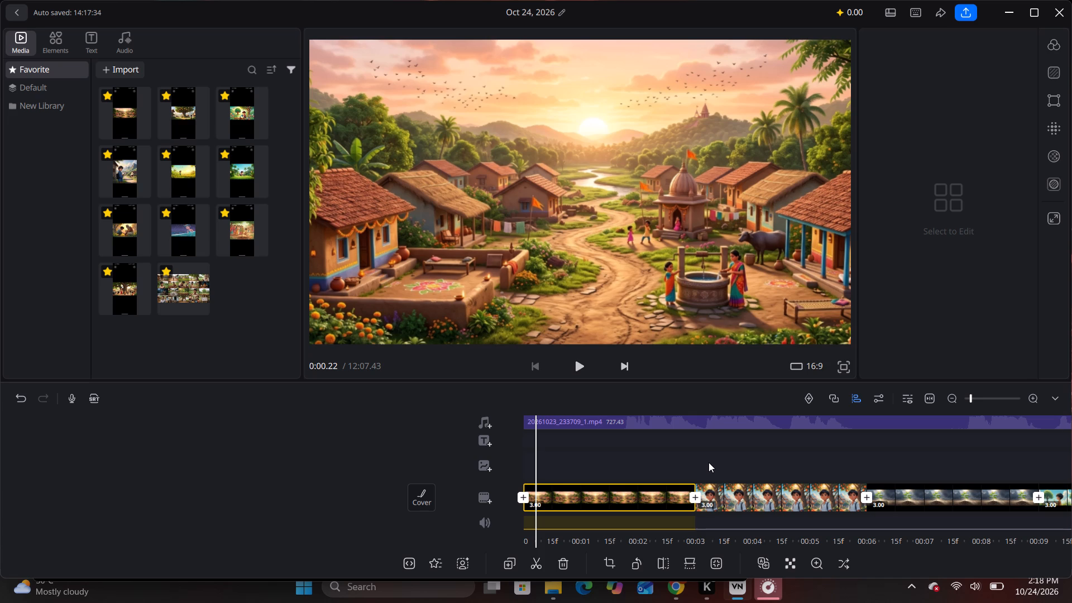
{"action": "key", "text": "space"}
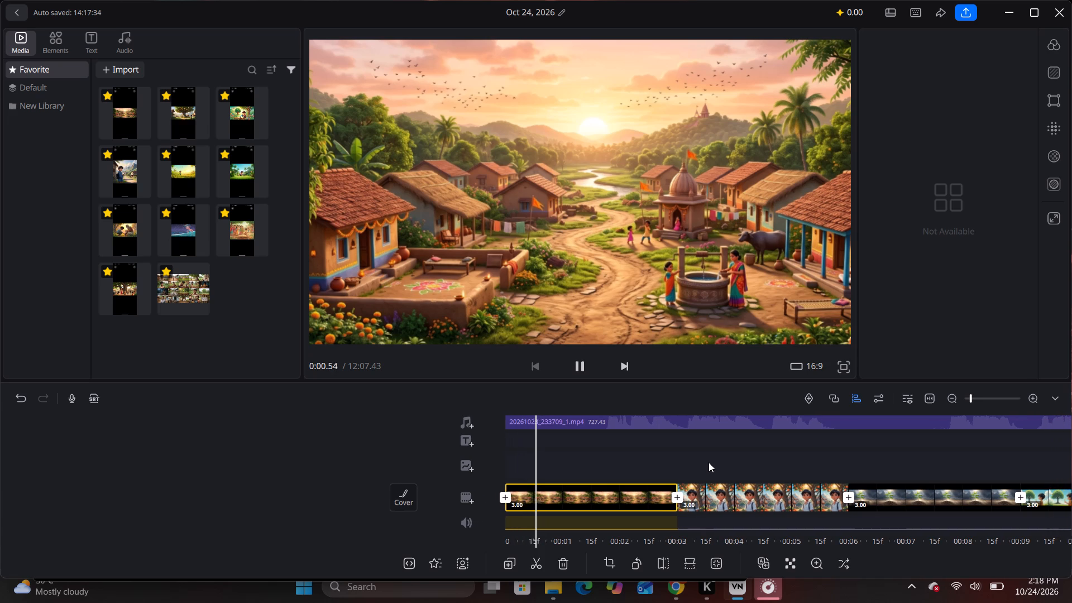
{"action": "key", "text": "space"}
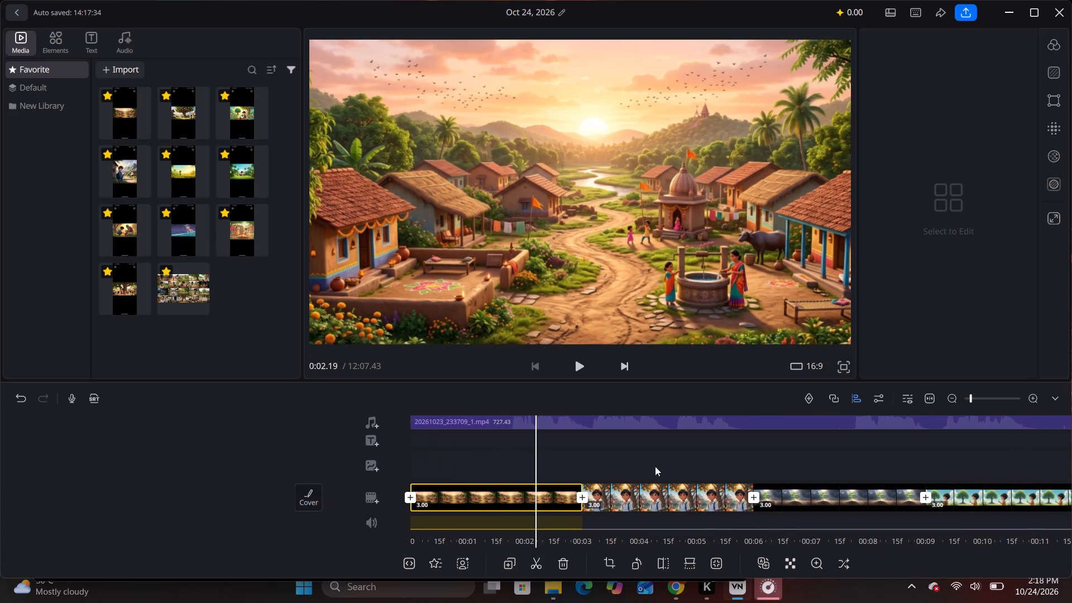
Split the audio clip at about 0:01.7 and delete the short piece before the cut.
{"action": "left_click_drag", "start_coordinate": [555, 424], "coordinate": [597, 424]}
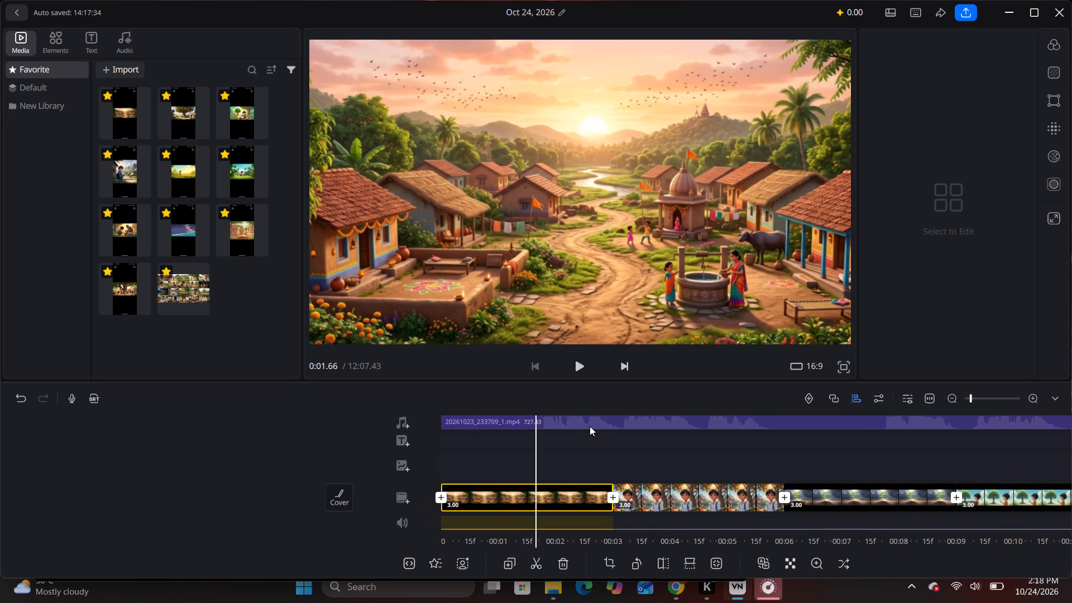
{"action": "left_click", "coordinate": [590, 426]}
{"action": "left_click", "coordinate": [547, 423]}
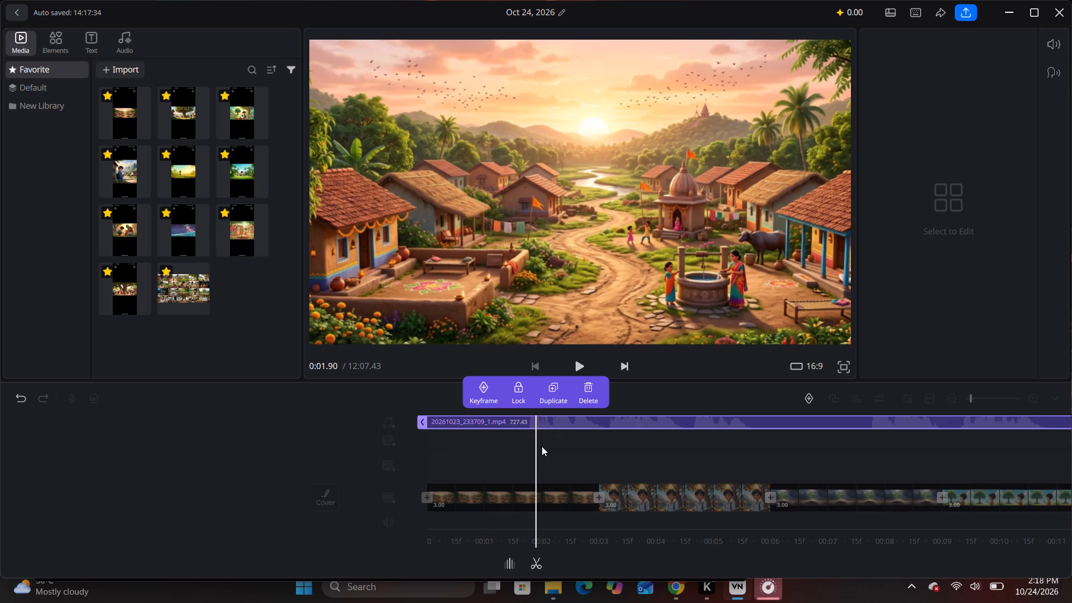
{"action": "left_click_drag", "start_coordinate": [542, 446], "coordinate": [562, 446]}
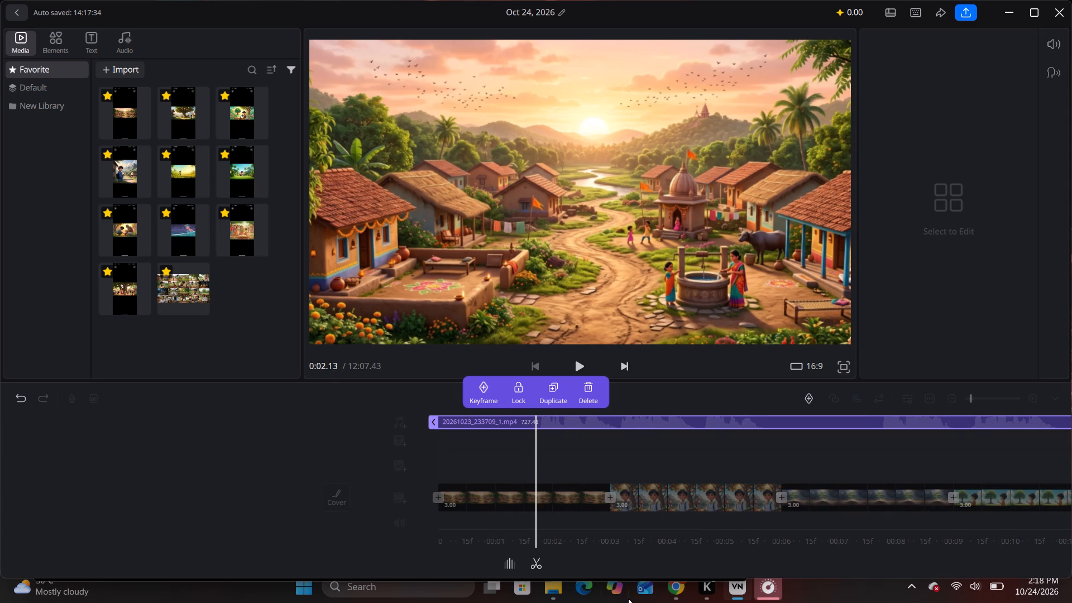
{"action": "left_click", "coordinate": [540, 567]}
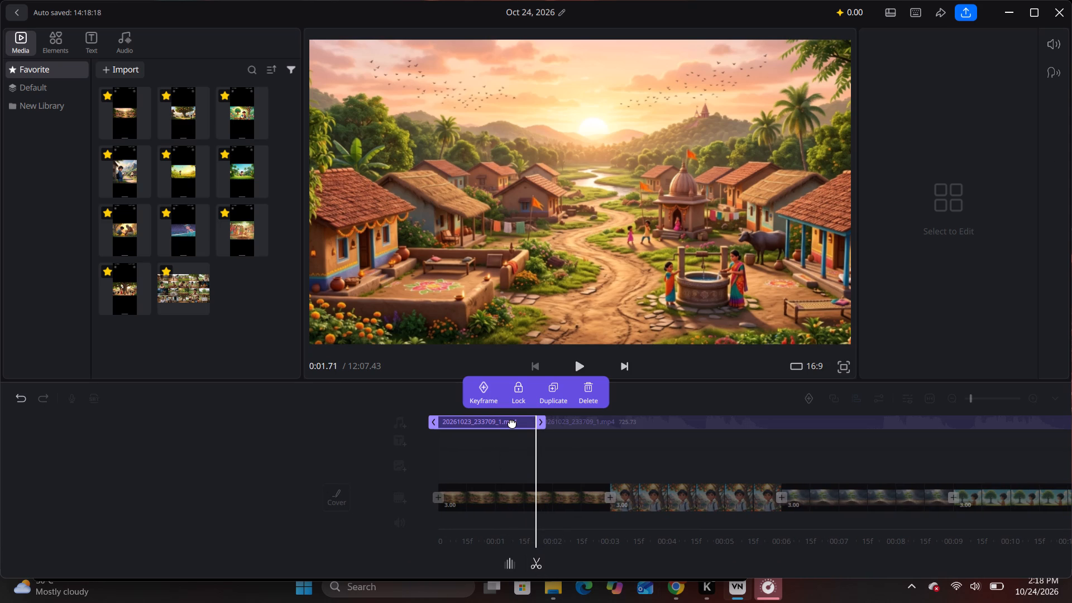
{"action": "left_click", "coordinate": [512, 423]}
{"action": "left_click", "coordinate": [592, 390]}
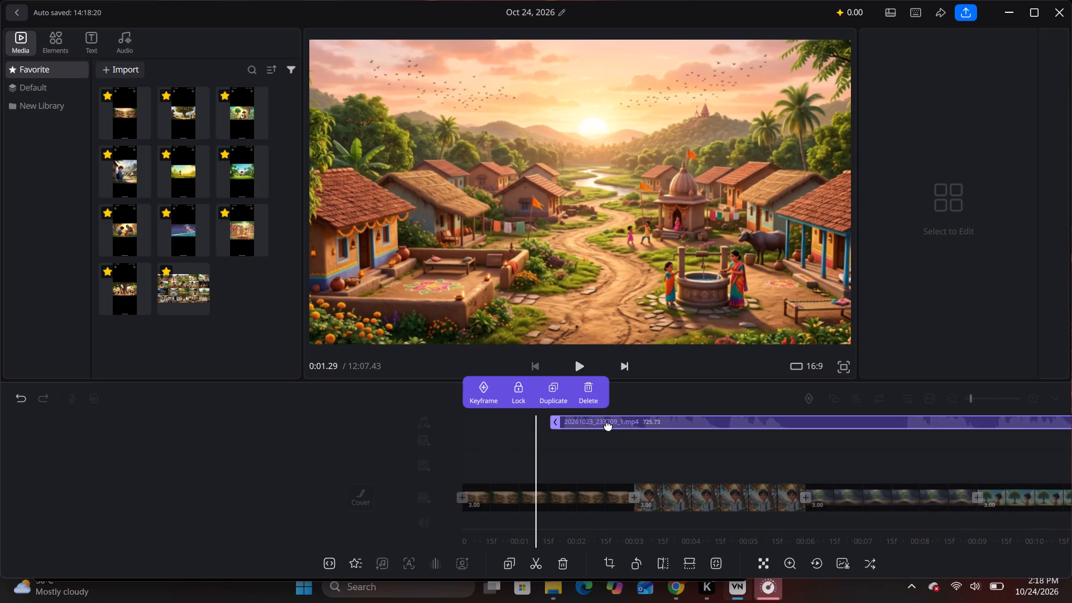
Move the remaining audio clip to 0:00, aligned with the start of the sunrise village clip.
{"action": "left_click_drag", "start_coordinate": [614, 420], "coordinate": [496, 420]}
{"action": "left_click", "coordinate": [505, 456]}
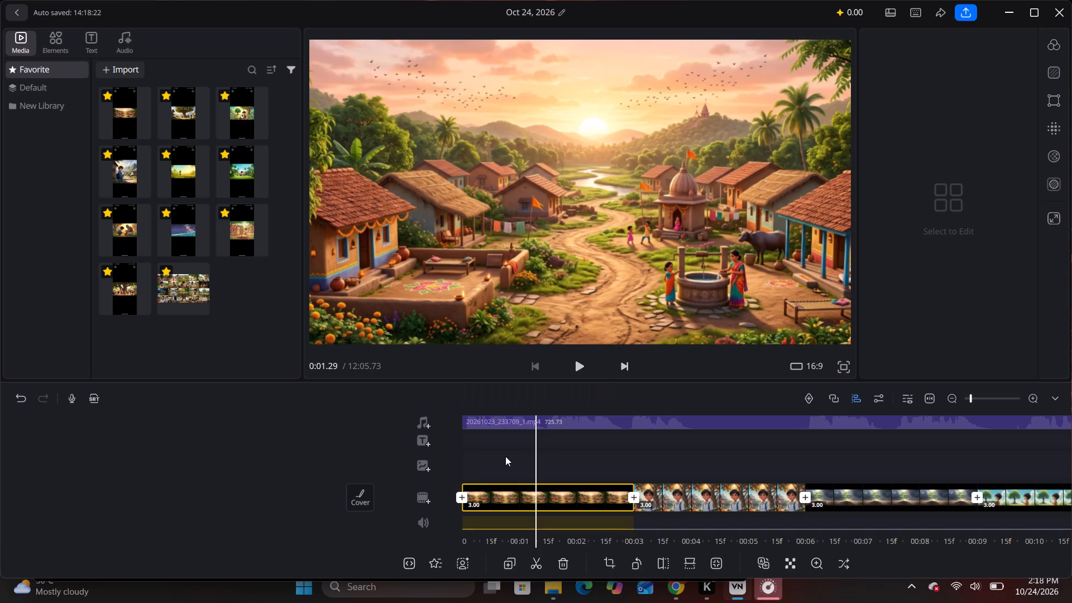
Play the trimmed audio against the sunrise village clip to check the timing, and return the playhead to 0:00.
{"action": "left_click_drag", "start_coordinate": [506, 456], "coordinate": [685, 461]}
{"action": "left_click", "coordinate": [583, 371]}
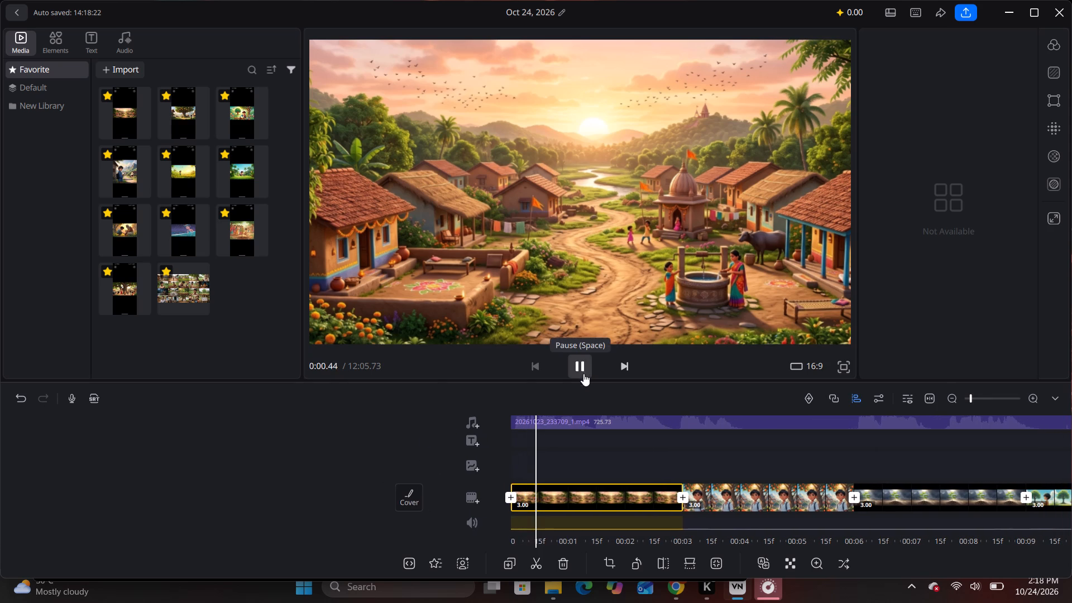
{"action": "left_click", "coordinate": [647, 461]}
{"action": "key", "text": "space"}
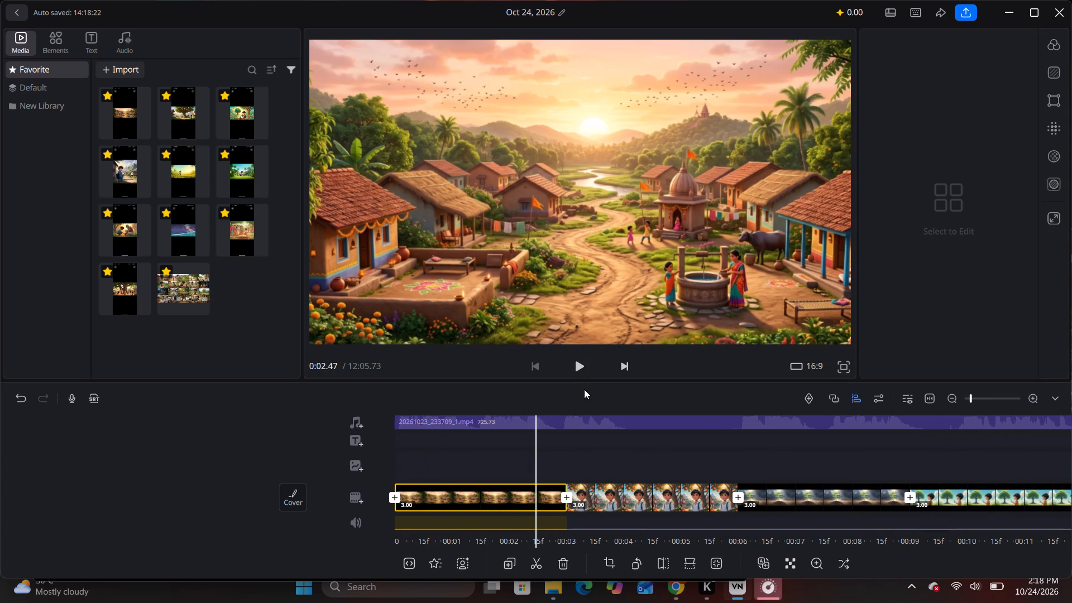
{"action": "key", "text": "space"}
{"action": "key", "text": "space"}
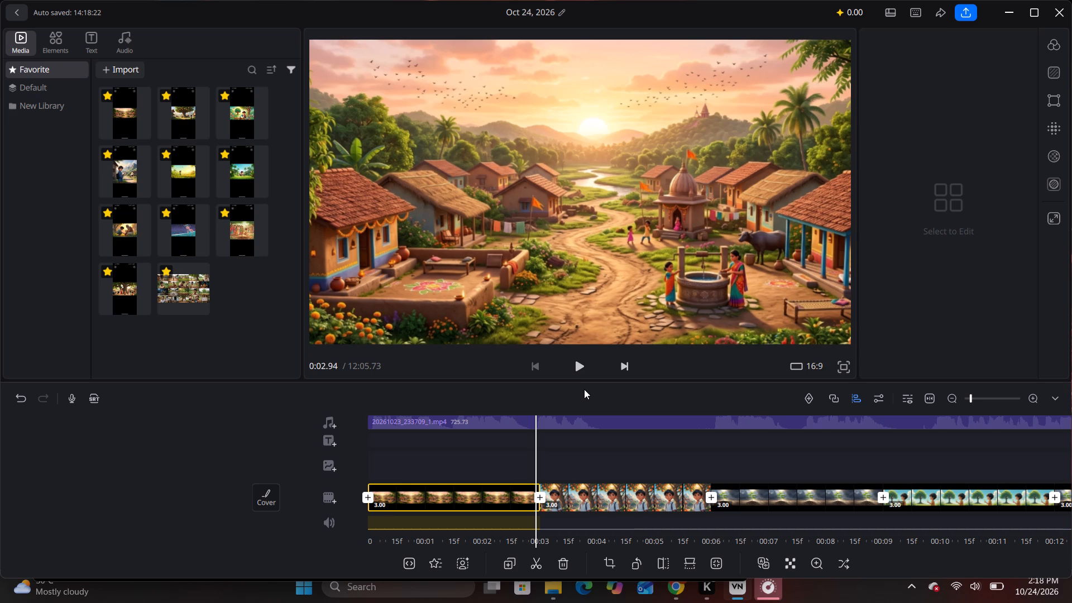
{"action": "left_click", "coordinate": [549, 422]}
{"action": "left_click", "coordinate": [542, 438]}
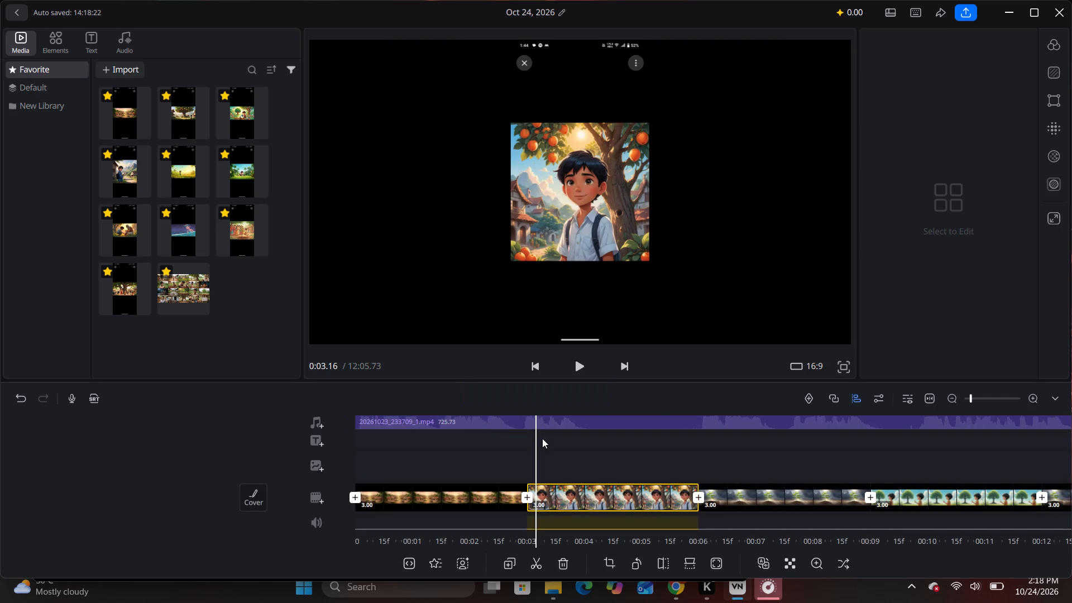
{"action": "left_click_drag", "start_coordinate": [542, 438], "coordinate": [921, 438]}
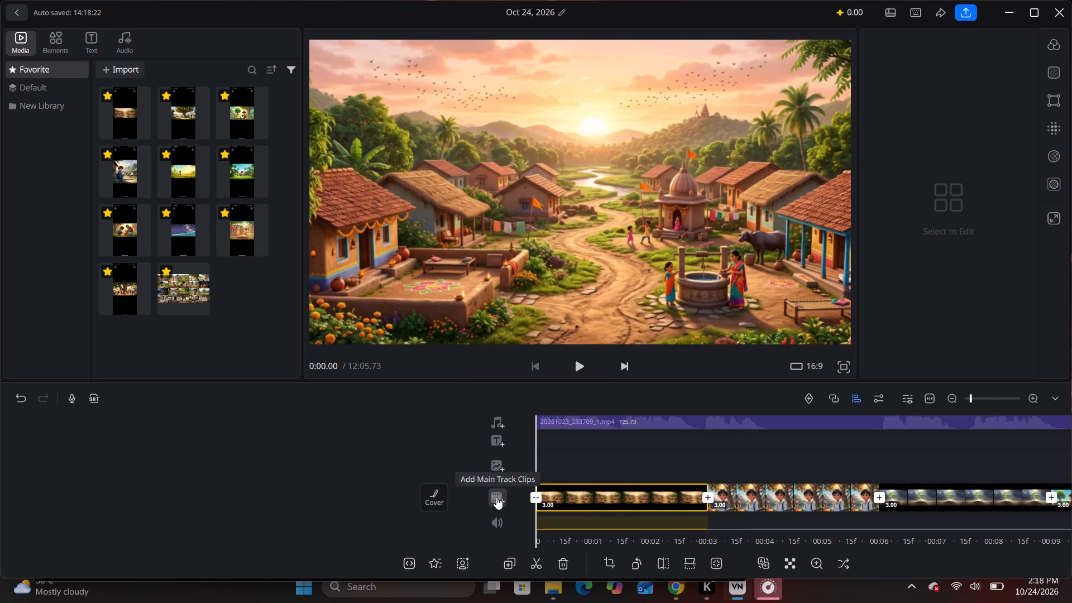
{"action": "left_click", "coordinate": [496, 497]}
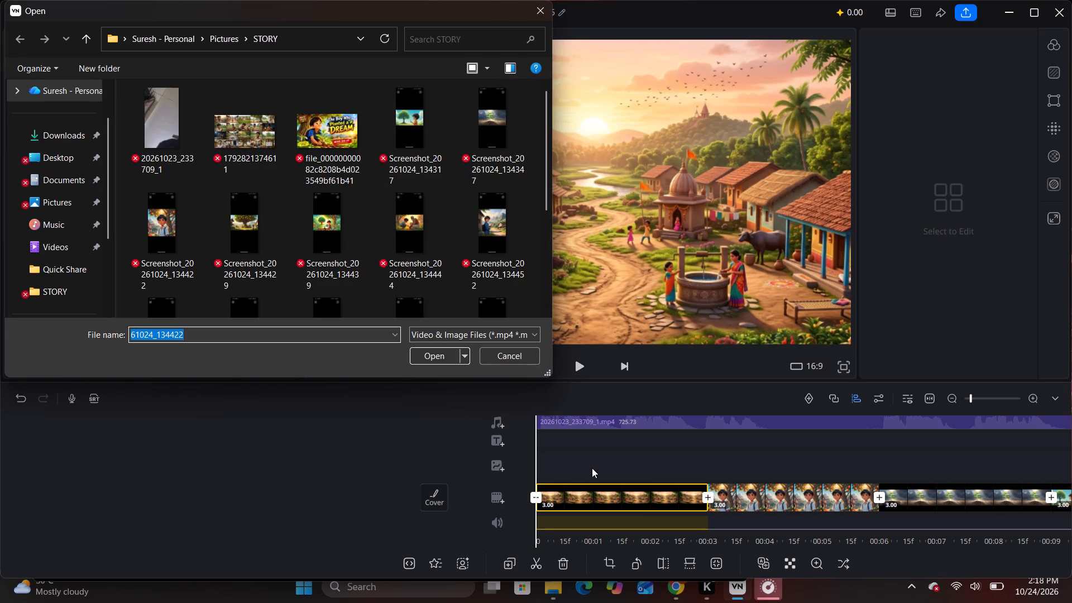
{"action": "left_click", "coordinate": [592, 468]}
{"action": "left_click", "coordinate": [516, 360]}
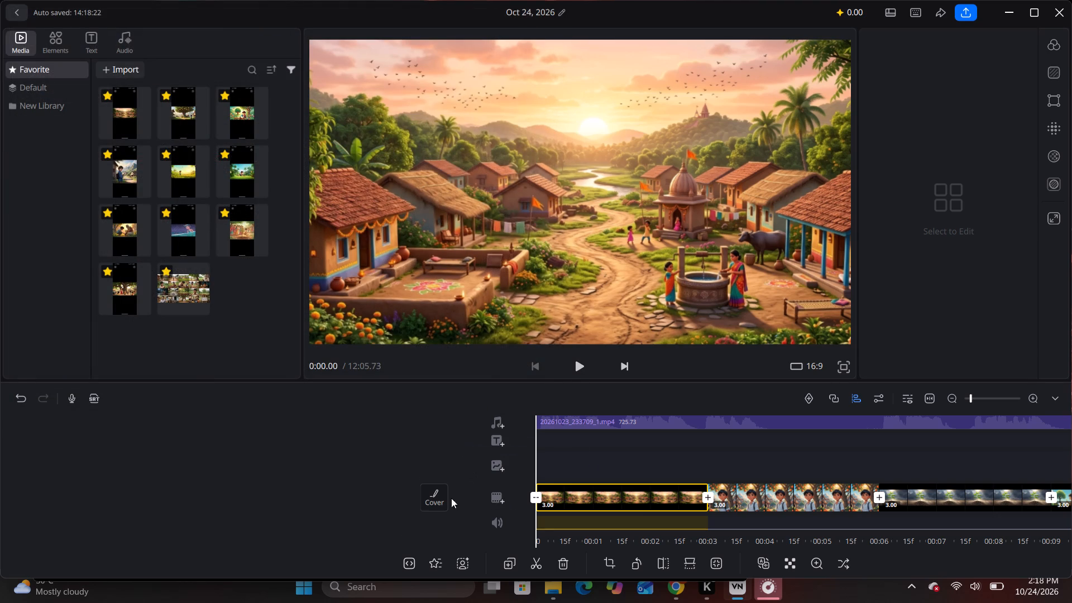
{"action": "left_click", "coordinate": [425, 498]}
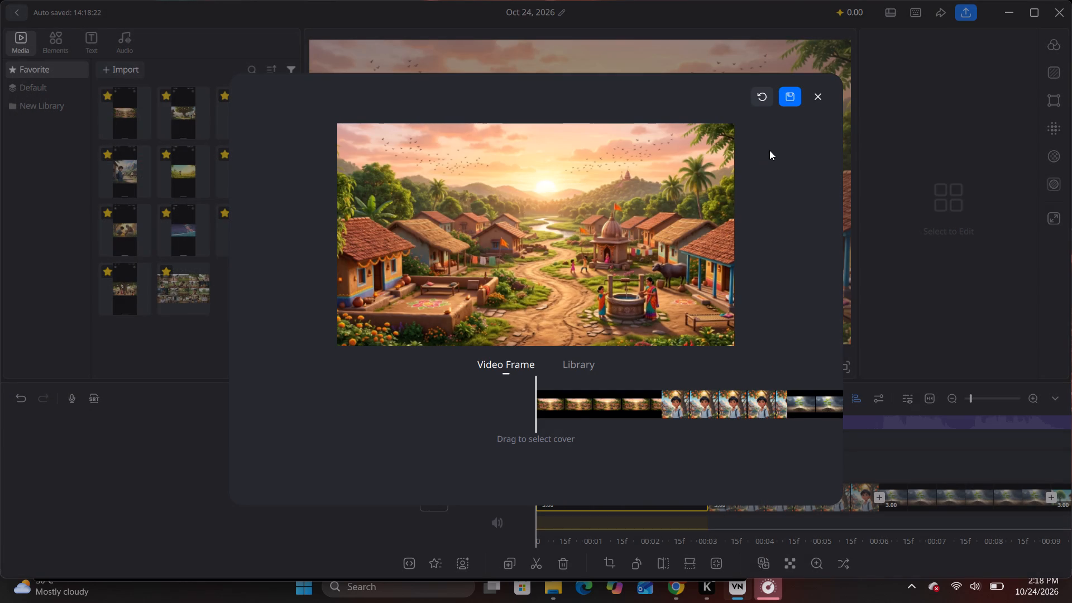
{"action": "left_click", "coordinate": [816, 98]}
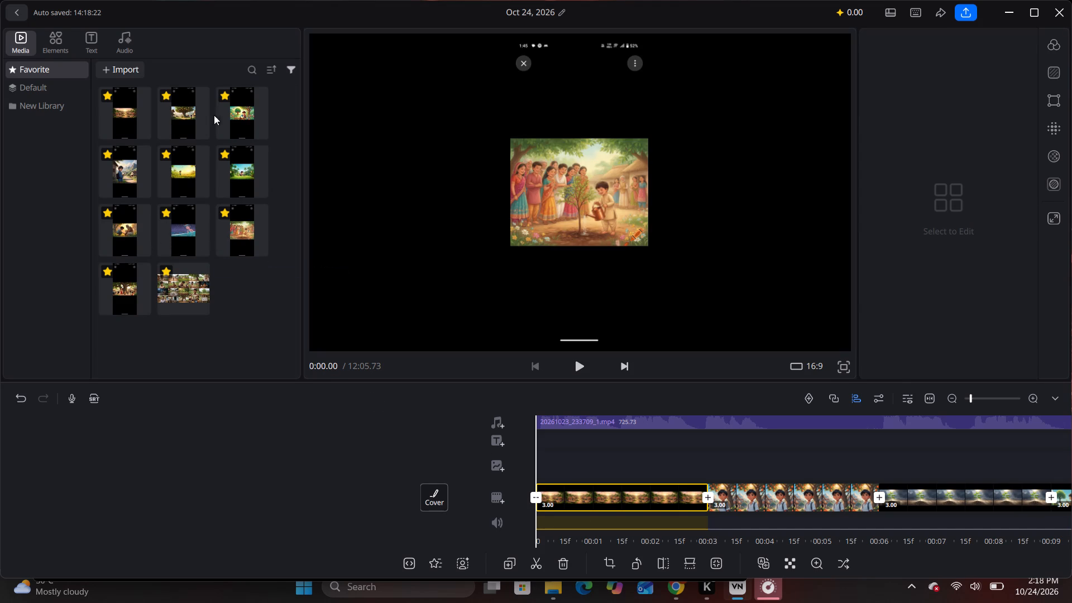
Insert the mango tree image Screenshot_20261024_134429 from the media library at the beginning of the main track, ahead of the sunrise village clip.
{"action": "left_click", "coordinate": [185, 114]}
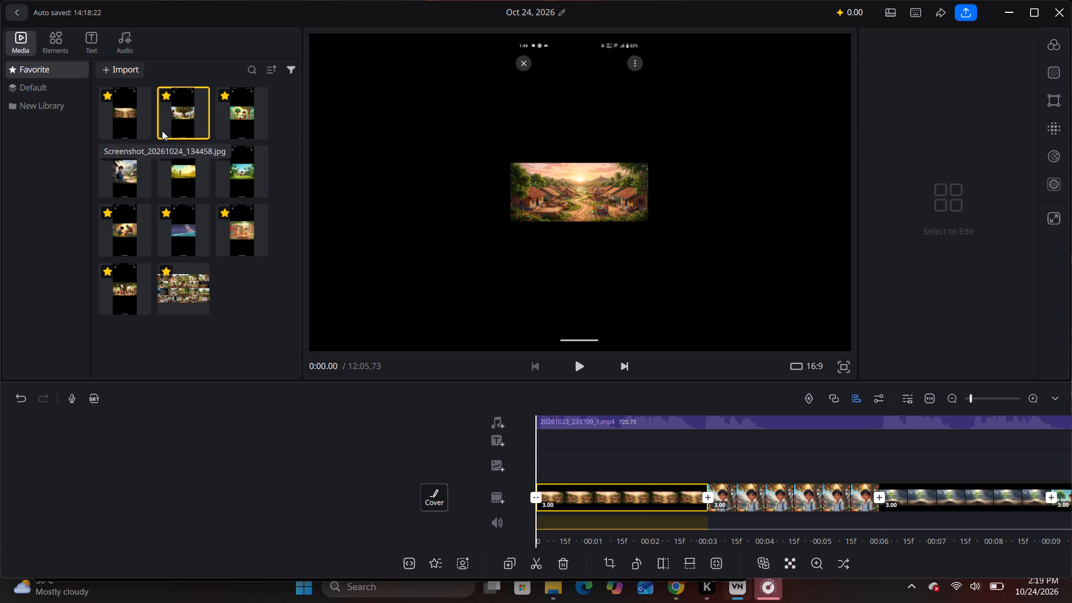
{"action": "left_click_drag", "start_coordinate": [173, 111], "coordinate": [308, 395]}
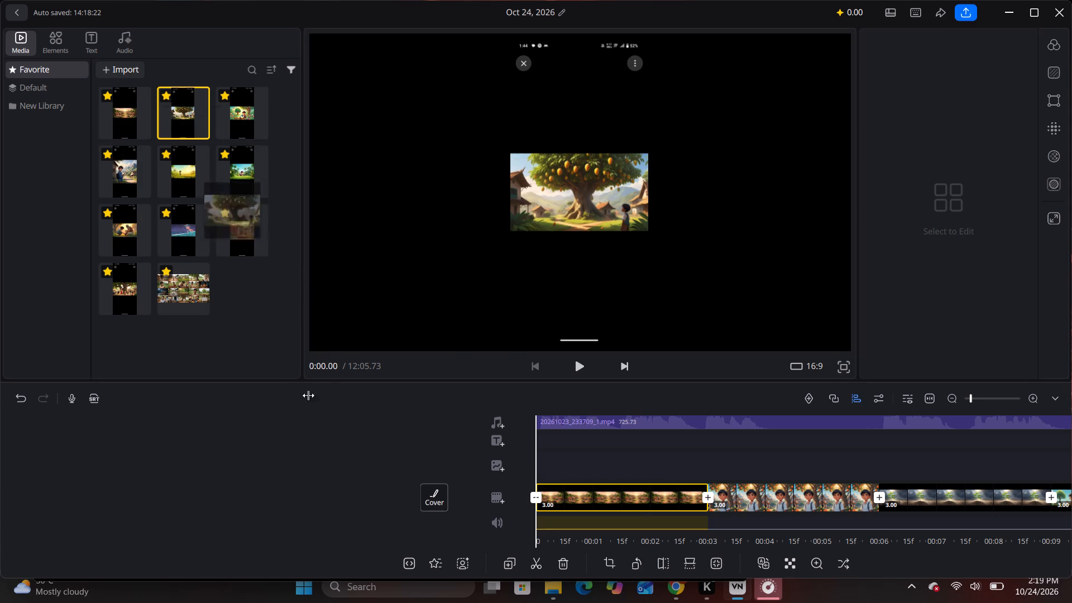
{"action": "left_click_drag", "start_coordinate": [308, 395], "coordinate": [534, 502]}
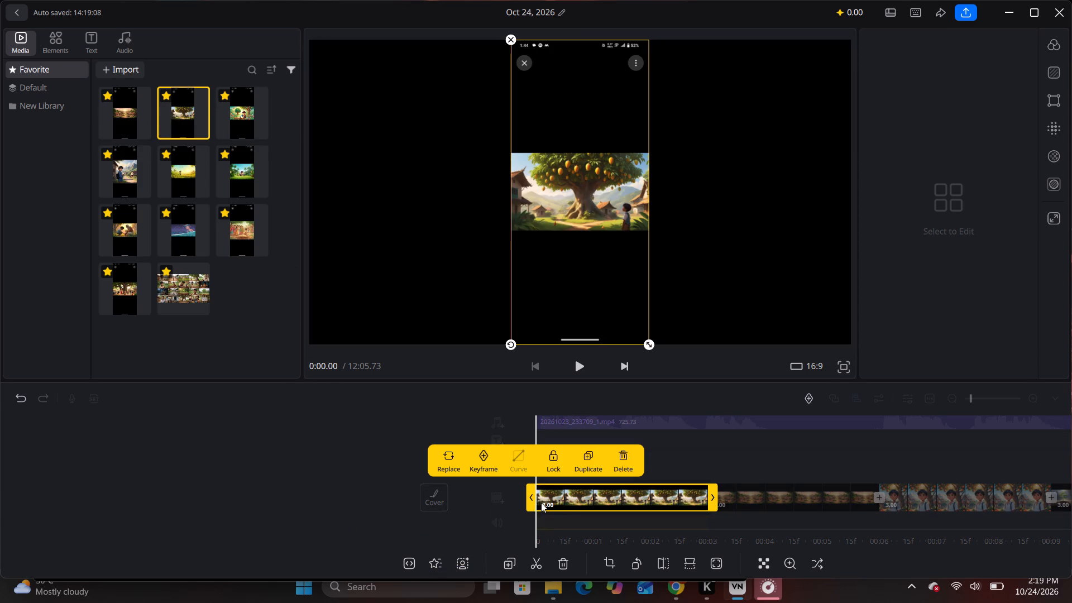
Crop the mango tree clip at the start of the main track, with the crop frame moved downward.
{"action": "left_click", "coordinate": [566, 497]}
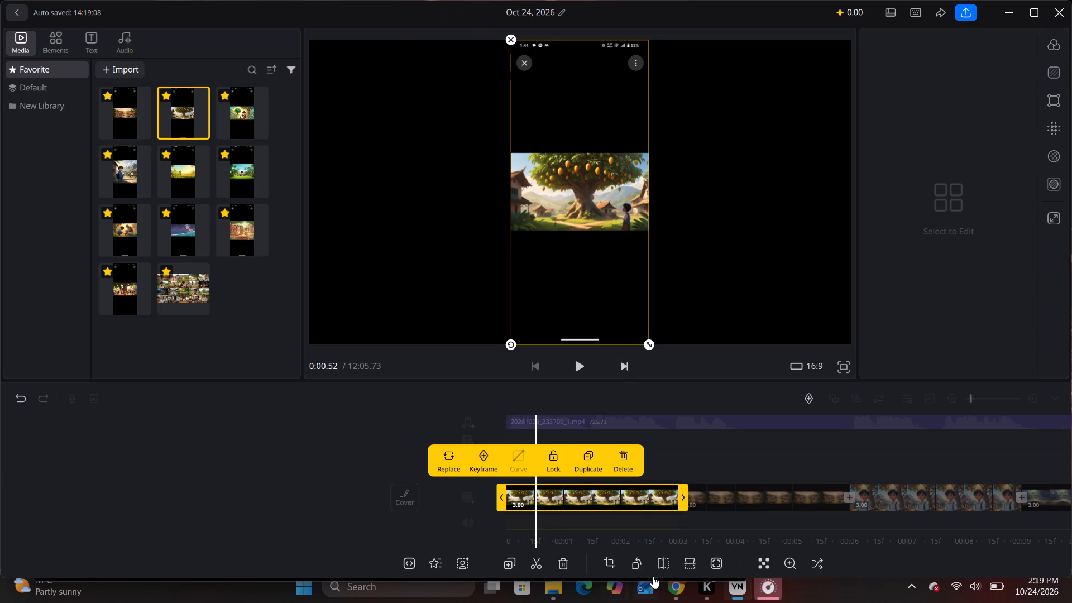
{"action": "left_click", "coordinate": [601, 564]}
{"action": "left_click_drag", "start_coordinate": [499, 274], "coordinate": [508, 379]}
{"action": "left_click", "coordinate": [832, 58]}
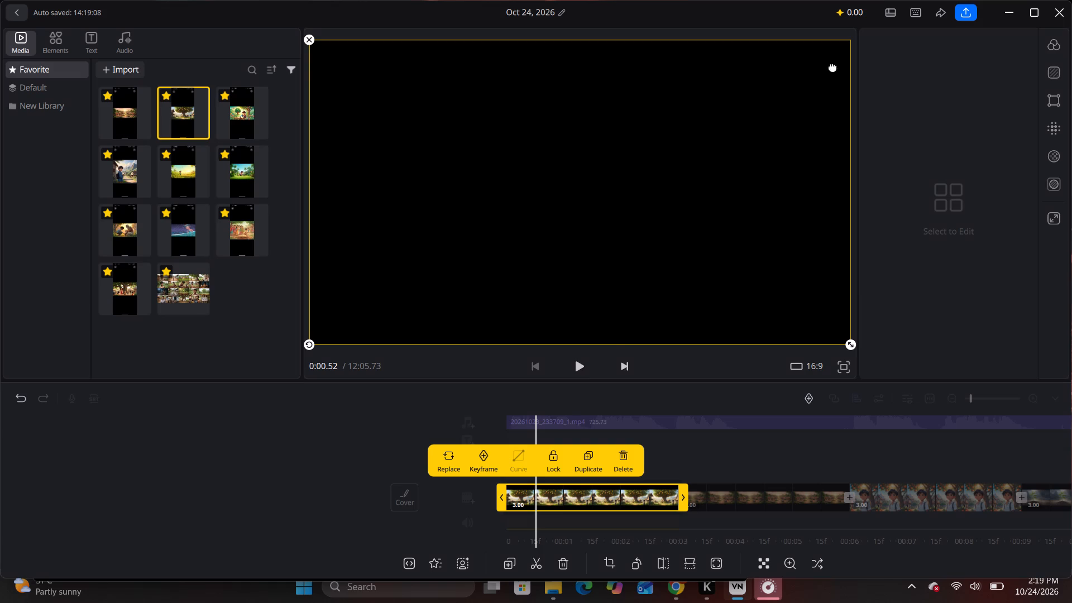
Play the mango tree clip against the narration from 0:00 to check where it should end.
{"action": "left_click", "coordinate": [425, 410]}
{"action": "left_click_drag", "start_coordinate": [300, 421], "coordinate": [429, 423]}
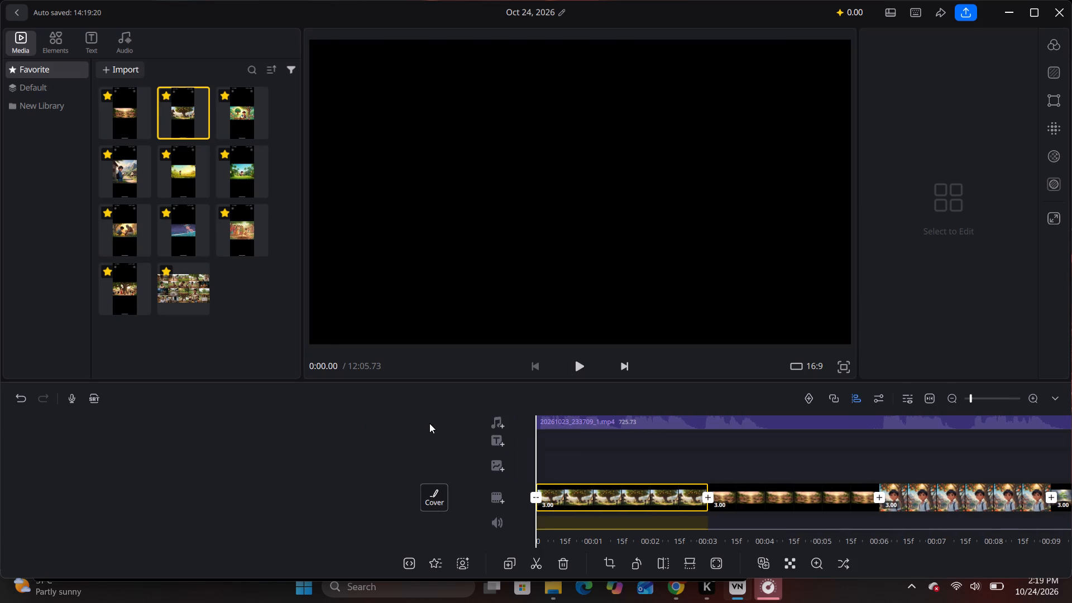
{"action": "left_click_drag", "start_coordinate": [429, 423], "coordinate": [437, 424]}
{"action": "key", "text": "space"}
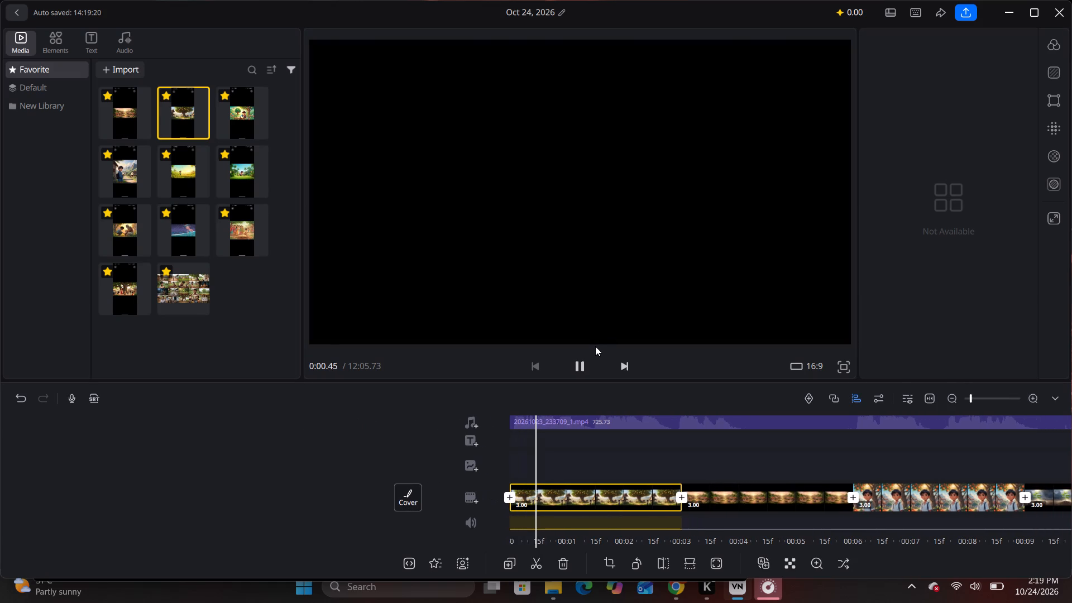
{"action": "key", "text": "space"}
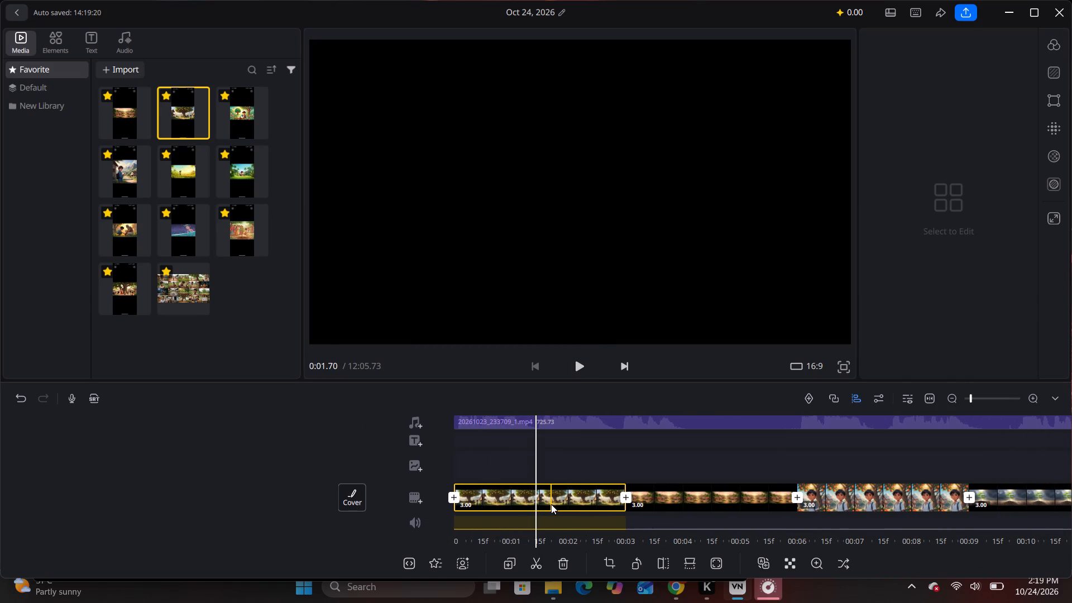
Split the mango tree clip at about 0:01.43 and delete the piece after the cut.
{"action": "left_click", "coordinate": [551, 501]}
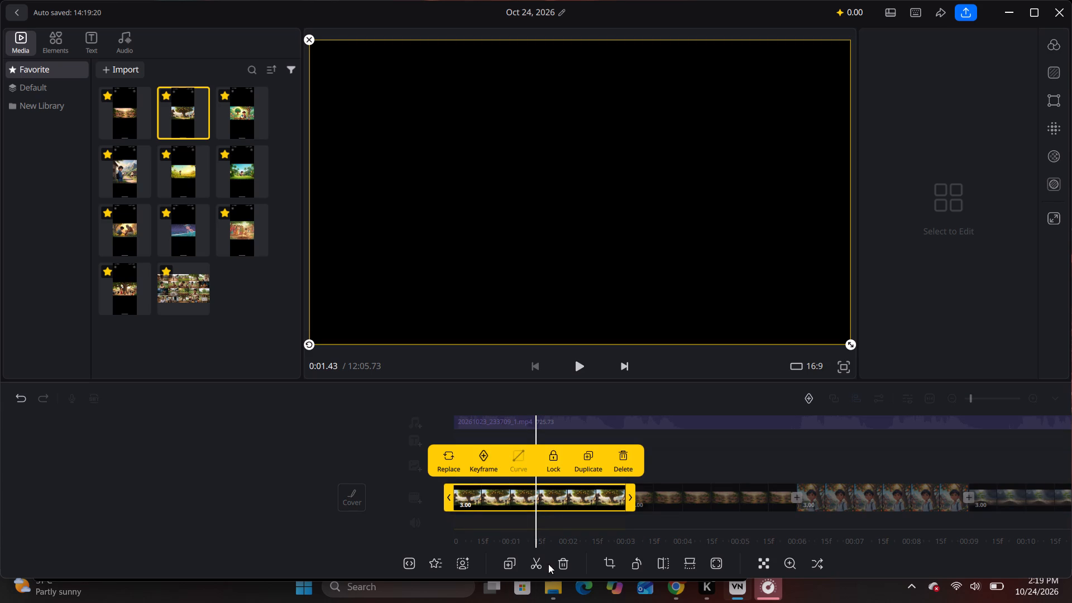
{"action": "left_click", "coordinate": [542, 563]}
{"action": "left_click", "coordinate": [563, 495]}
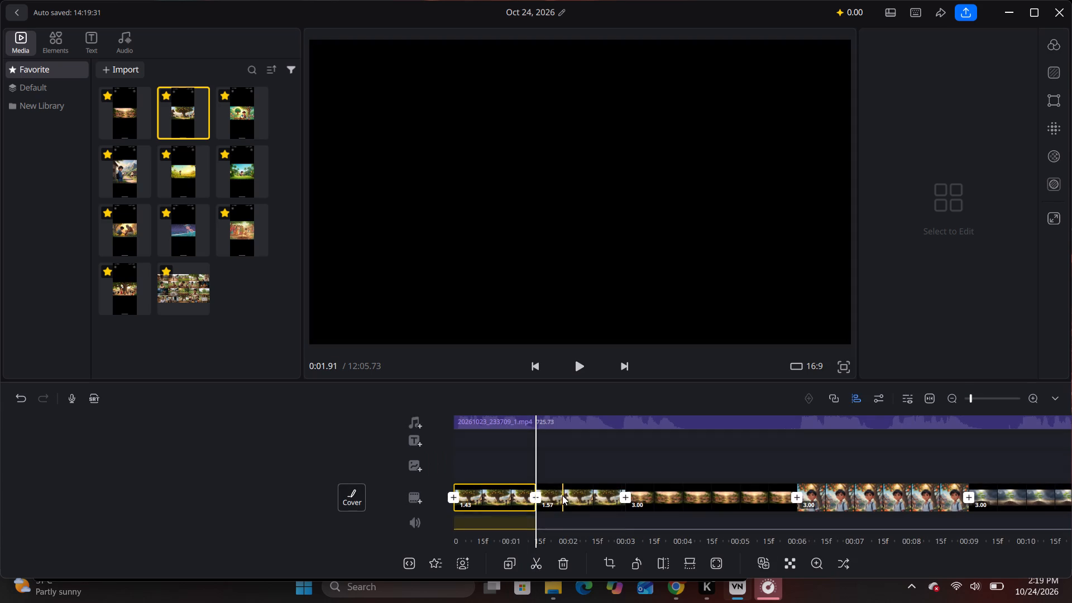
{"action": "left_click", "coordinate": [563, 499]}
{"action": "left_click", "coordinate": [565, 559]}
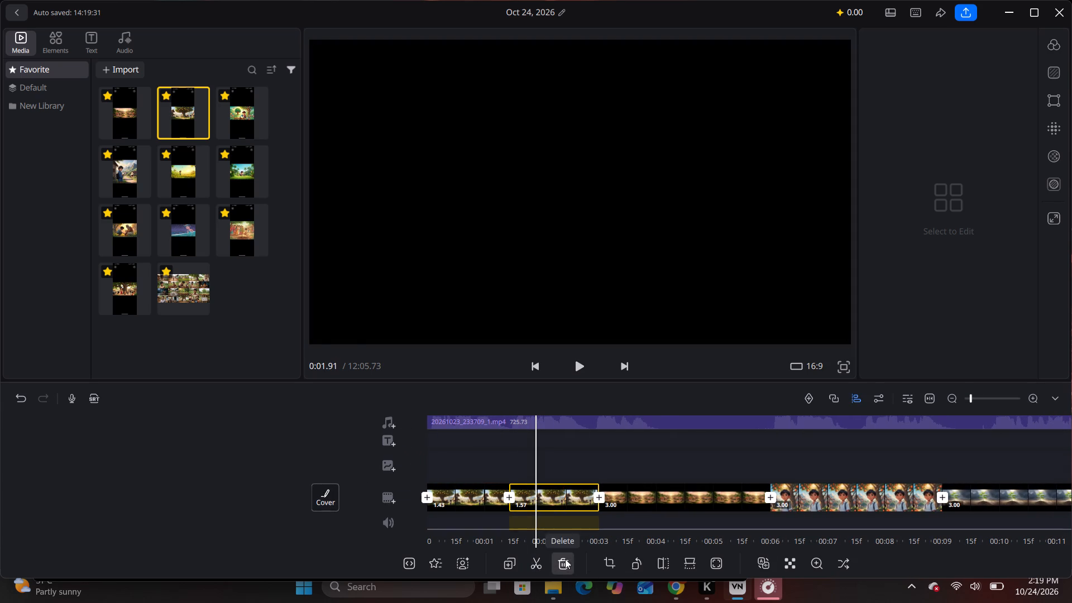
Reorder the main track so the clip of the boy under the orange tree directly follows the shortened mango tree clip.
{"action": "left_click_drag", "start_coordinate": [769, 494], "coordinate": [647, 496]}
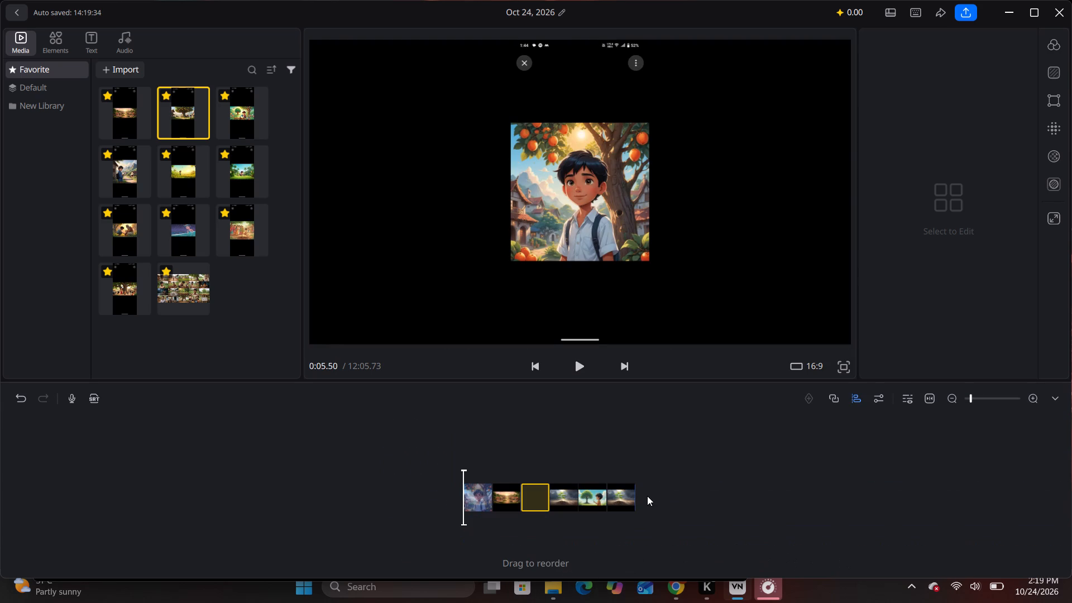
{"action": "left_click_drag", "start_coordinate": [647, 496], "coordinate": [527, 499]}
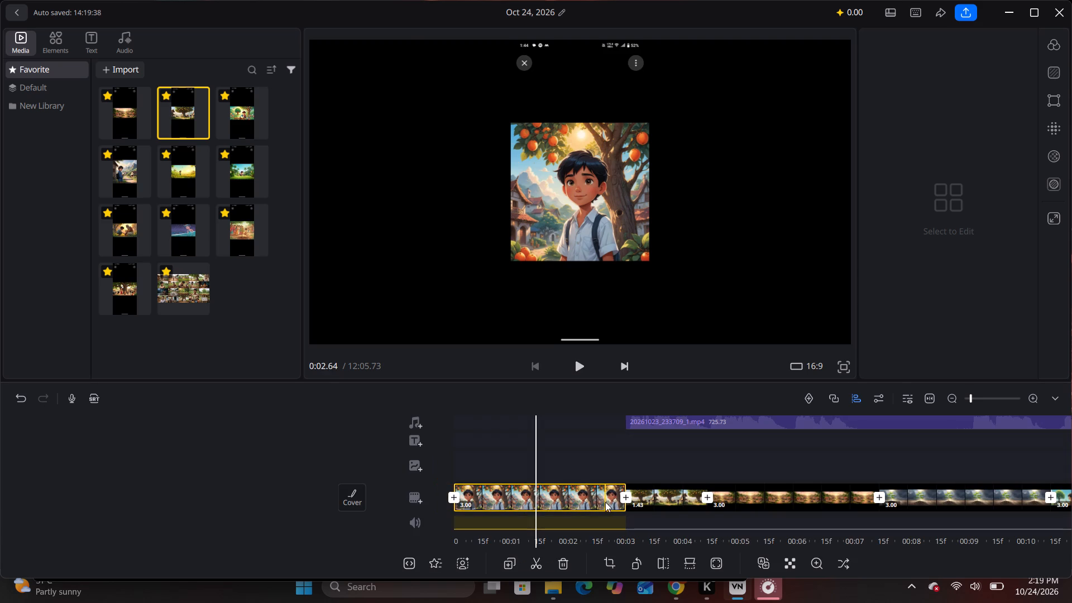
{"action": "left_click_drag", "start_coordinate": [563, 501], "coordinate": [580, 500]}
Play the reordered sequence from 0:00 into the boy clip to check it against the narration.
{"action": "left_click_drag", "start_coordinate": [553, 464], "coordinate": [609, 464]}
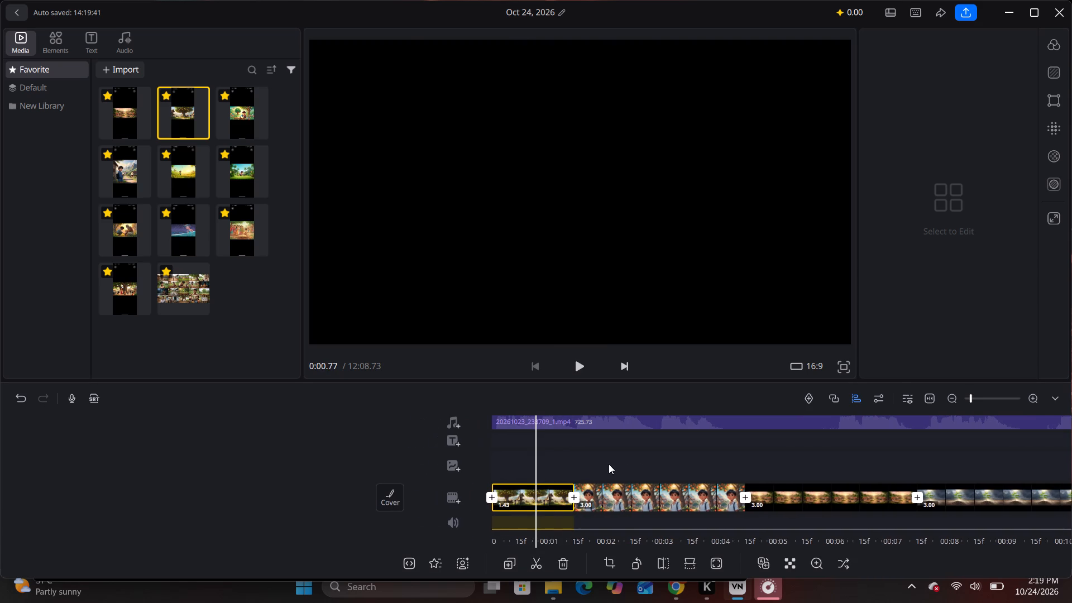
{"action": "left_click_drag", "start_coordinate": [609, 464], "coordinate": [661, 464]}
{"action": "key", "text": "space"}
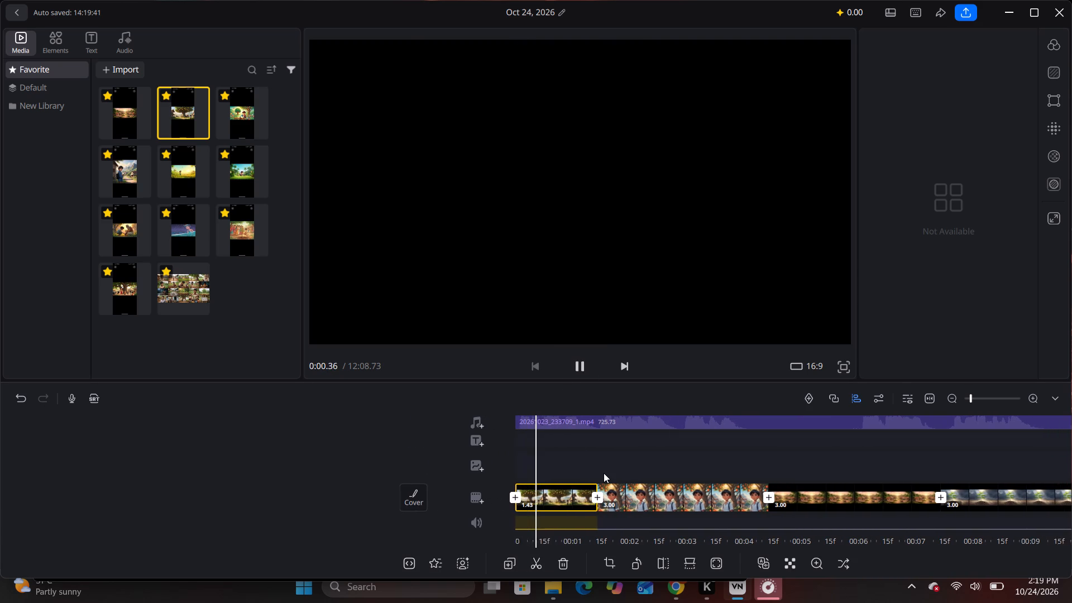
{"action": "key", "text": "space"}
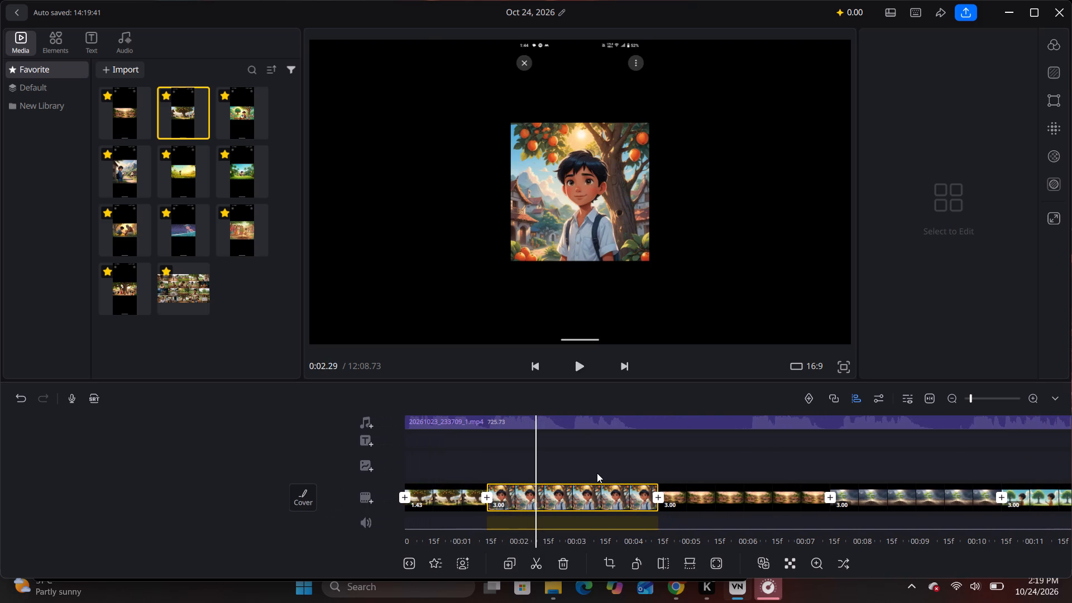
Check the boy clip in the full-screen preview, and scale the clip to fill the 16:9 frame.
{"action": "left_click", "coordinate": [581, 499]}
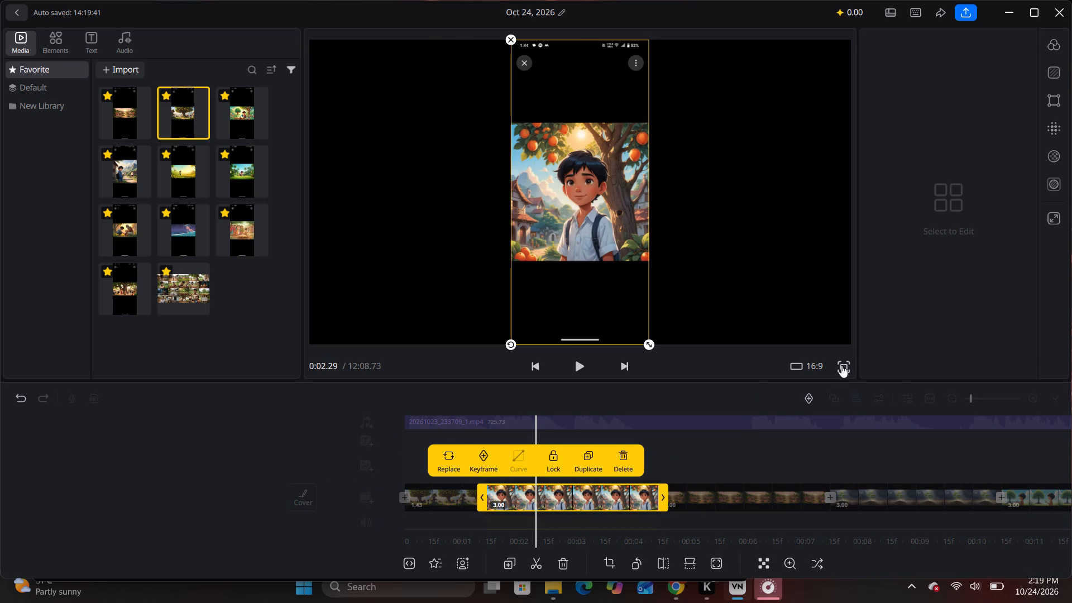
{"action": "left_click", "coordinate": [841, 365]}
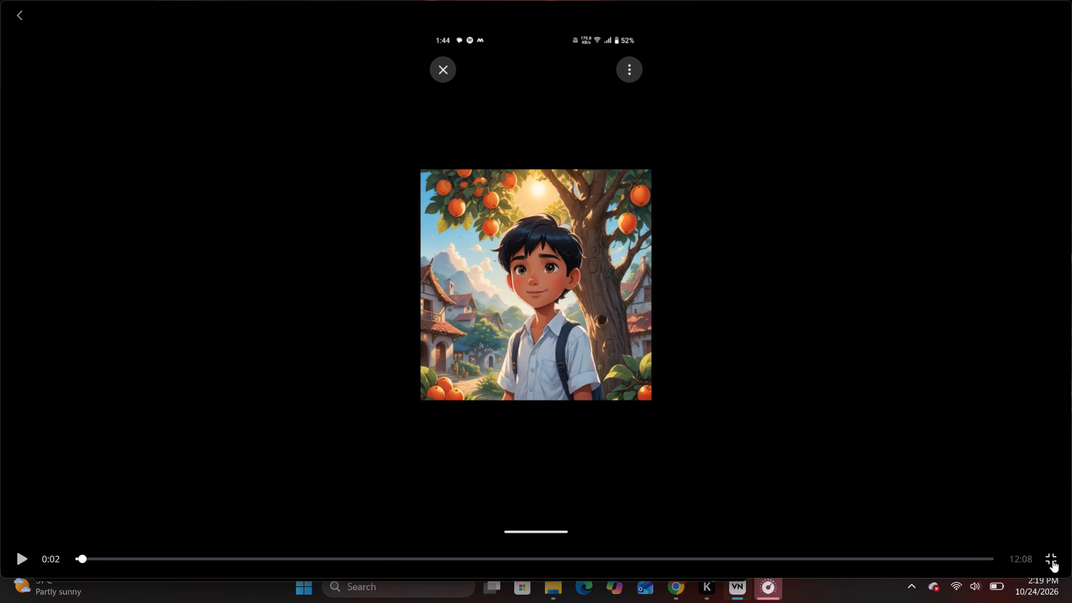
{"action": "left_click", "coordinate": [1052, 560]}
{"action": "left_click", "coordinate": [717, 563]}
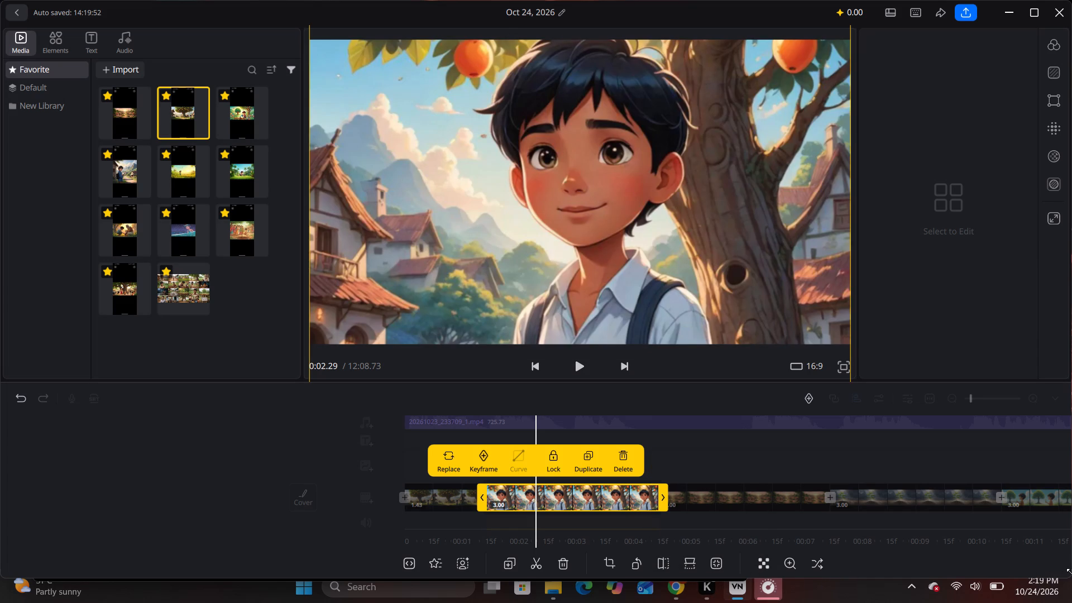
Shrink the editor window slightly to uncover the taskbar, and close the open Realtek Audio Console window.
{"action": "left_click_drag", "start_coordinate": [1071, 573], "coordinate": [1059, 563]}
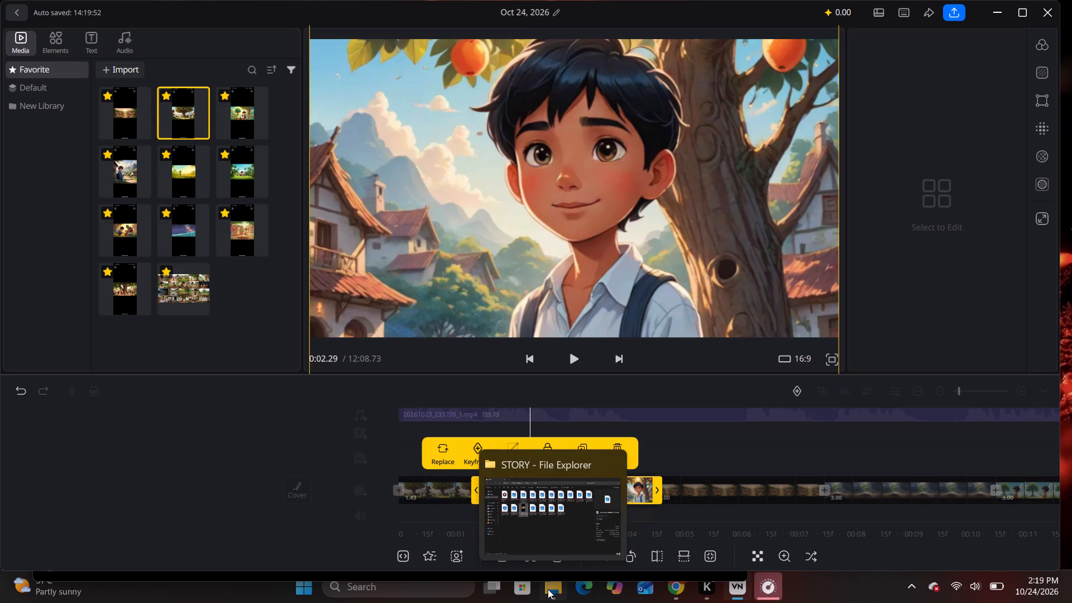
{"action": "left_click", "coordinate": [613, 461]}
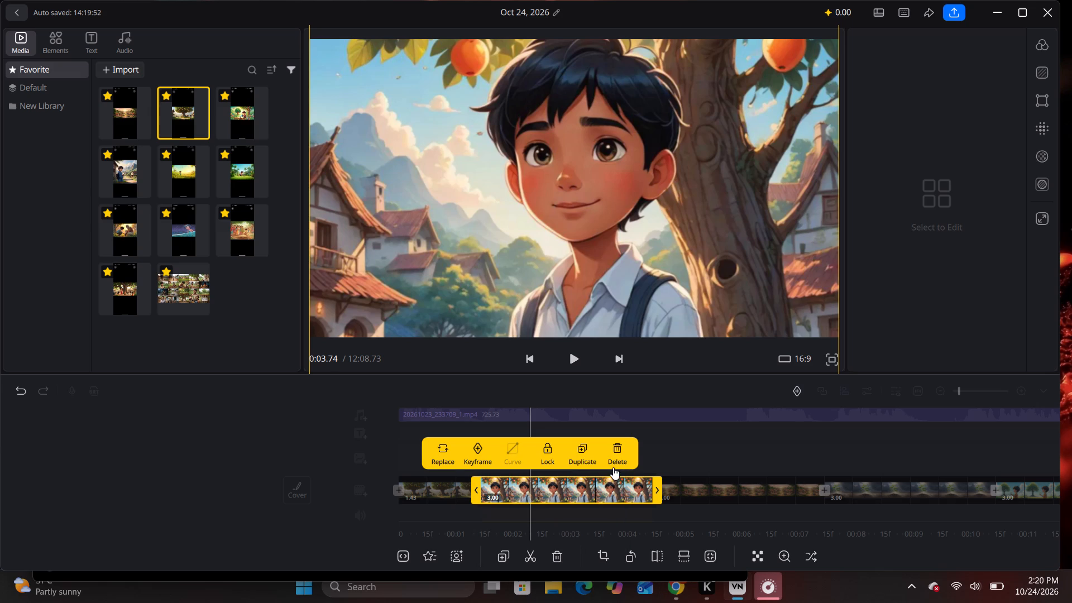
{"action": "left_click", "coordinate": [744, 576]}
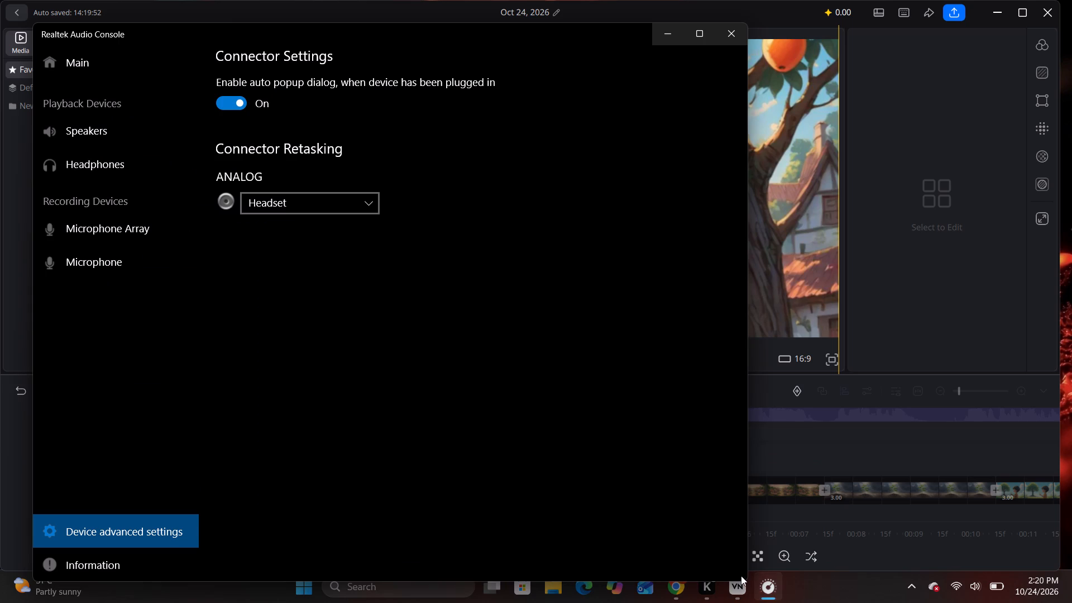
{"action": "left_click_drag", "start_coordinate": [746, 582], "coordinate": [452, 329]}
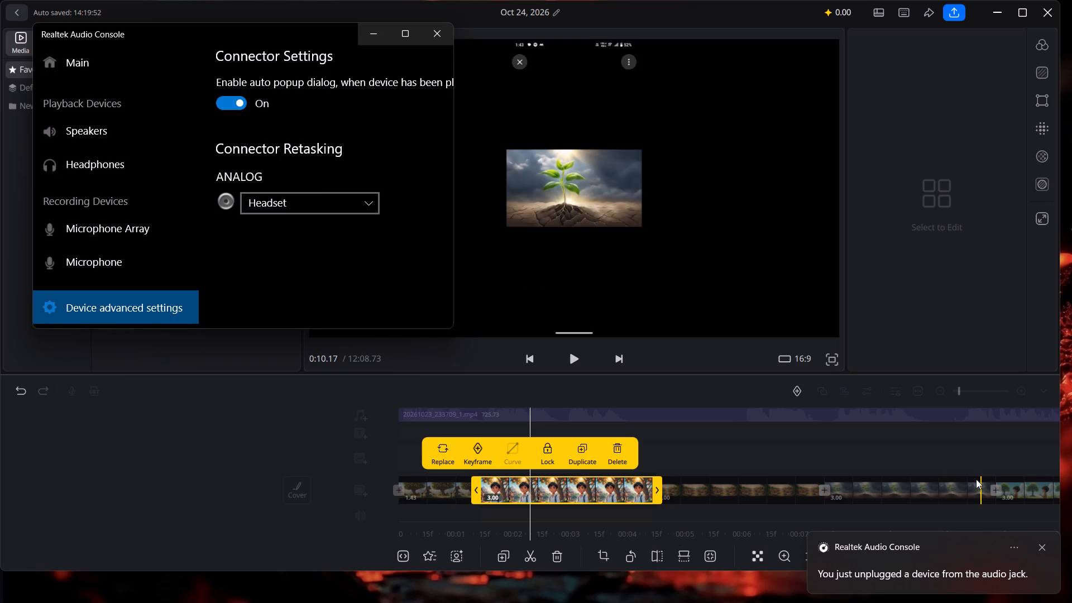
{"action": "left_click", "coordinate": [907, 328]}
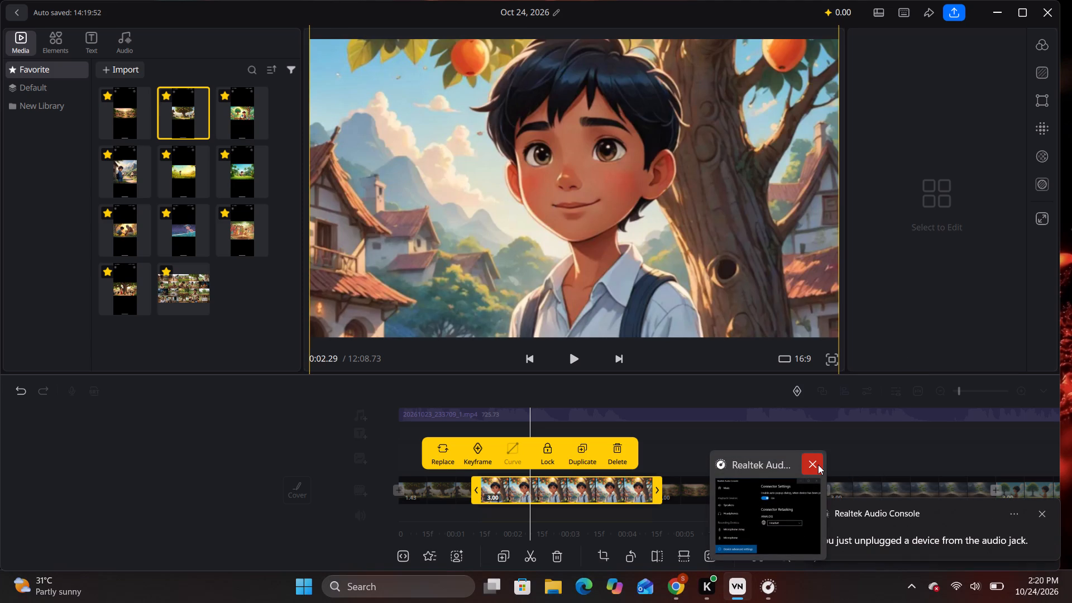
{"action": "left_click", "coordinate": [818, 465]}
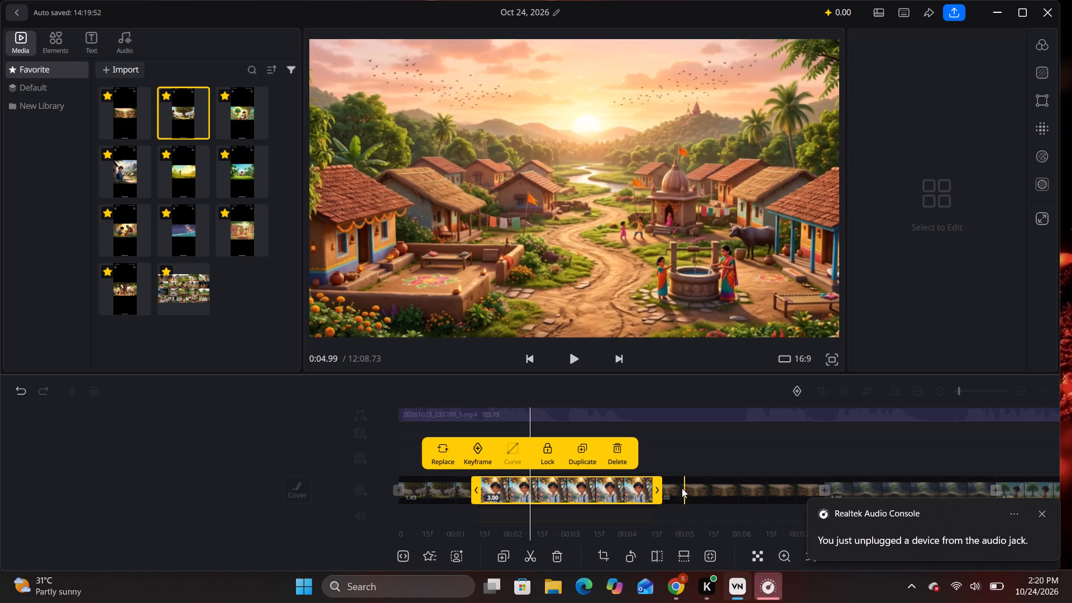
Crop the boy clip with the Free ratio, using a taller frame that spans from his hair down to his shirt.
{"action": "left_click", "coordinate": [668, 443]}
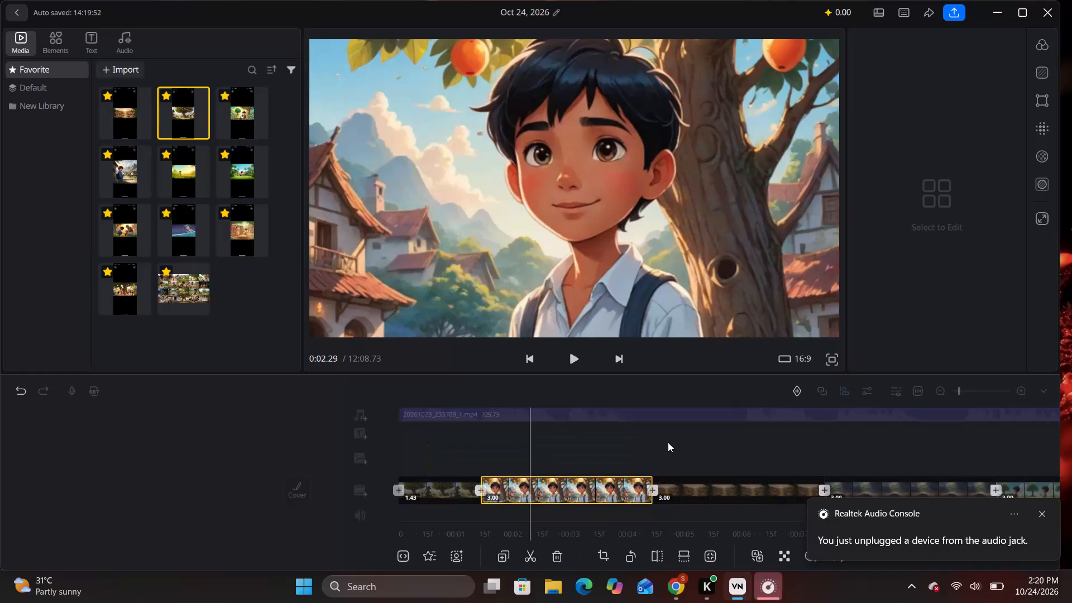
{"action": "left_click", "coordinate": [677, 259]}
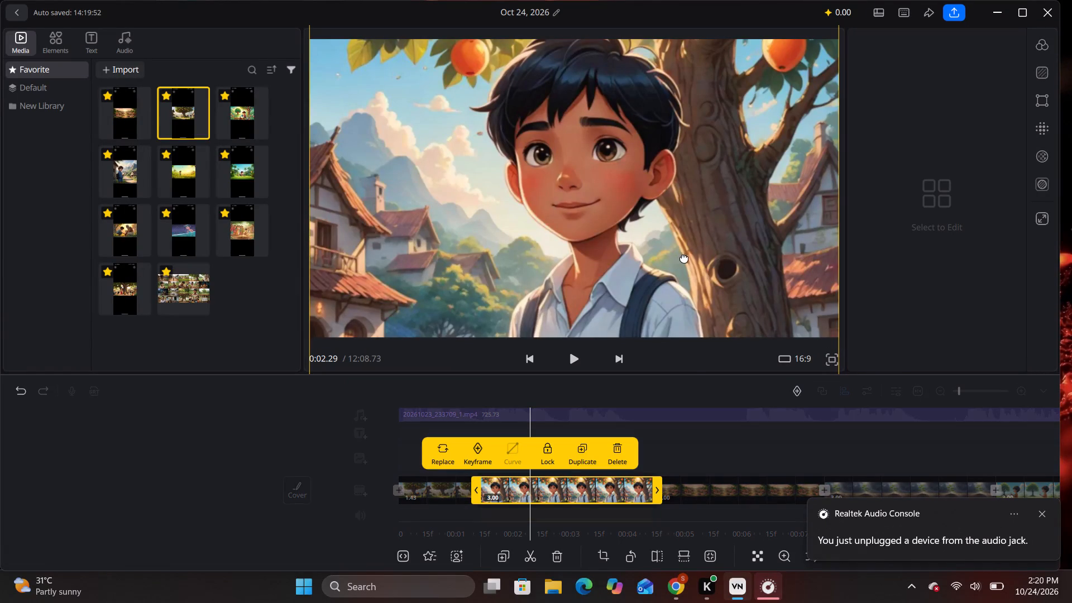
{"action": "left_click", "coordinate": [601, 553]}
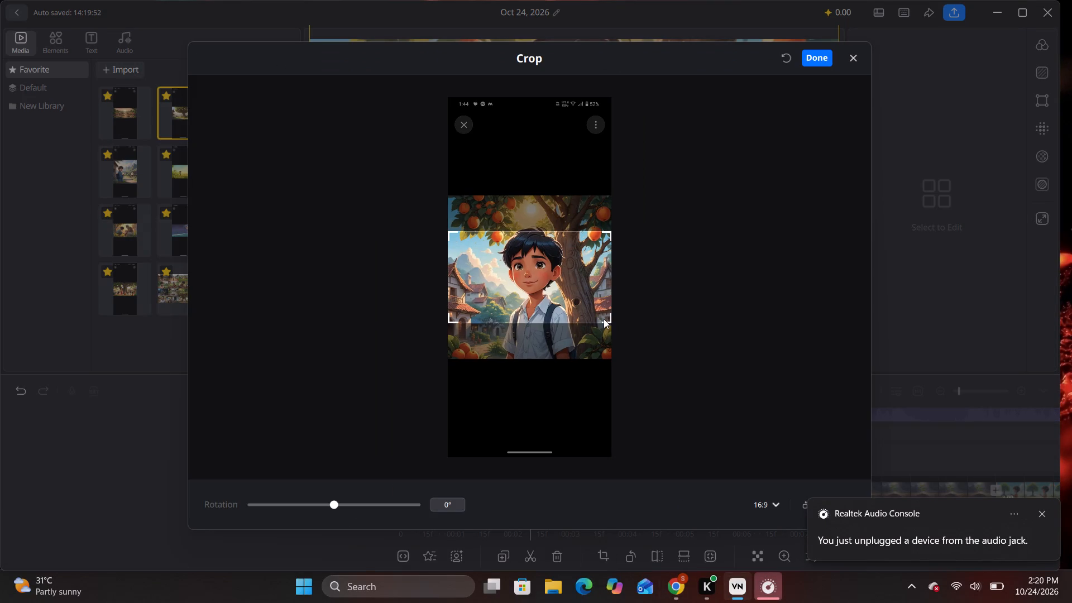
{"action": "left_click", "coordinate": [610, 319]}
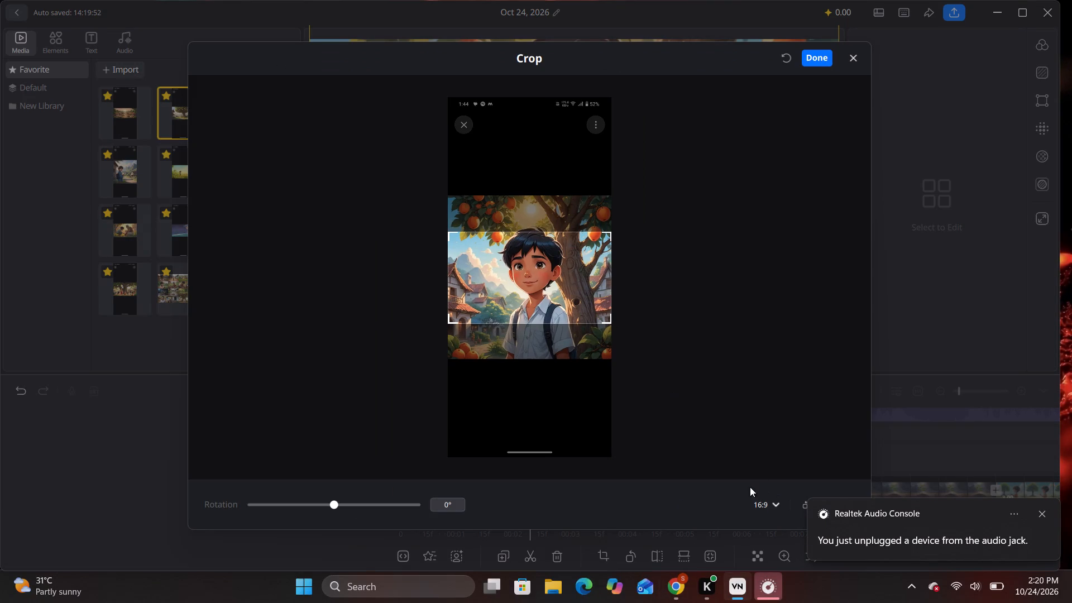
{"action": "left_click", "coordinate": [763, 506]}
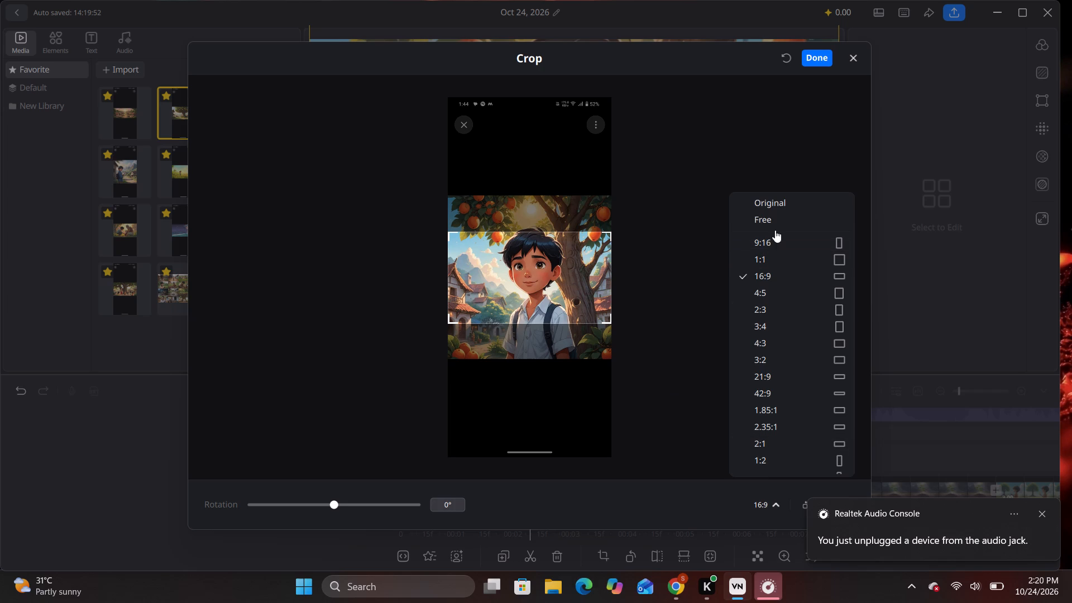
{"action": "left_click", "coordinate": [776, 225]}
{"action": "left_click_drag", "start_coordinate": [610, 322], "coordinate": [618, 353]}
{"action": "left_click_drag", "start_coordinate": [556, 289], "coordinate": [562, 261]}
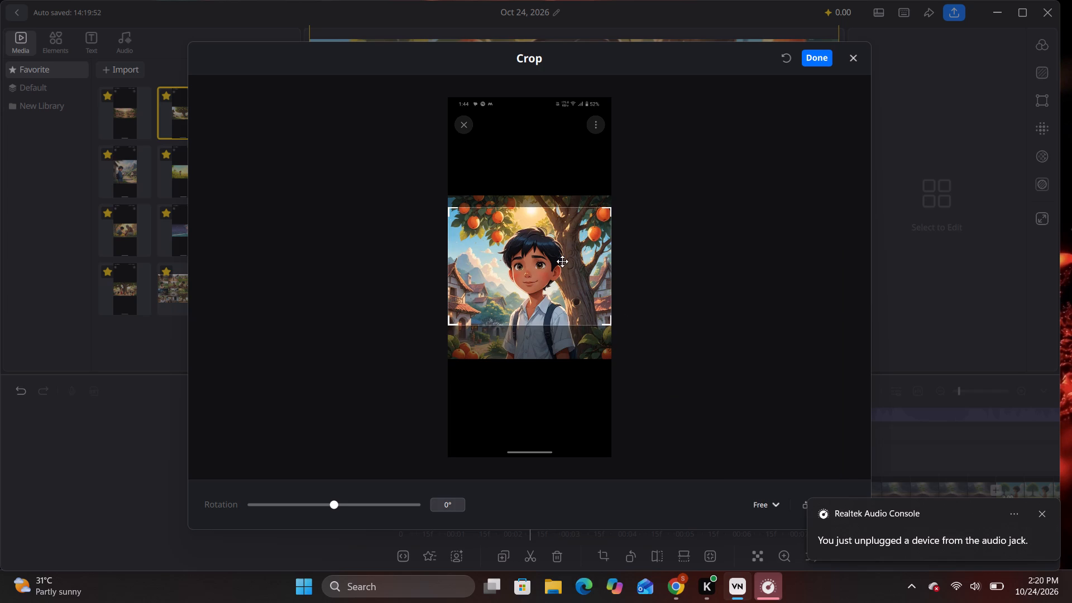
{"action": "left_click_drag", "start_coordinate": [562, 261], "coordinate": [562, 278]}
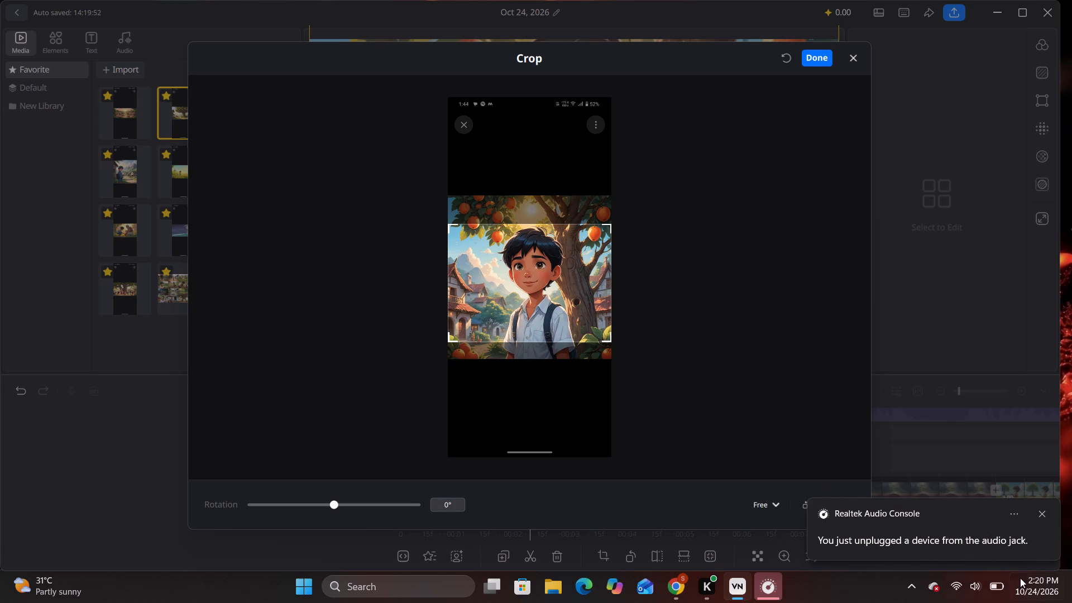
{"action": "left_click", "coordinate": [921, 415]}
{"action": "left_click", "coordinate": [817, 56]}
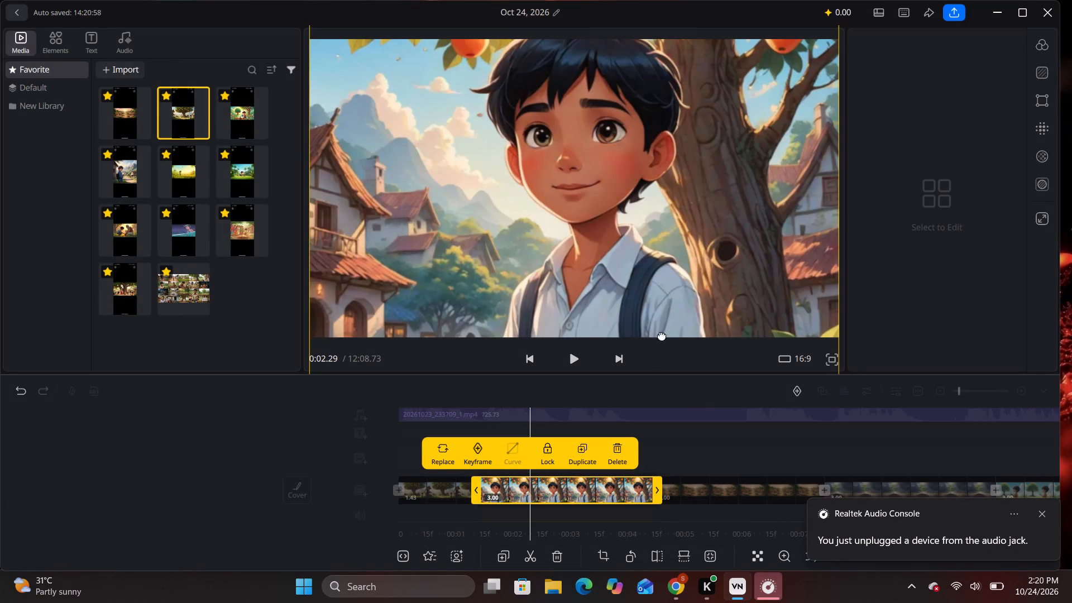
Recrop the boy clip with a shorter, slightly higher frame covering his face and the oranges above him.
{"action": "left_click", "coordinate": [605, 557]}
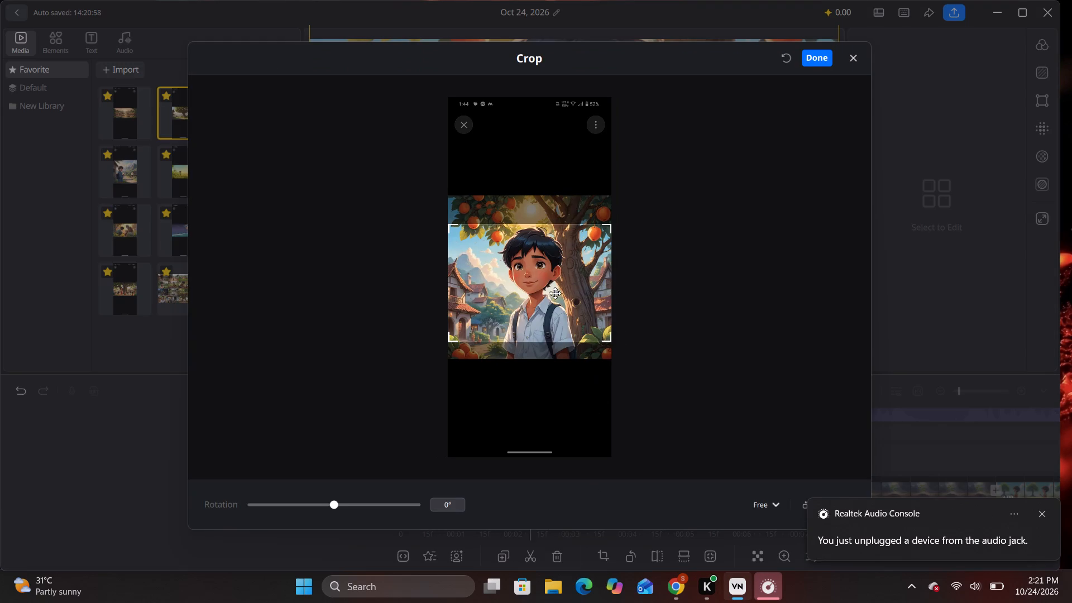
{"action": "left_click_drag", "start_coordinate": [609, 342], "coordinate": [609, 307]}
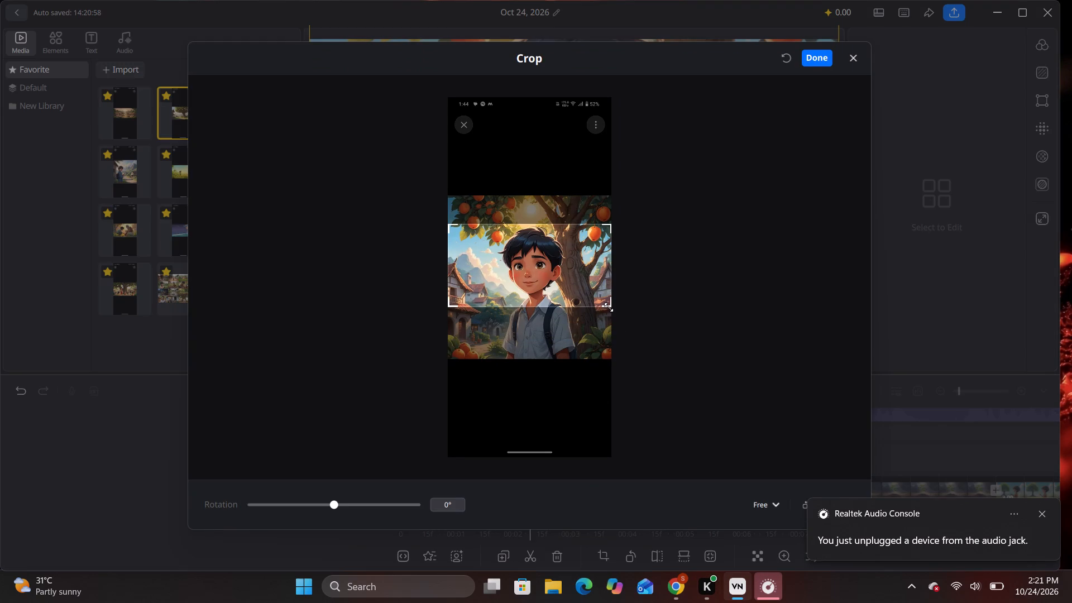
{"action": "left_click_drag", "start_coordinate": [609, 307], "coordinate": [610, 315]}
{"action": "left_click", "coordinate": [566, 275]}
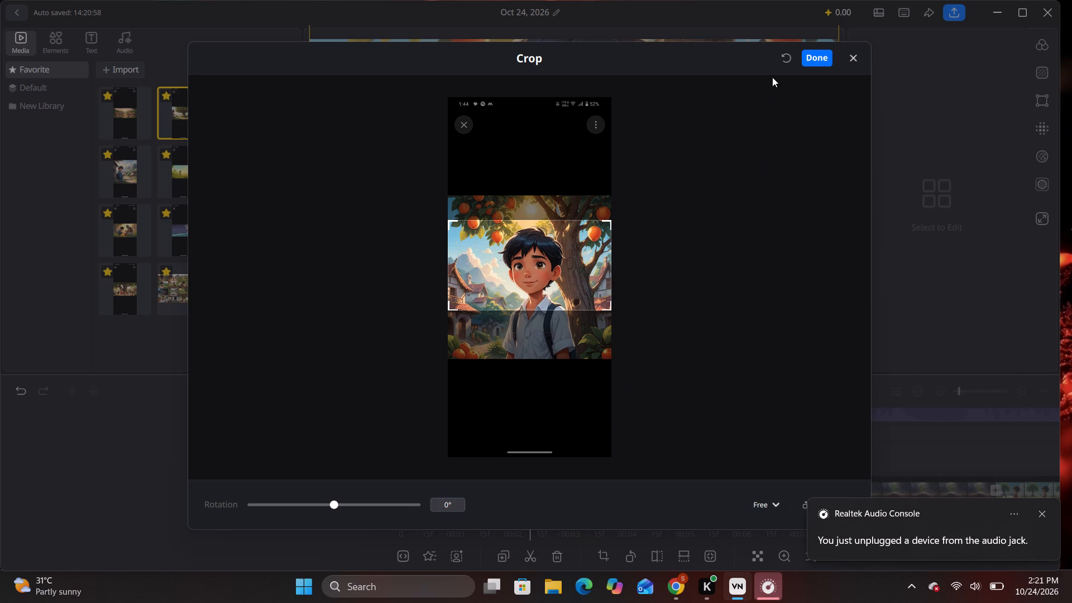
{"action": "left_click", "coordinate": [806, 55]}
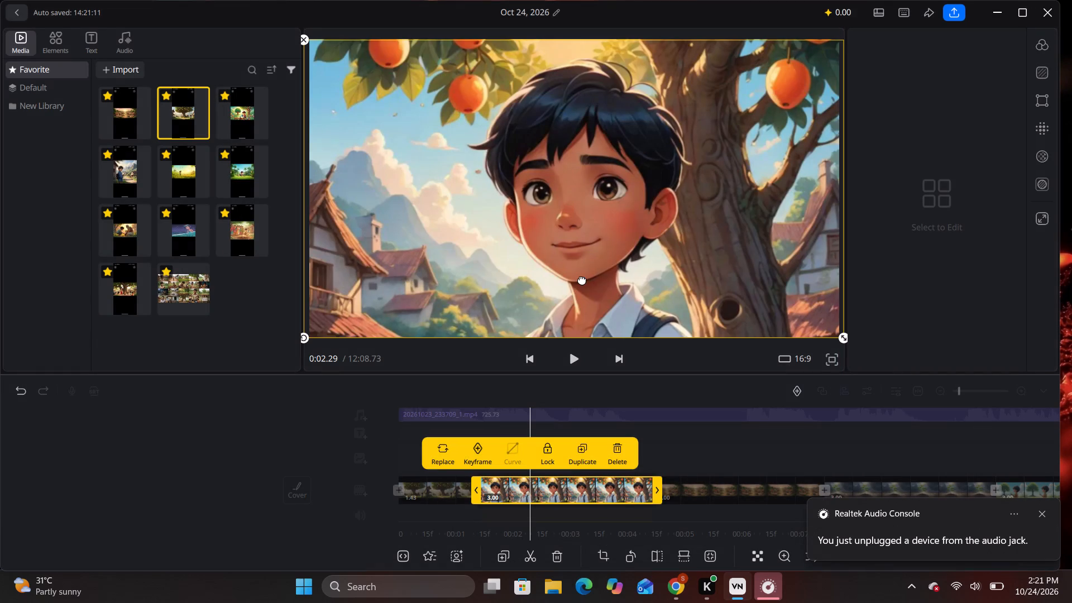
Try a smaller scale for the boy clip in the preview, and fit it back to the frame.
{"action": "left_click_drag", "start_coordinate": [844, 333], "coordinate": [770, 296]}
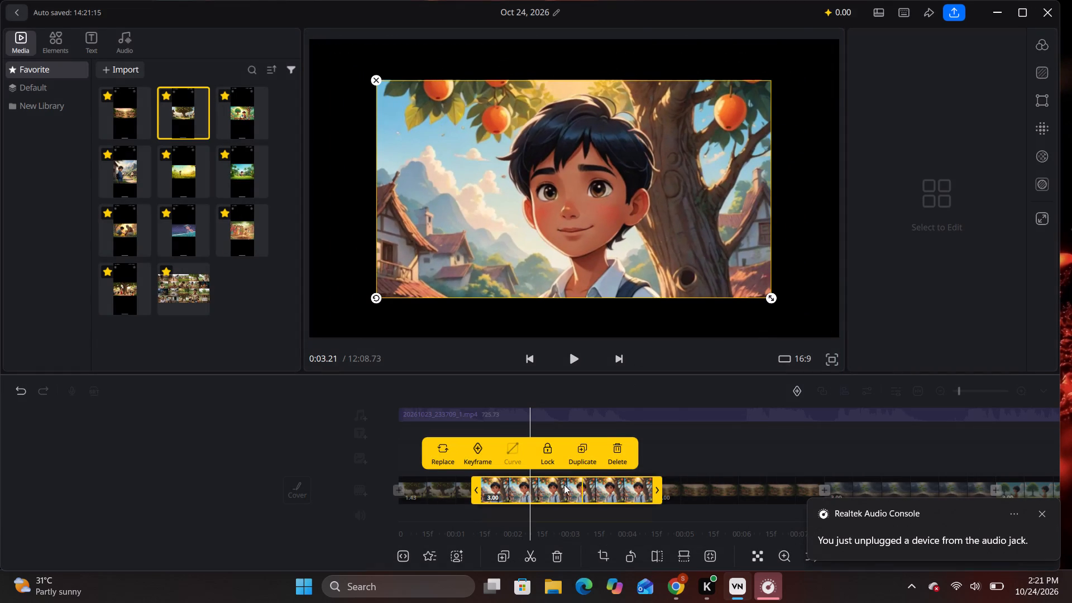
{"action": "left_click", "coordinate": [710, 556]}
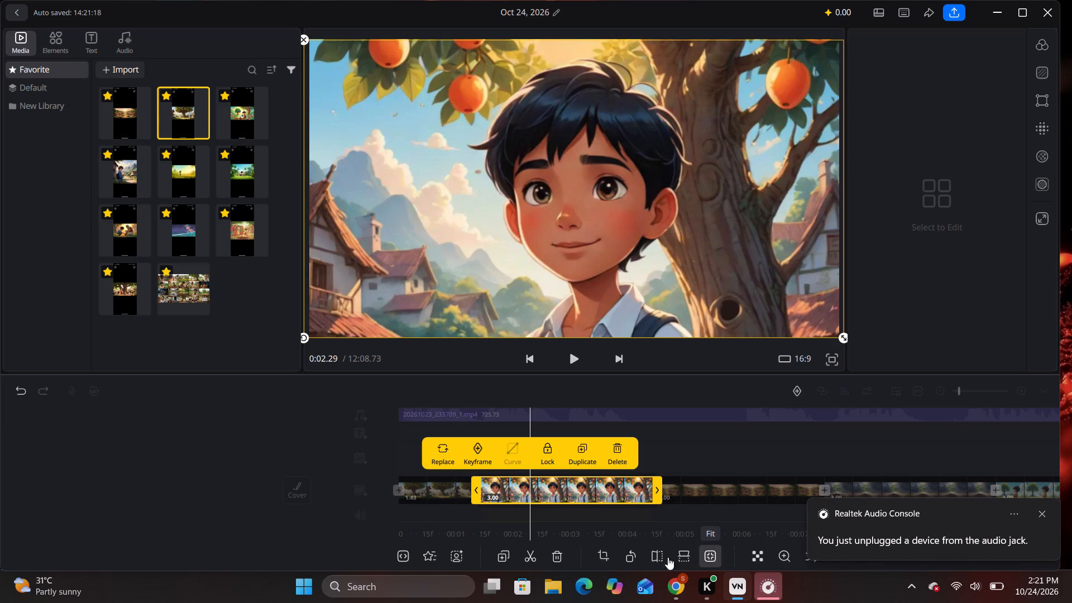
Recrop the boy clip with the crop frame moved lower, covering from his hair down to his shirt and backpack straps.
{"action": "left_click", "coordinate": [610, 559]}
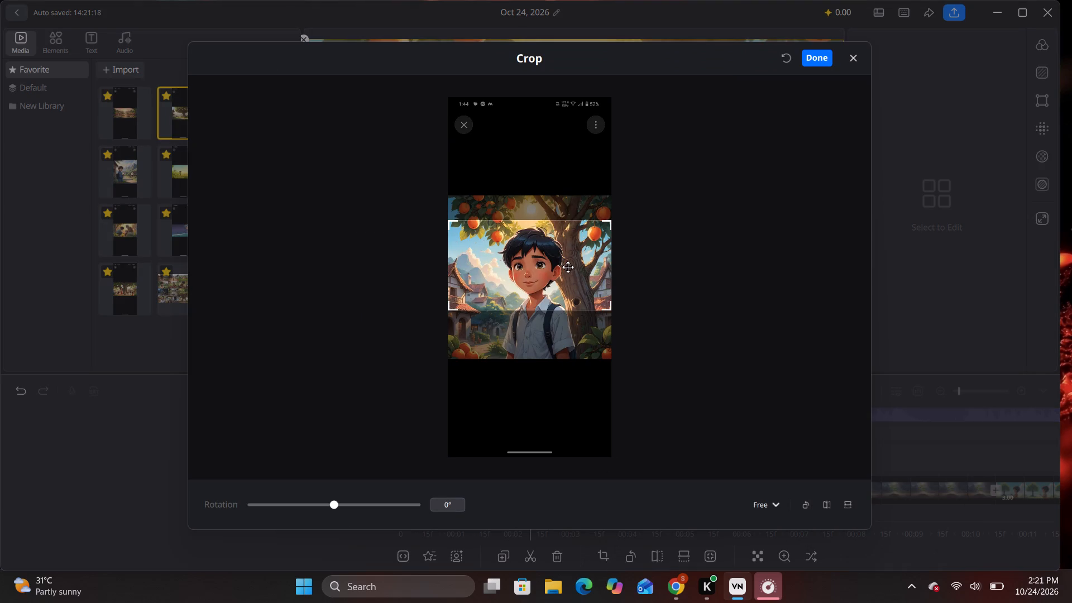
{"action": "left_click_drag", "start_coordinate": [566, 266], "coordinate": [574, 269]}
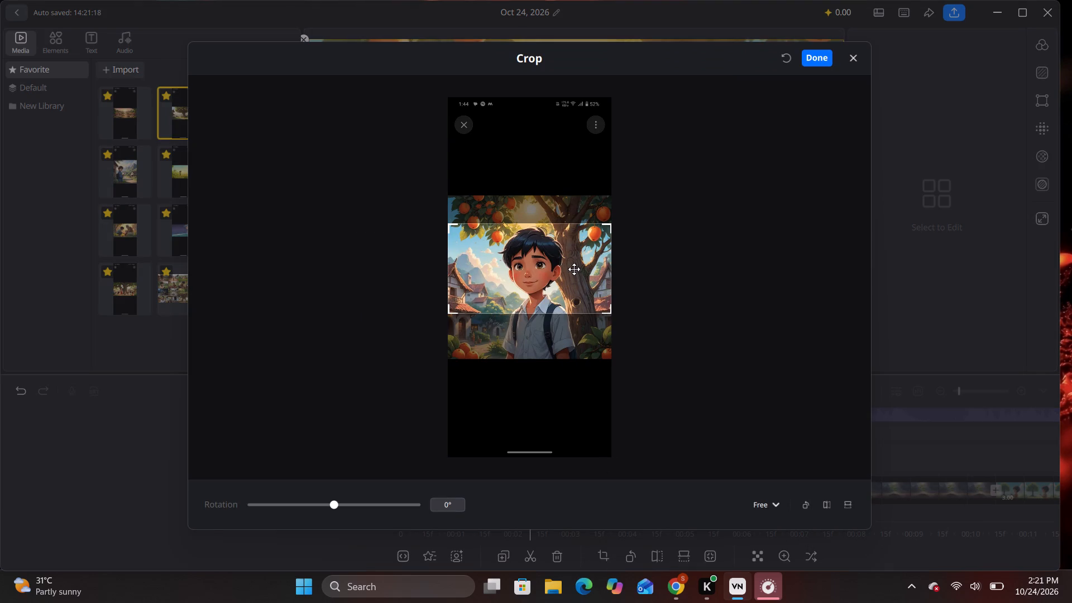
{"action": "left_click", "coordinate": [823, 55]}
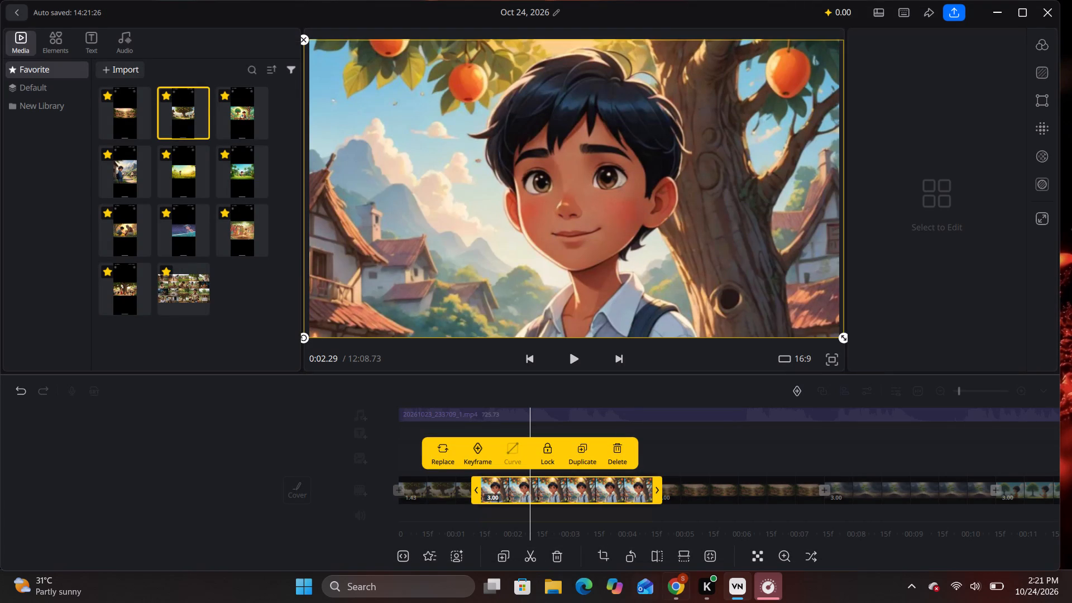
{"action": "left_click", "coordinate": [602, 554]}
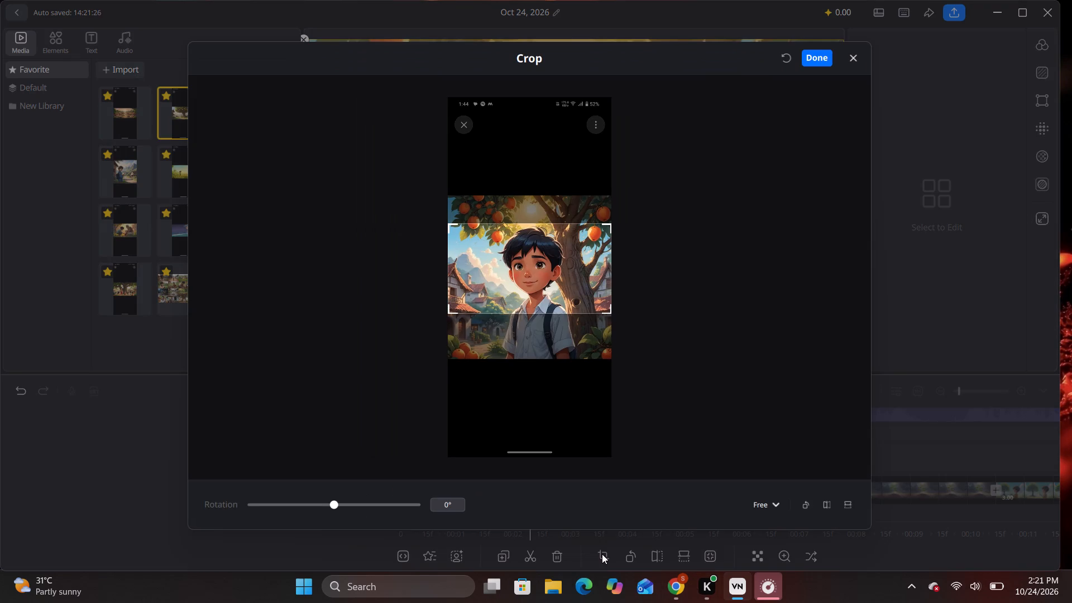
{"action": "left_click_drag", "start_coordinate": [540, 266], "coordinate": [546, 275]}
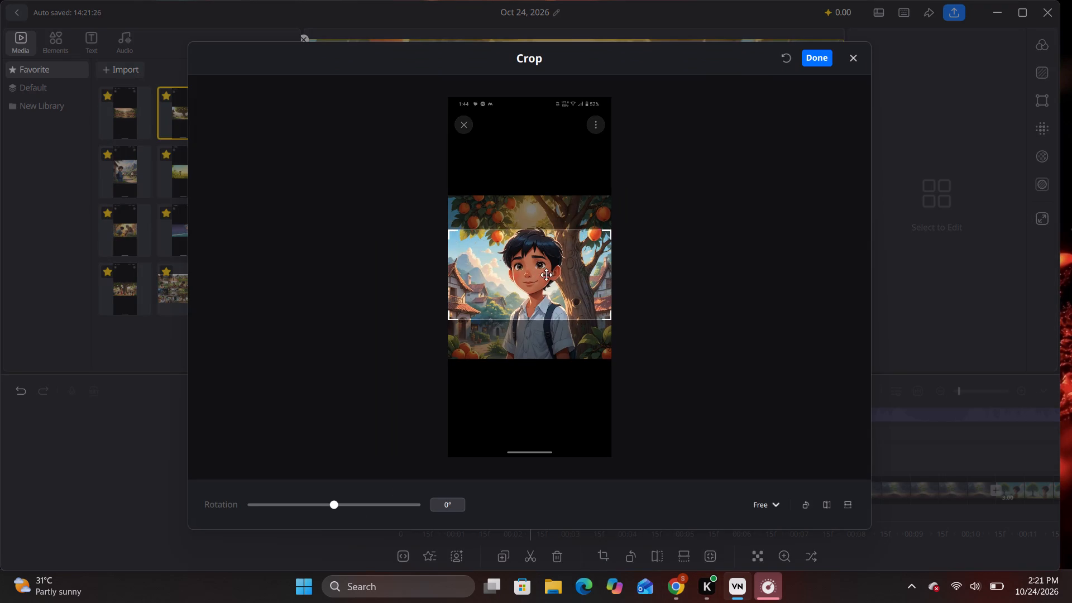
{"action": "left_click_drag", "start_coordinate": [546, 275], "coordinate": [546, 281]}
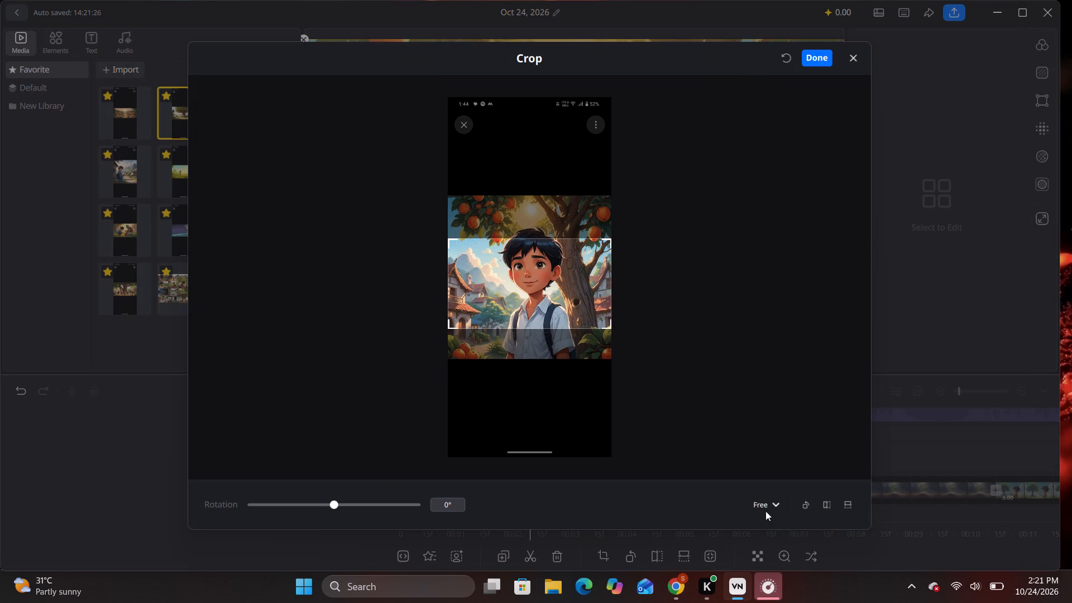
{"action": "left_click", "coordinate": [824, 53]}
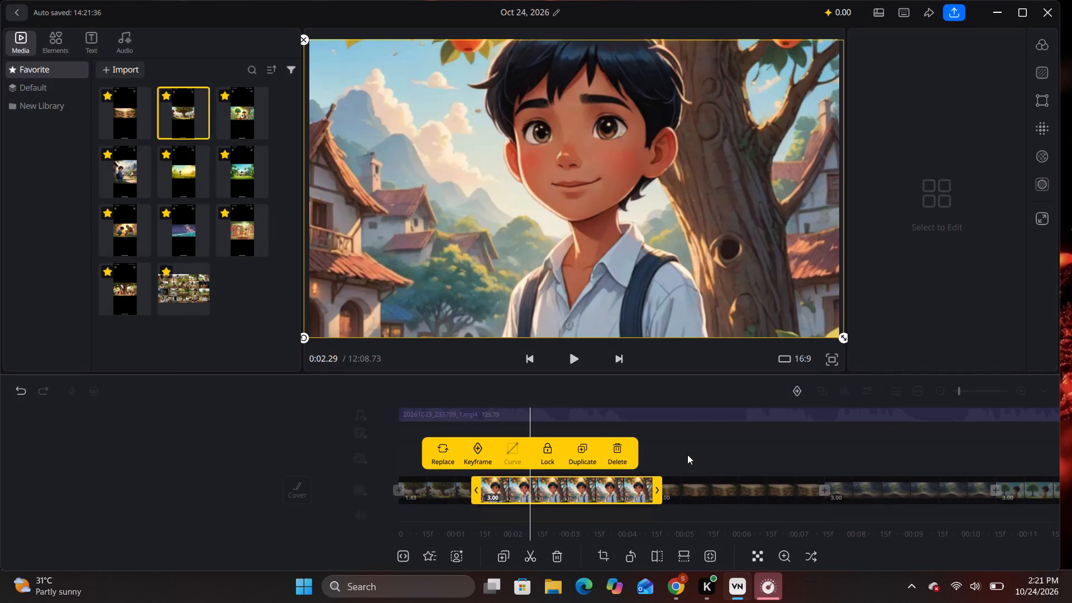
Play the narration from the start over the boy clip, and split the audio at 3.97 s.
{"action": "left_click_drag", "start_coordinate": [685, 454], "coordinate": [891, 460]}
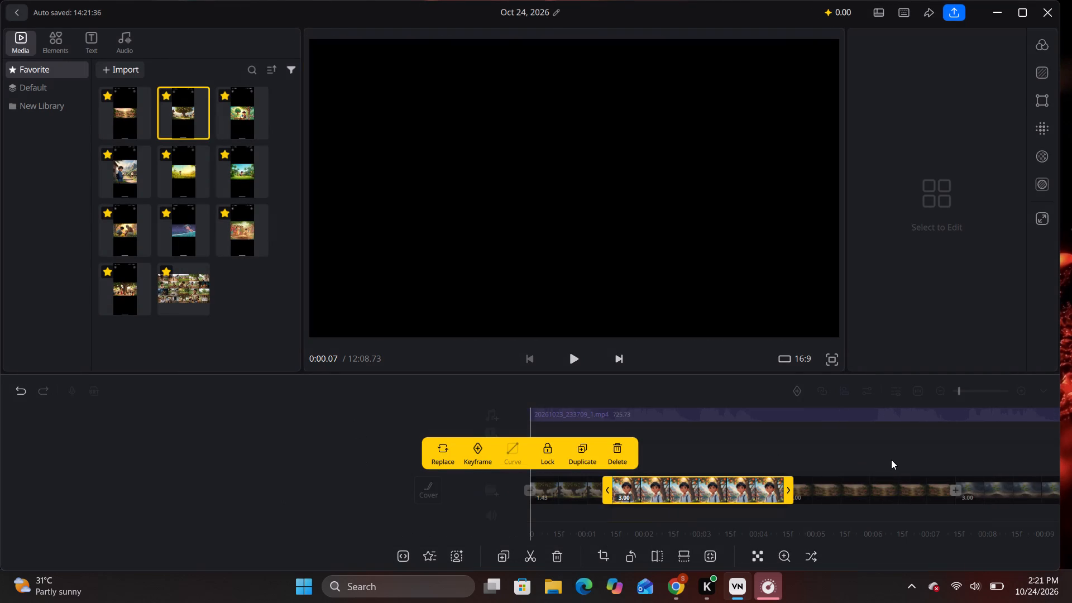
{"action": "left_click_drag", "start_coordinate": [891, 460], "coordinate": [893, 460]}
{"action": "left_click", "coordinate": [779, 447]}
{"action": "left_click", "coordinate": [572, 361]}
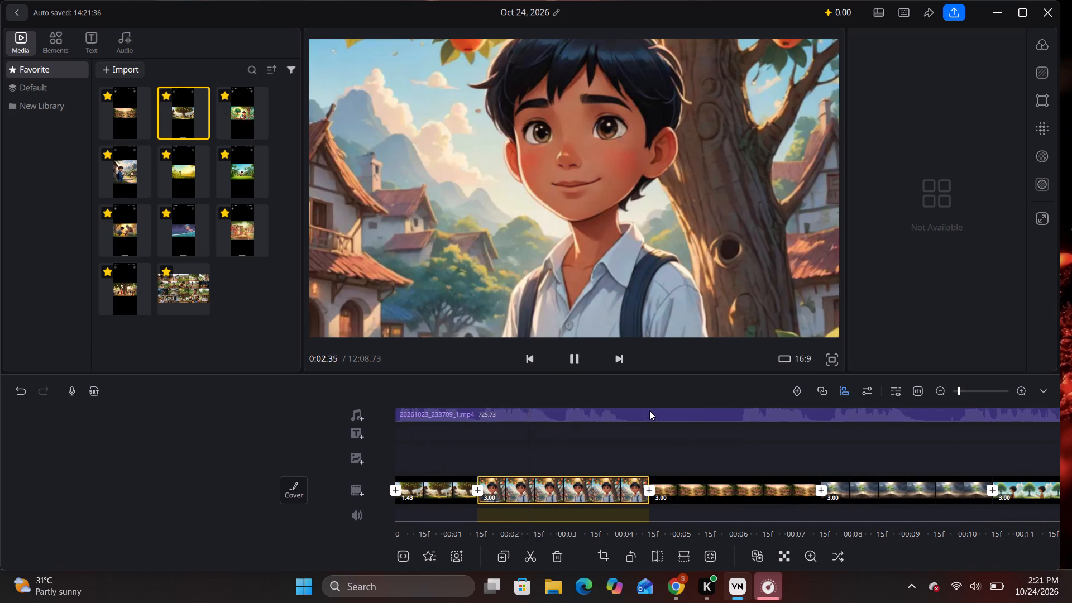
{"action": "key", "text": "space"}
{"action": "key", "text": "space"}
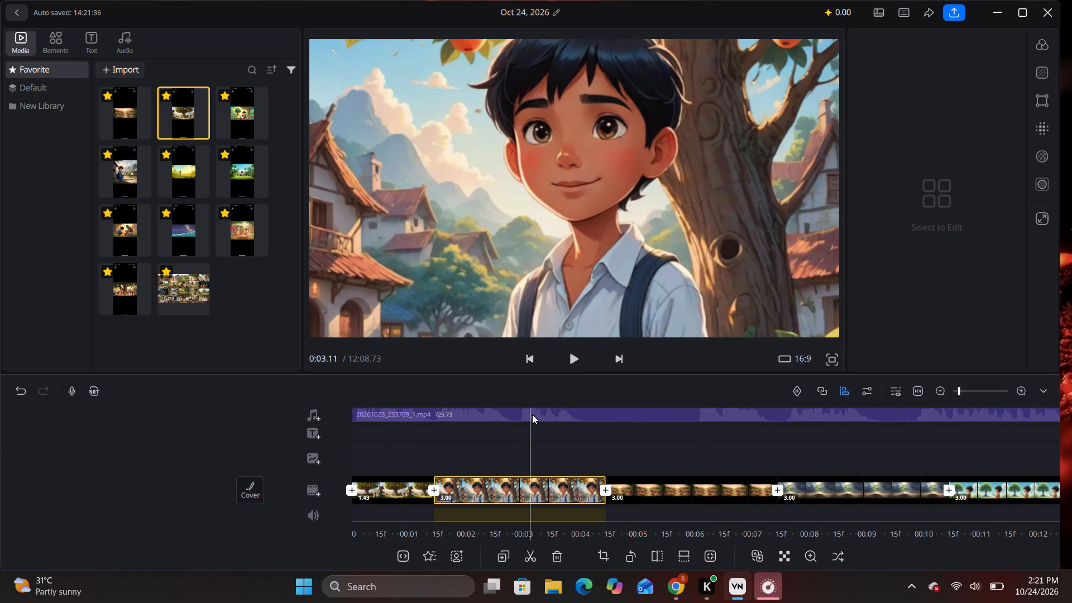
{"action": "key", "text": "space"}
{"action": "left_click", "coordinate": [540, 413]}
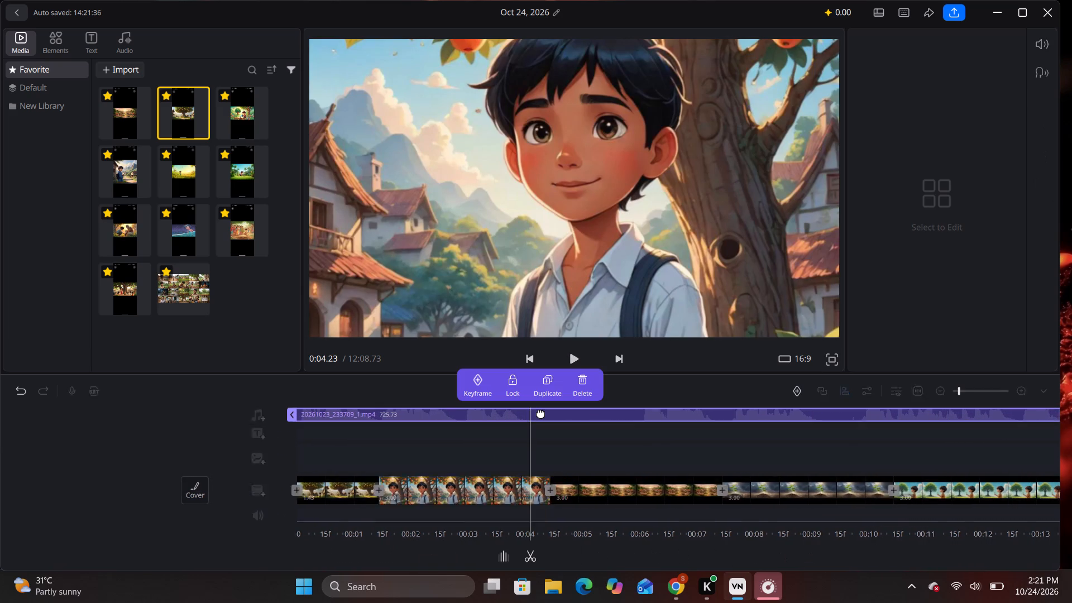
{"action": "left_click_drag", "start_coordinate": [542, 415], "coordinate": [520, 417]}
{"action": "left_click_drag", "start_coordinate": [514, 450], "coordinate": [534, 454]}
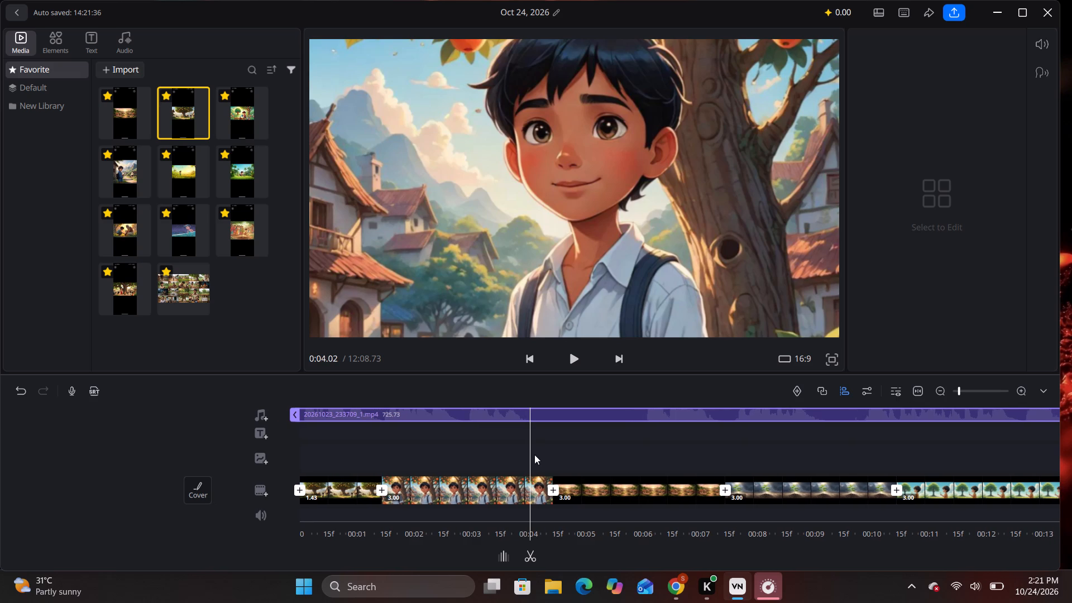
{"action": "left_click_drag", "start_coordinate": [534, 454], "coordinate": [538, 455]}
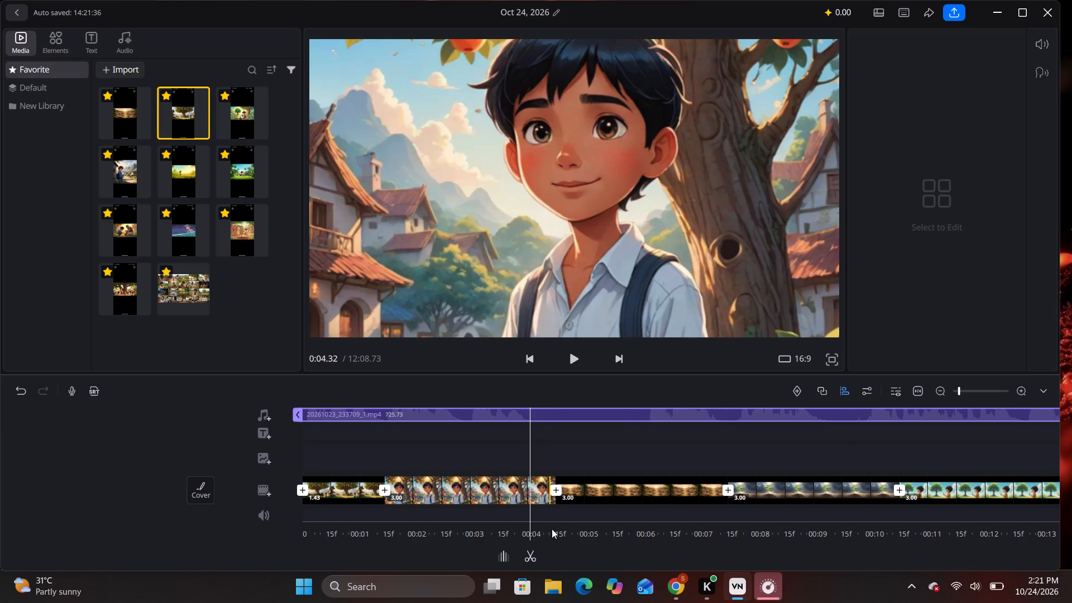
{"action": "left_click", "coordinate": [531, 556]}
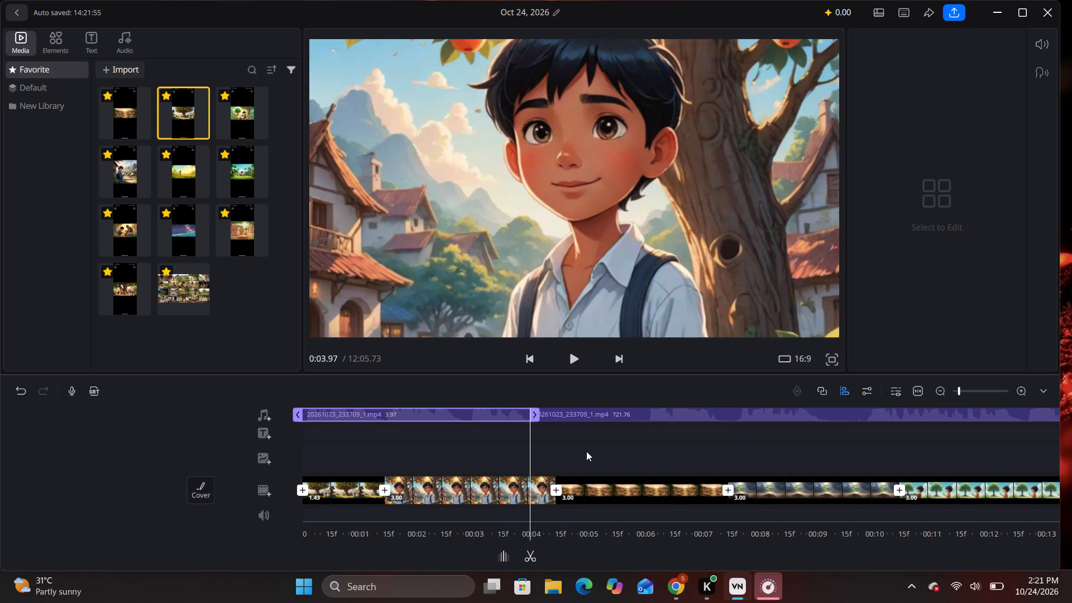
Play on through the village clip, and split the second narration segment at 7.33 s near that clip's end.
{"action": "key", "text": "space"}
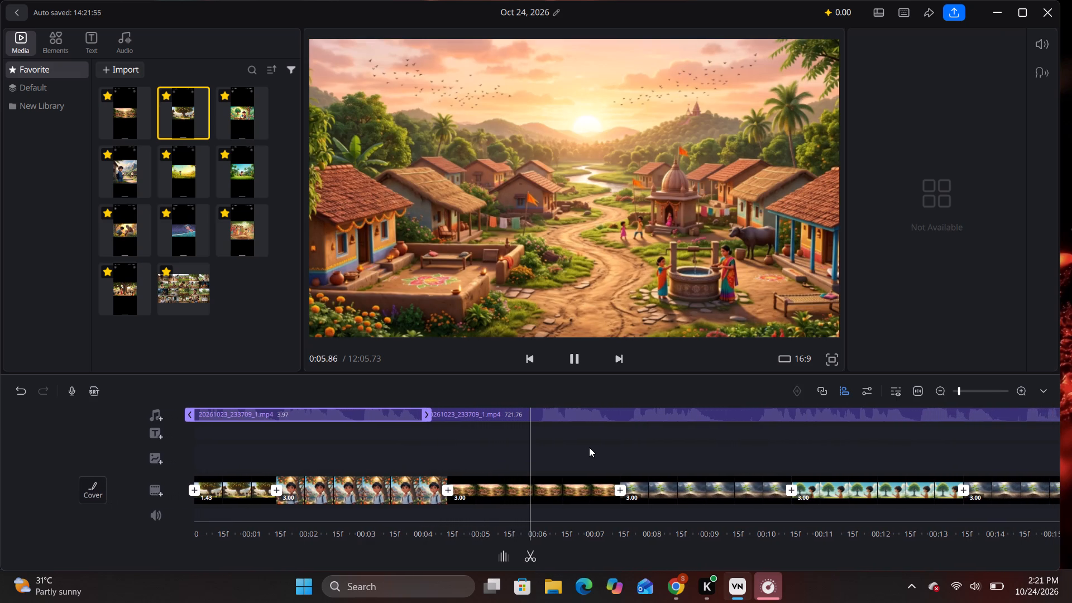
{"action": "key", "text": "space"}
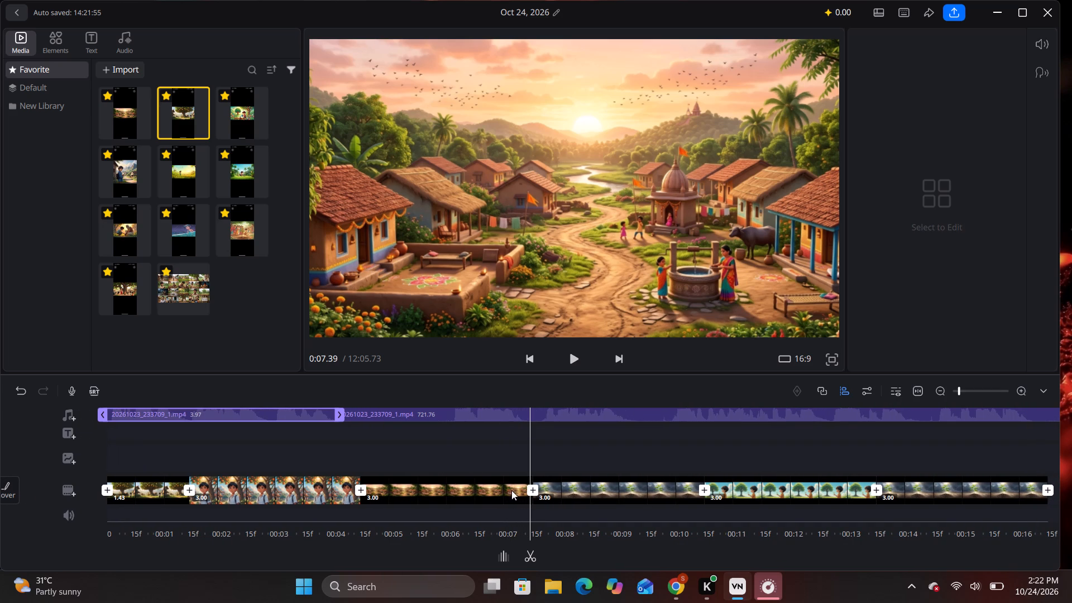
{"action": "left_click", "coordinate": [527, 559]}
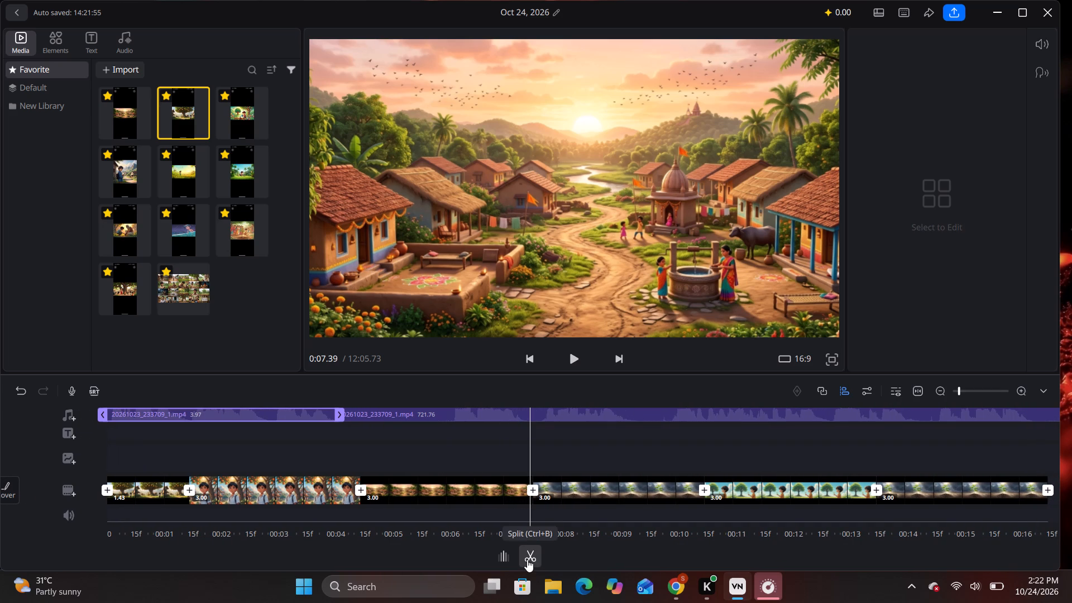
{"action": "left_click", "coordinate": [542, 417]}
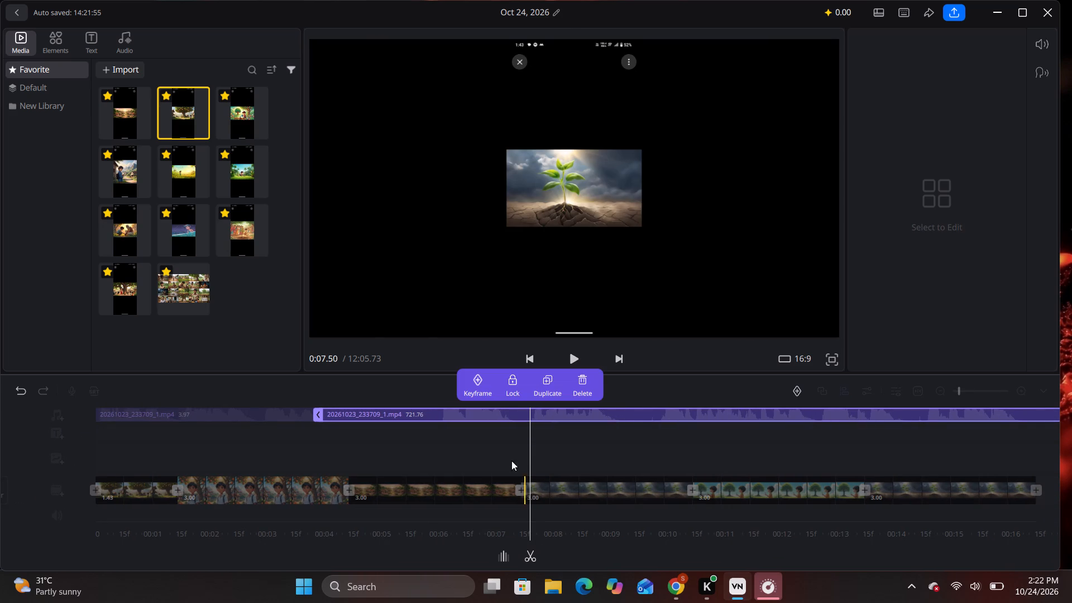
{"action": "left_click_drag", "start_coordinate": [504, 444], "coordinate": [531, 447]}
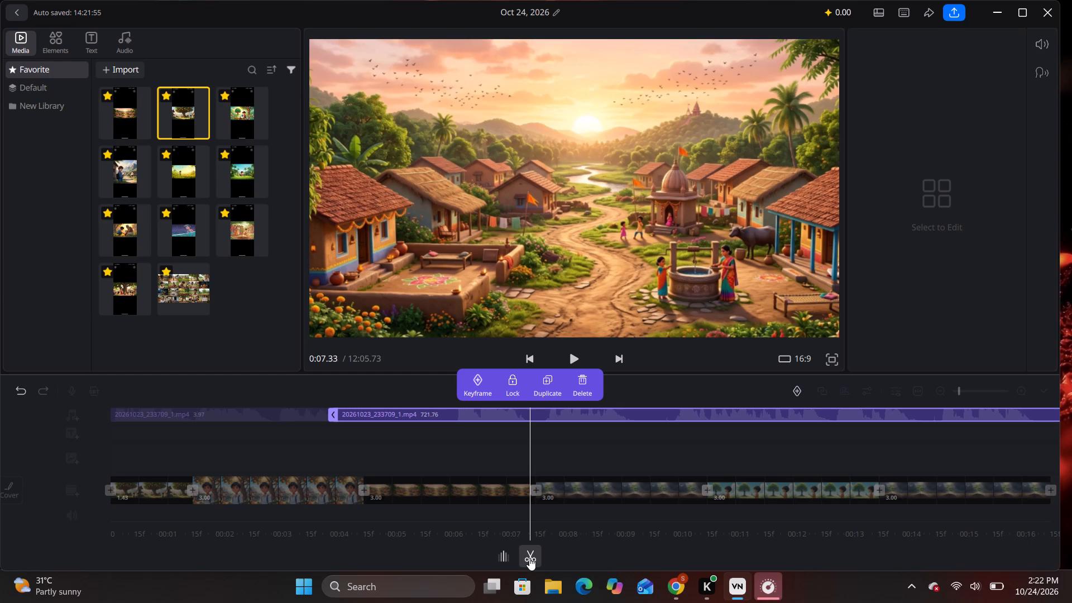
{"action": "left_click", "coordinate": [529, 558]}
Split the middle narration segment at 6.06 s and delete its first part, from 3.97 s to 6.06 s.
{"action": "left_click_drag", "start_coordinate": [483, 452], "coordinate": [566, 478]}
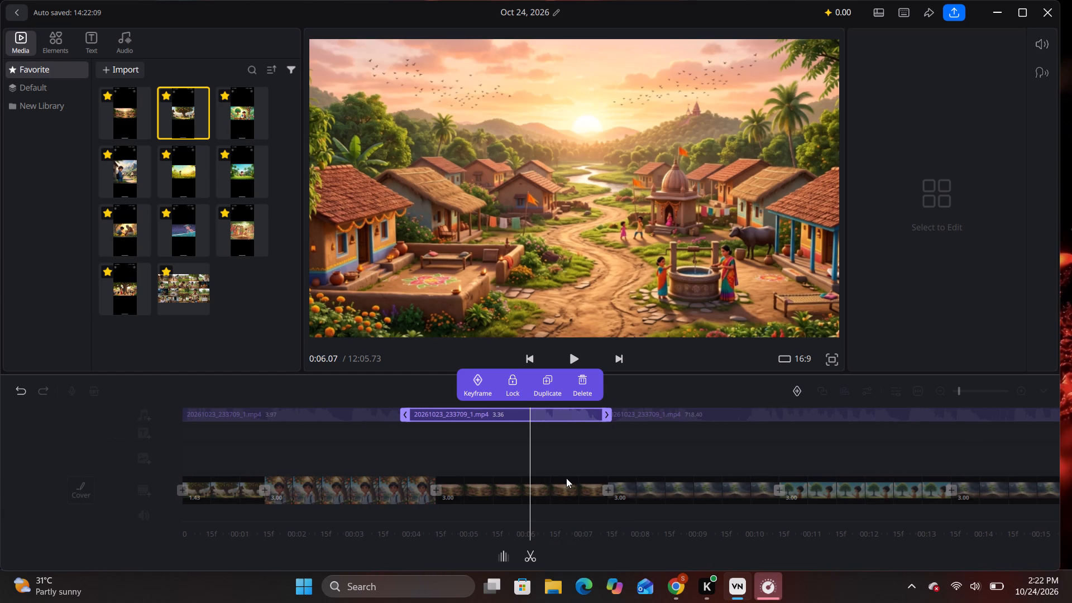
{"action": "left_click_drag", "start_coordinate": [566, 478], "coordinate": [567, 480]}
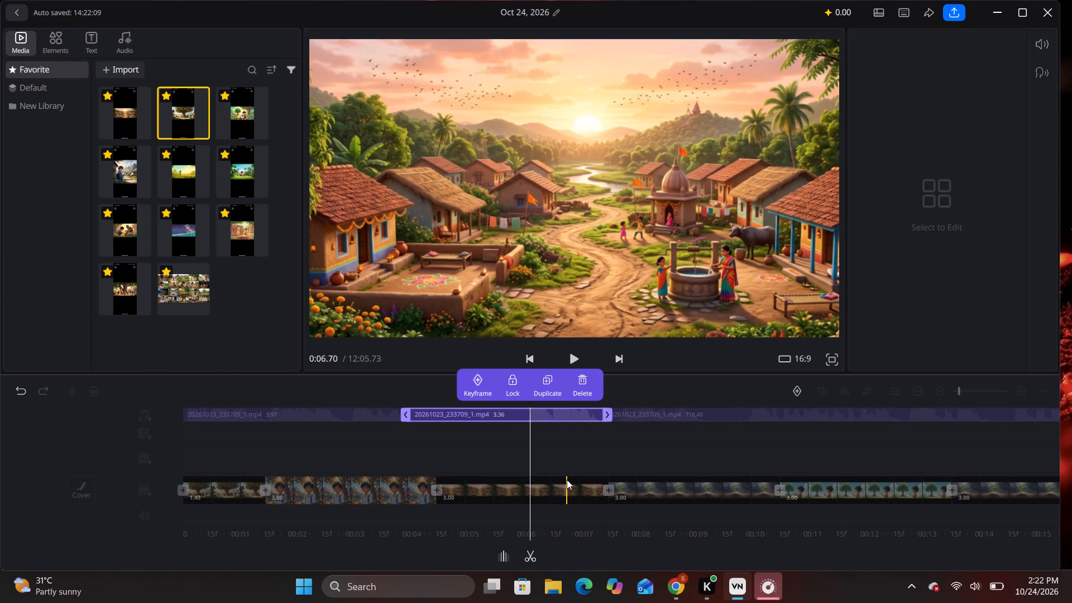
{"action": "left_click", "coordinate": [527, 563]}
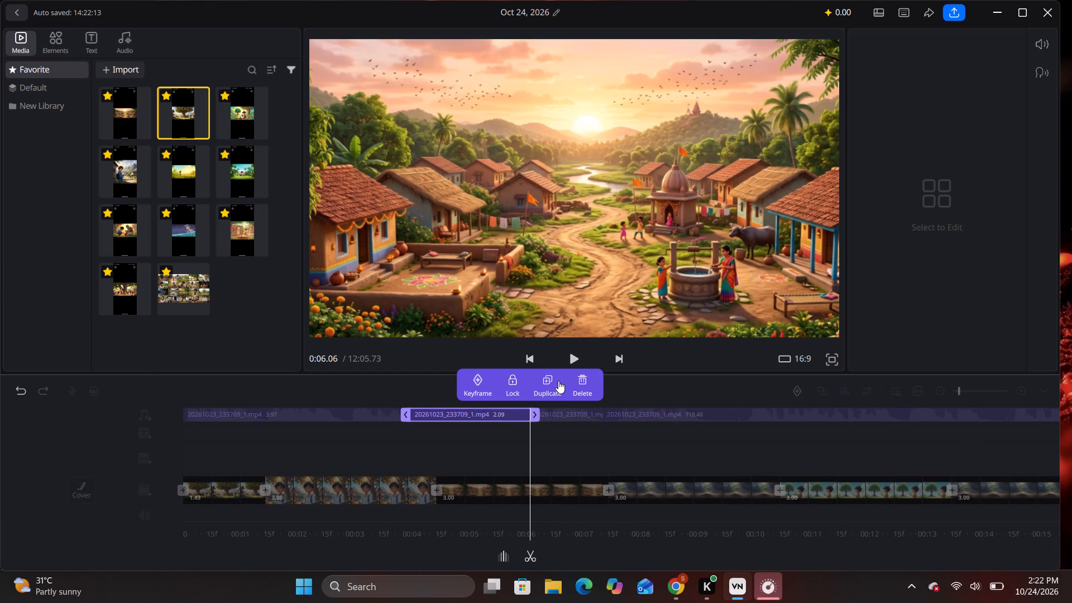
{"action": "left_click", "coordinate": [581, 379]}
Move the remaining short narration segment back against the end of the first audio segment.
{"action": "left_click_drag", "start_coordinate": [572, 413], "coordinate": [490, 413]}
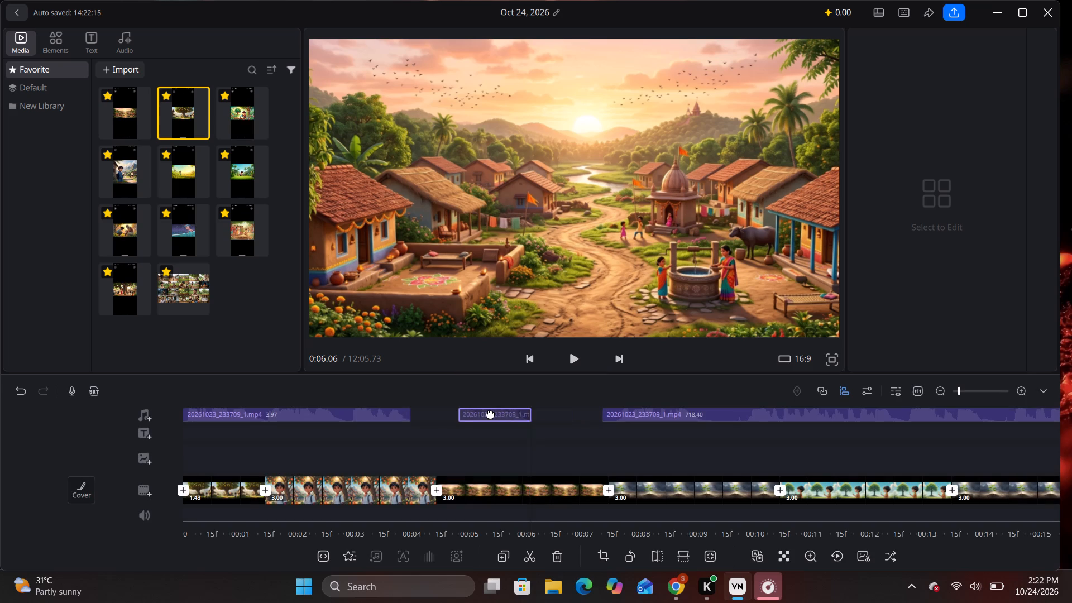
{"action": "left_click_drag", "start_coordinate": [490, 413], "coordinate": [456, 414]}
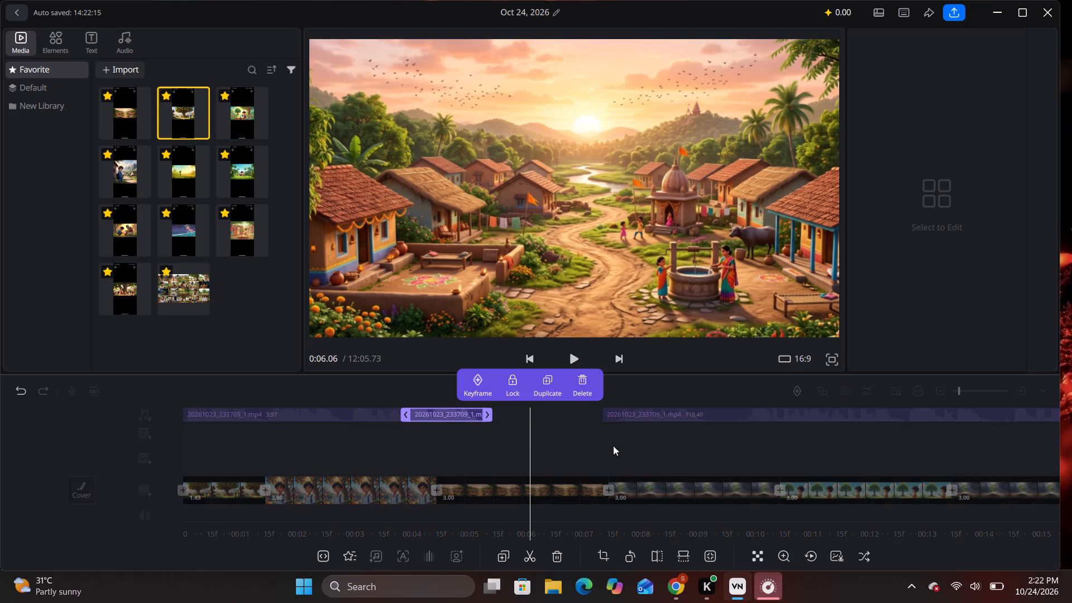
Play on into the sapling clip, and split the long remaining narration segment at 9.12 s.
{"action": "key", "text": "space"}
{"action": "left_click", "coordinate": [582, 442]}
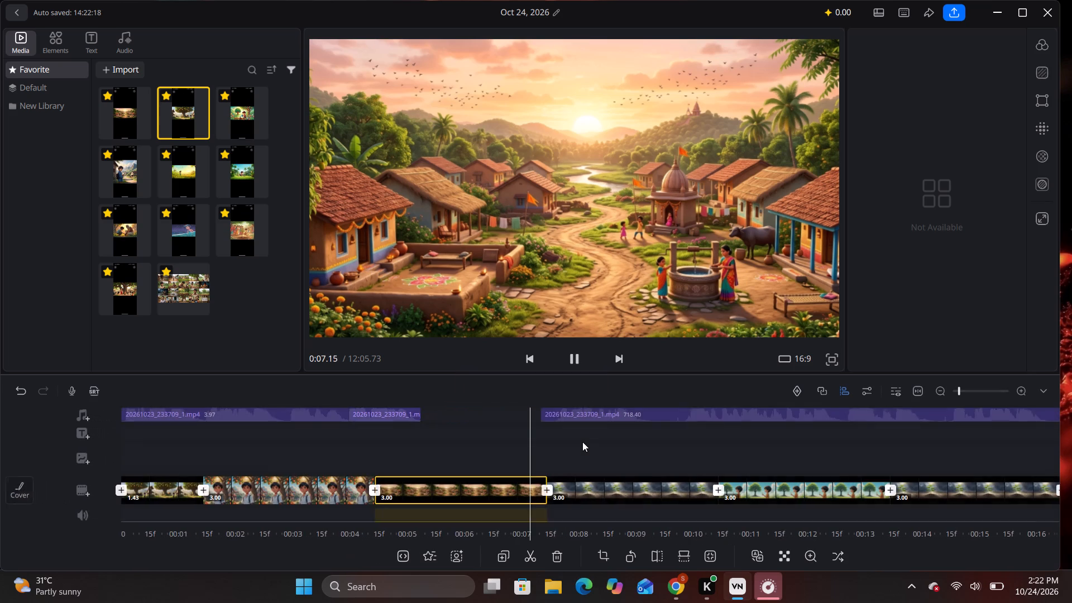
{"action": "key", "text": "space"}
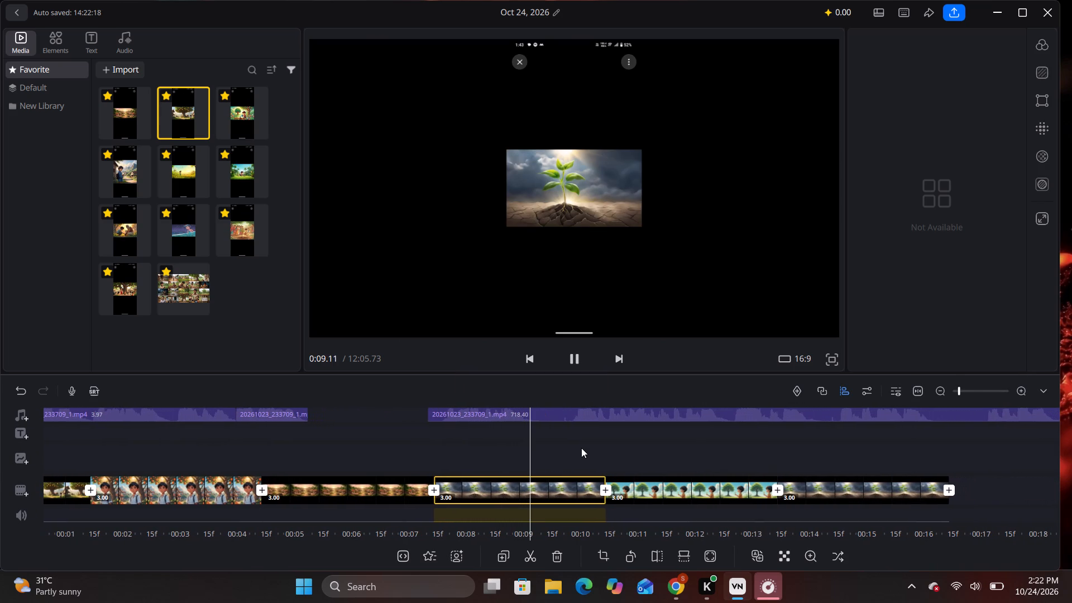
{"action": "left_click", "coordinate": [550, 413]}
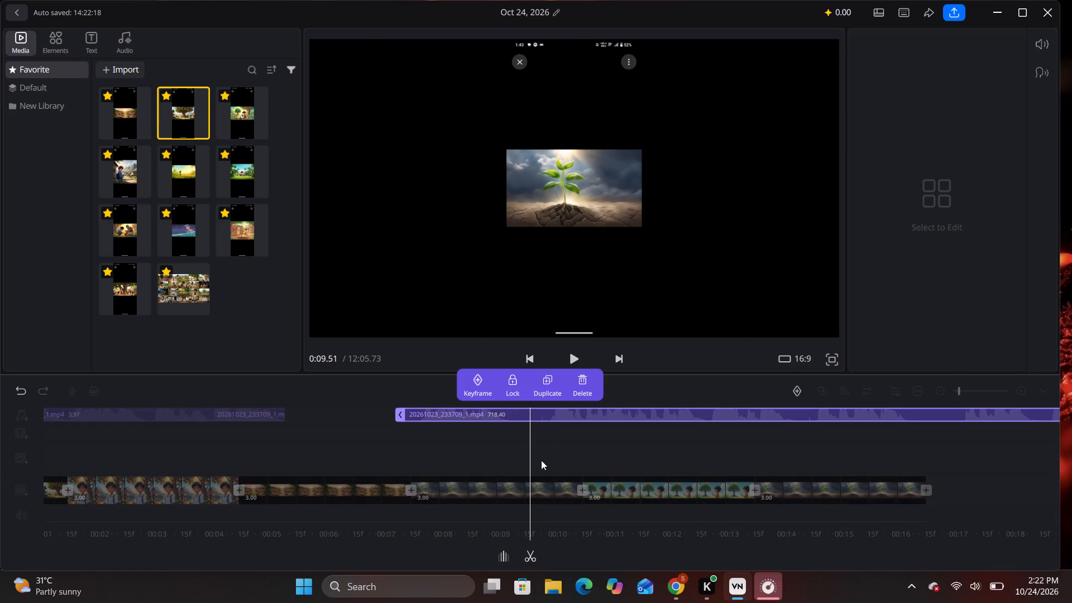
{"action": "left_click_drag", "start_coordinate": [539, 459], "coordinate": [580, 466]}
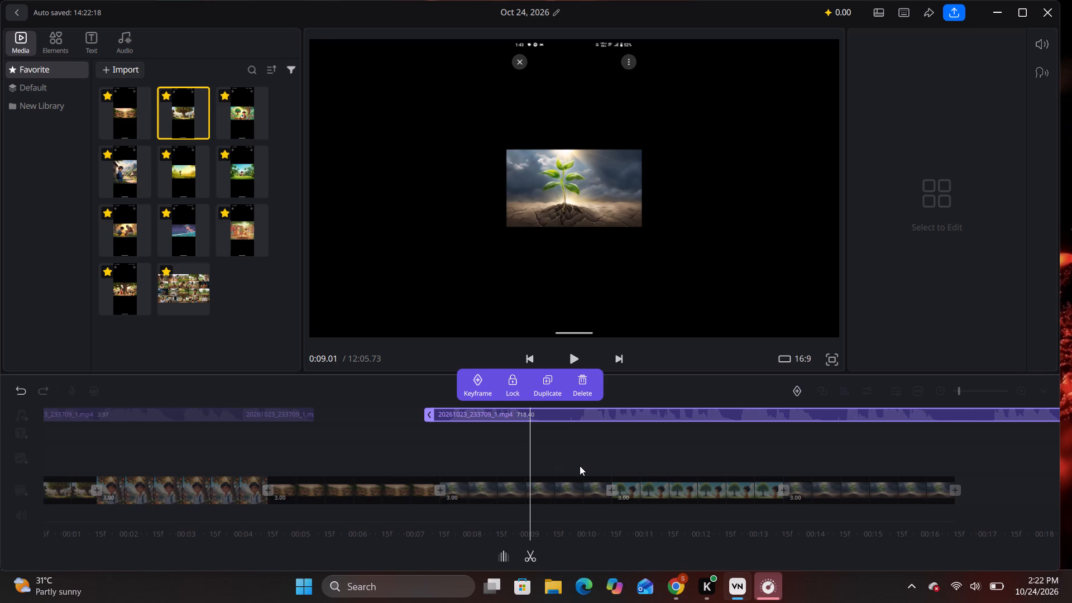
{"action": "left_click_drag", "start_coordinate": [580, 466], "coordinate": [573, 466]}
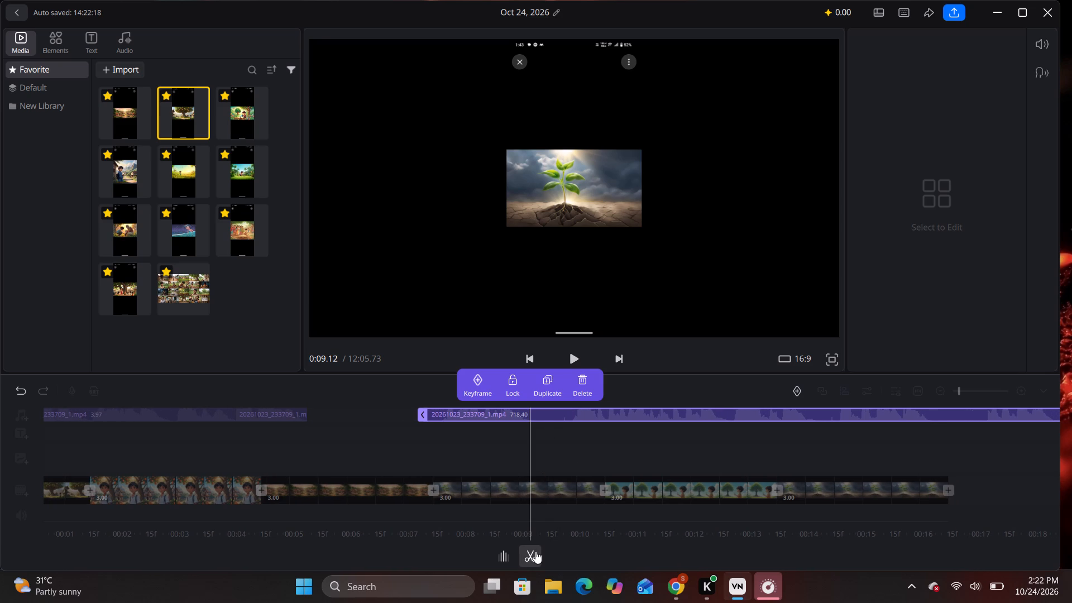
{"action": "left_click", "coordinate": [535, 552]}
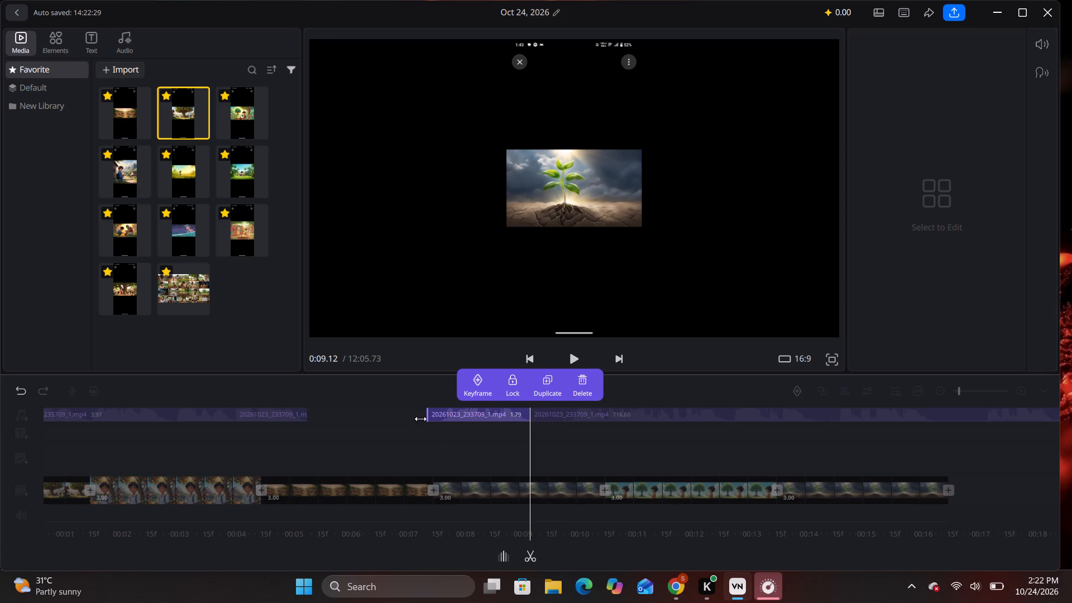
Trim a little off the start of the narration segment that ends at 9.12 s.
{"action": "left_click_drag", "start_coordinate": [426, 414], "coordinate": [446, 418]}
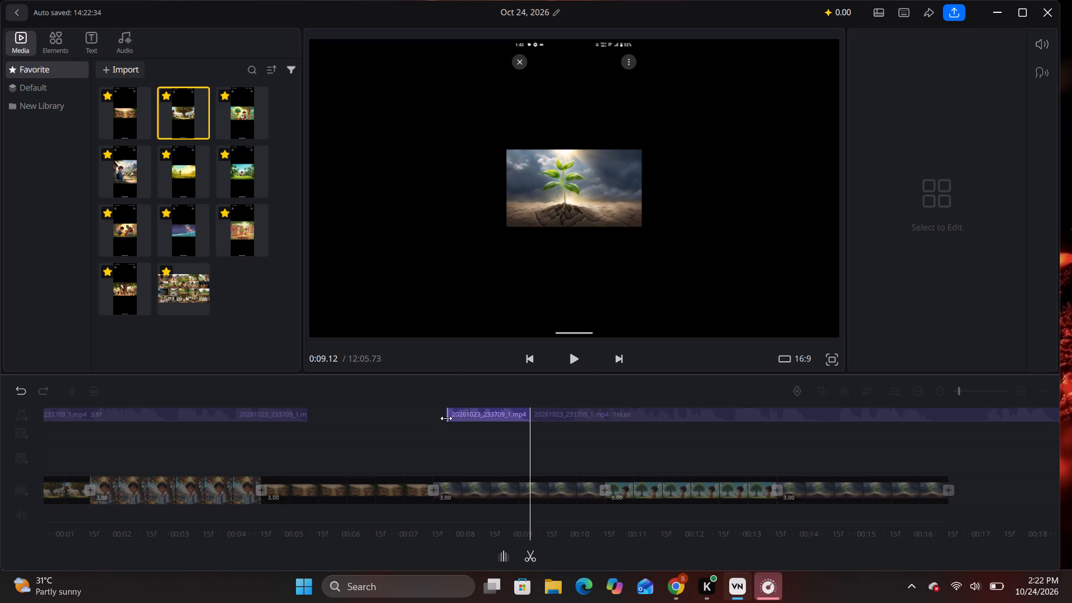
{"action": "left_click_drag", "start_coordinate": [446, 418], "coordinate": [440, 420]}
Move the trimmed narration segment back against the end of the preceding short audio segment.
{"action": "left_click_drag", "start_coordinate": [486, 414], "coordinate": [419, 415]}
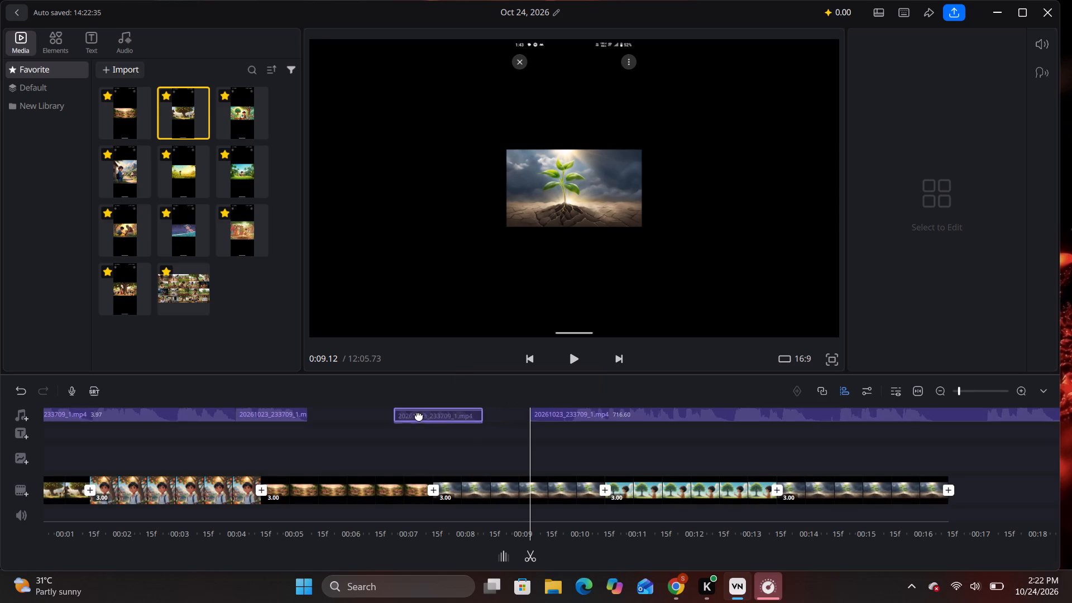
{"action": "left_click_drag", "start_coordinate": [419, 415], "coordinate": [348, 413]}
{"action": "left_click", "coordinate": [317, 441]}
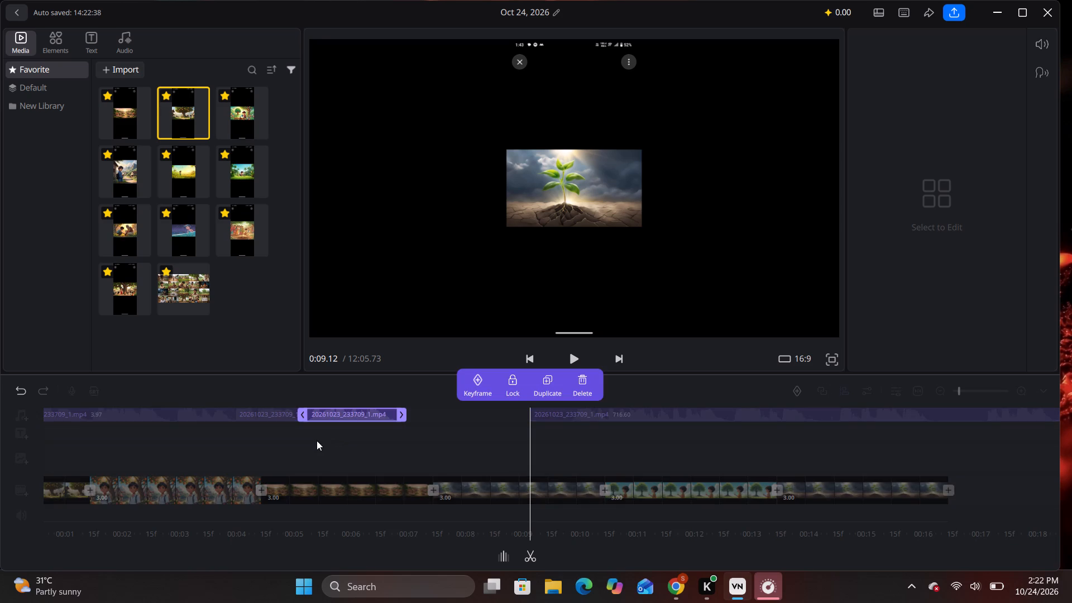
Return to the start of the timeline and play the narration to check the joins between the first three segments.
{"action": "left_click_drag", "start_coordinate": [305, 442], "coordinate": [989, 525]}
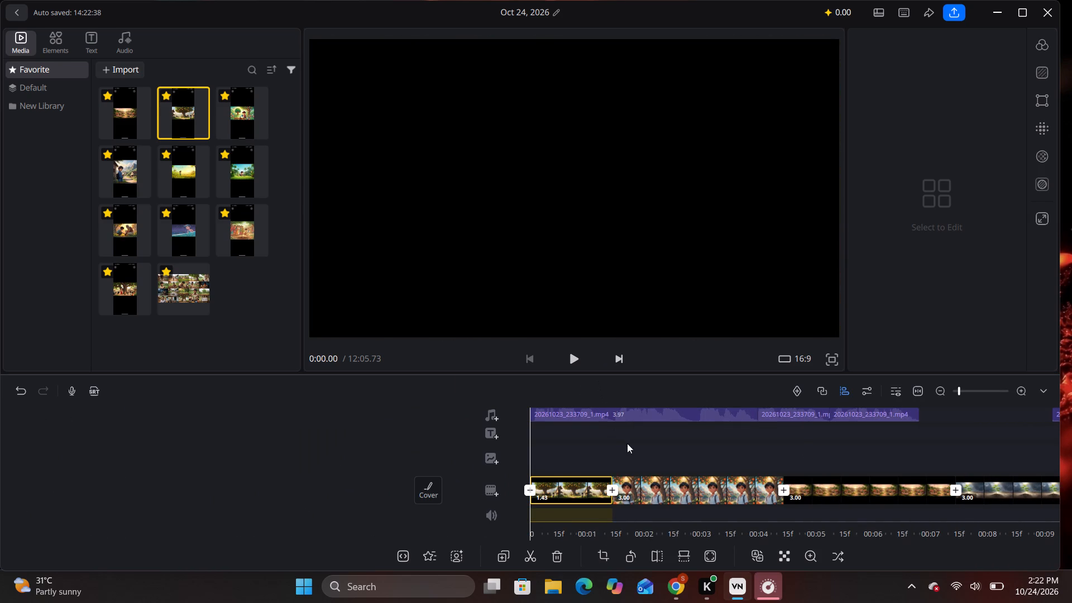
{"action": "scroll", "coordinate": [727, 463], "scroll_direction": "up", "scroll_amount": 2, "text": "ctrl"}
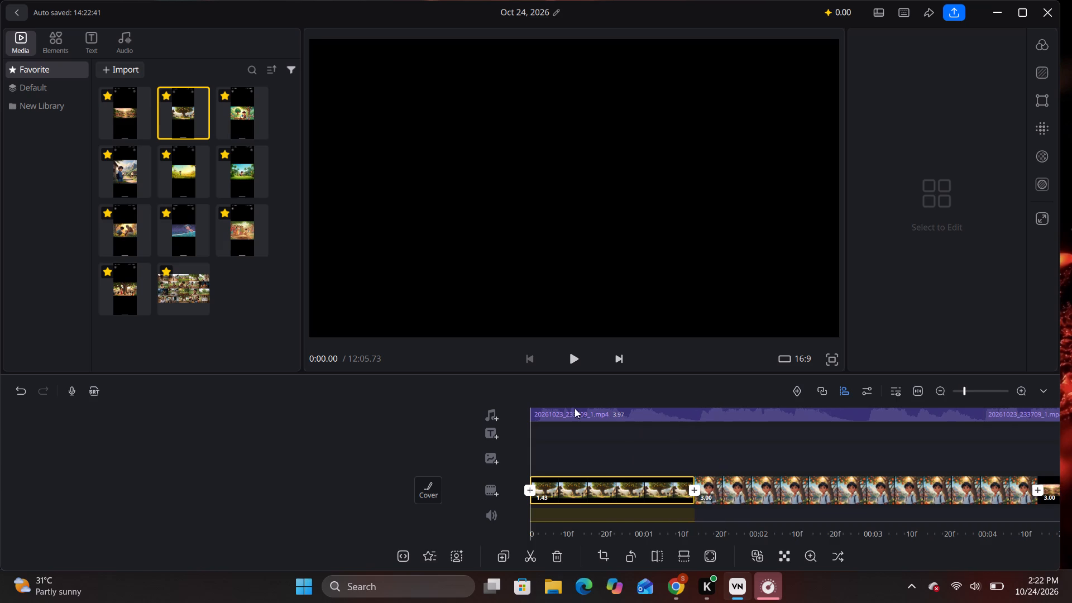
{"action": "left_click", "coordinate": [576, 353]}
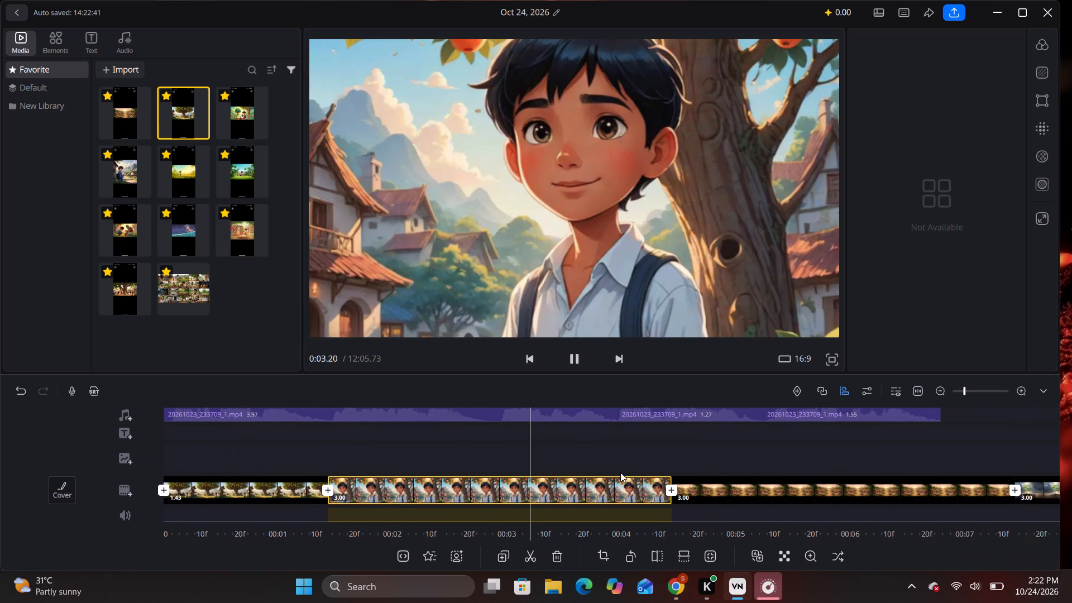
{"action": "left_click", "coordinate": [594, 443]}
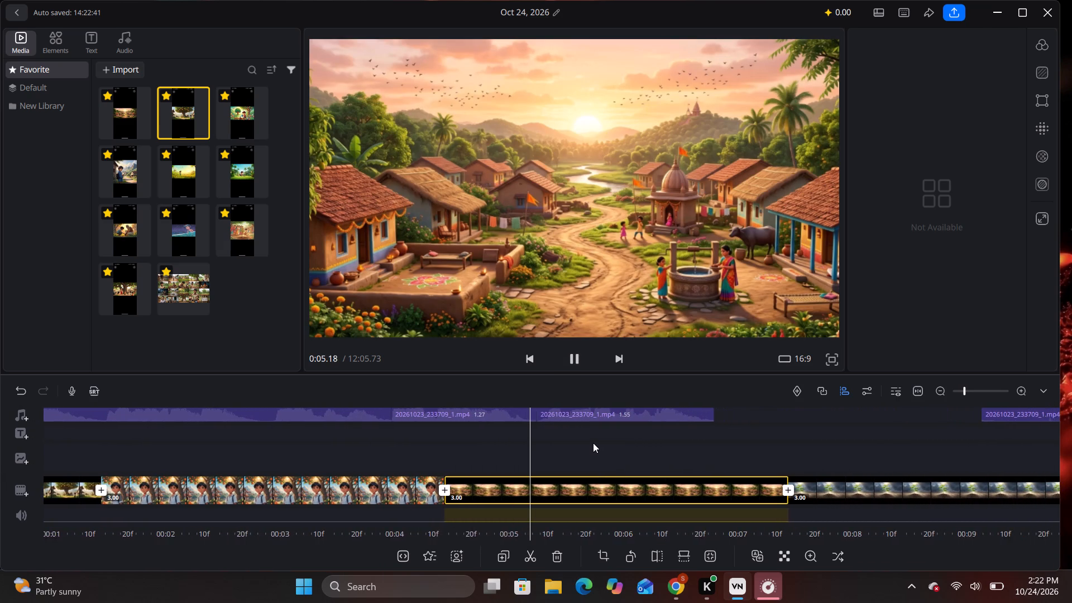
{"action": "key", "text": "space"}
{"action": "left_click_drag", "start_coordinate": [580, 442], "coordinate": [749, 462]}
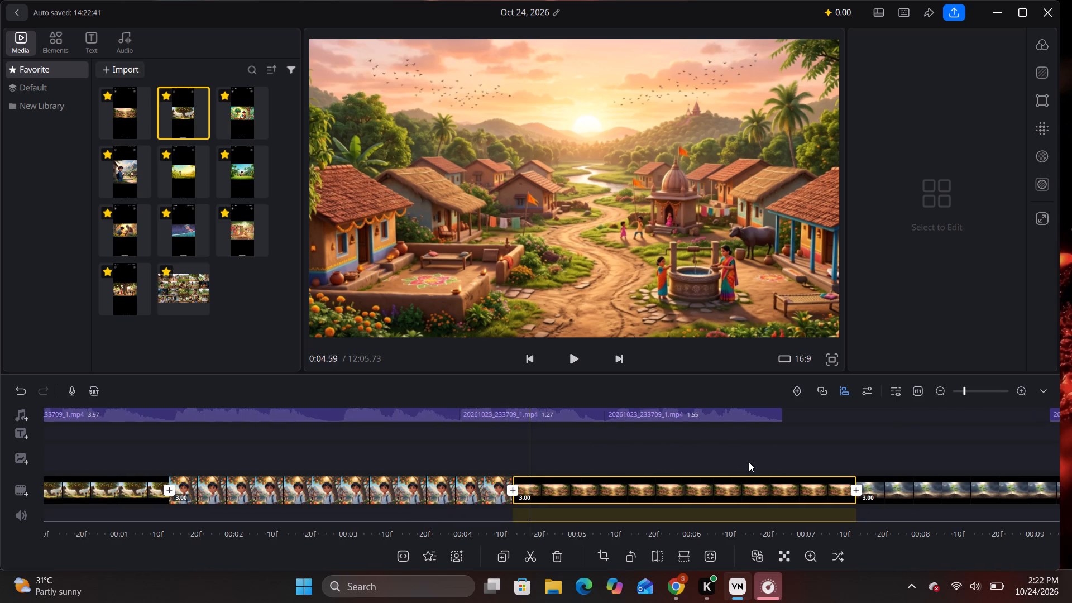
{"action": "left_click_drag", "start_coordinate": [749, 462], "coordinate": [842, 465]}
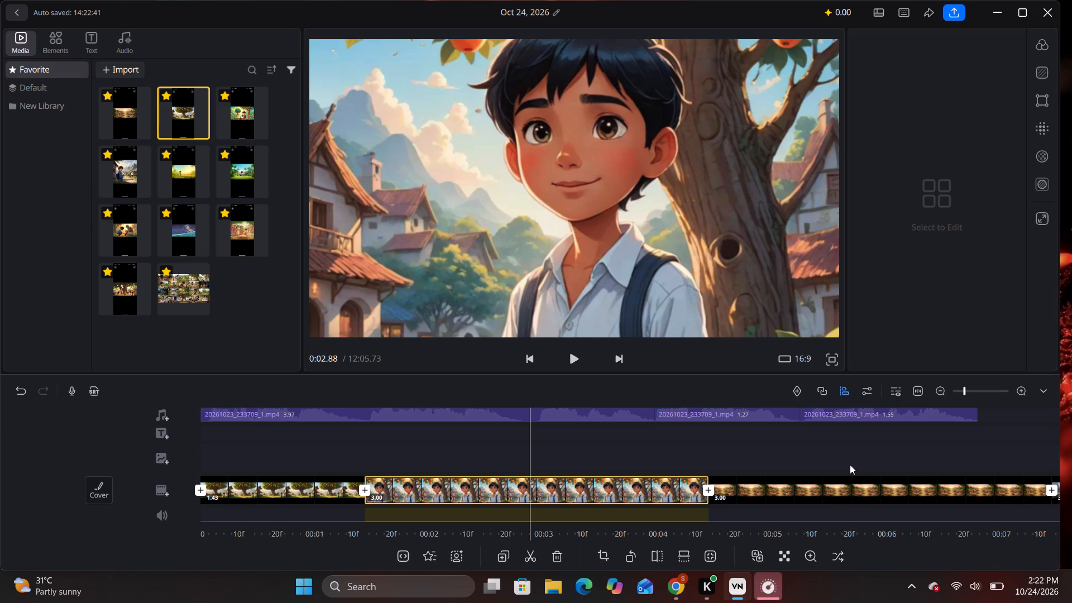
{"action": "key", "text": "space"}
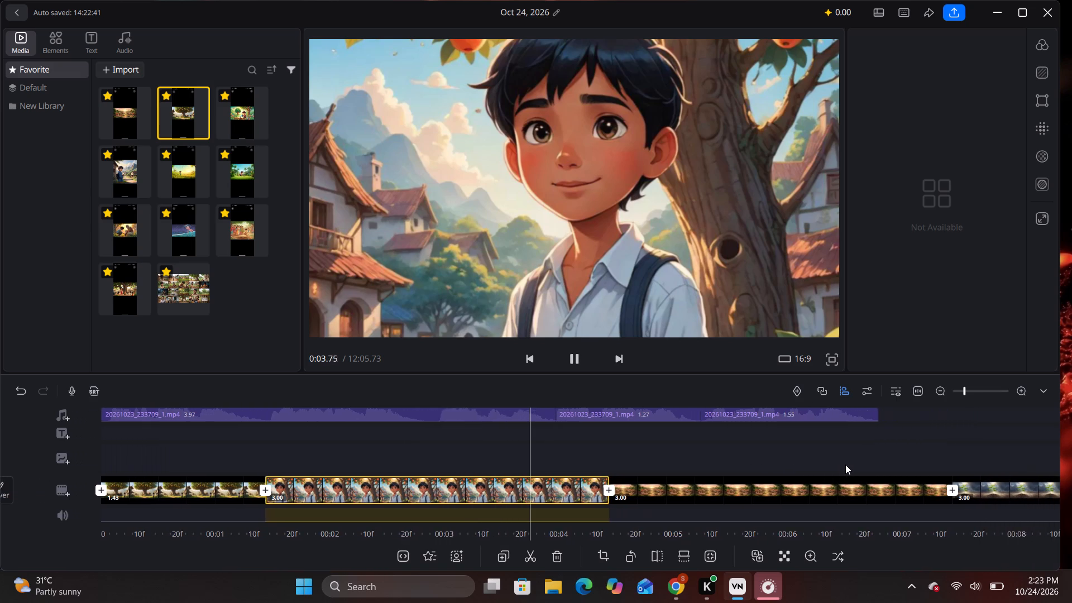
{"action": "left_click_drag", "start_coordinate": [638, 439], "coordinate": [820, 449]}
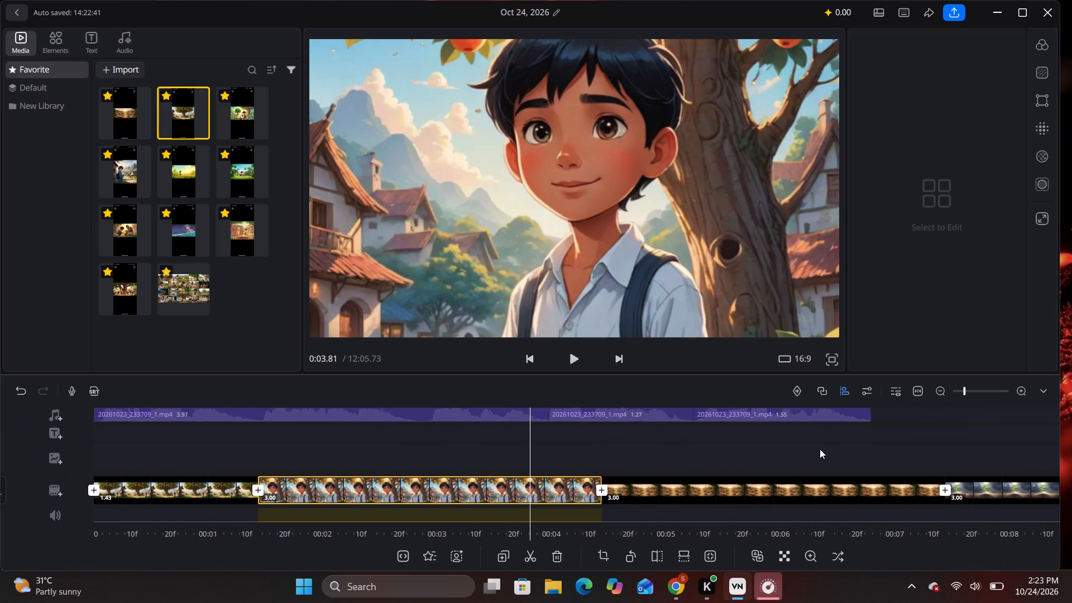
Move the third narration segment slightly later to open a small gap after the second segment.
{"action": "left_click_drag", "start_coordinate": [749, 410], "coordinate": [786, 410]}
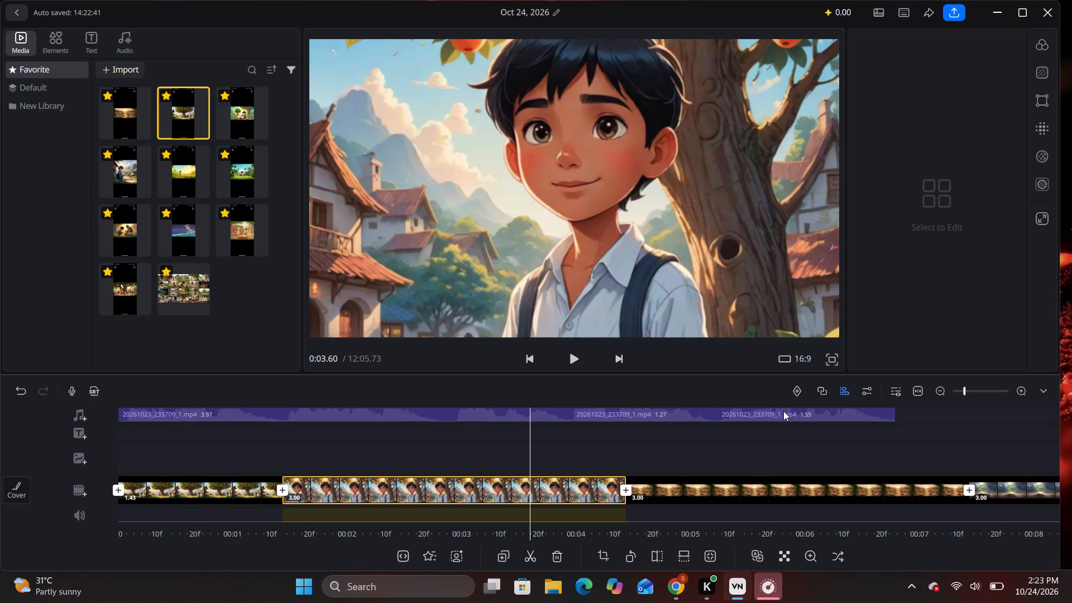
{"action": "left_click", "coordinate": [769, 411]}
{"action": "left_click_drag", "start_coordinate": [516, 418], "coordinate": [549, 418]}
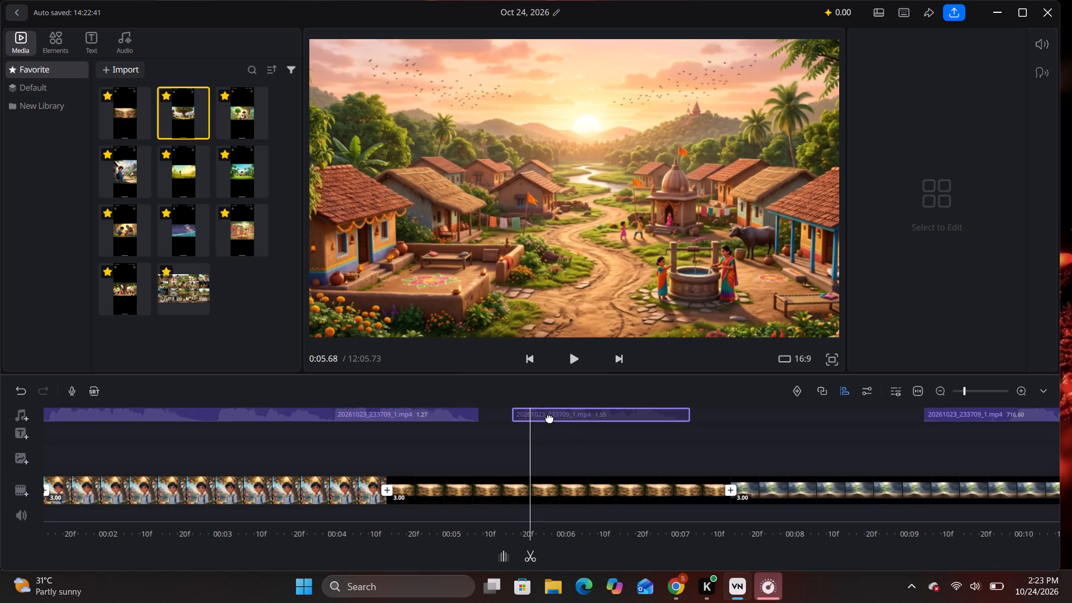
{"action": "left_click_drag", "start_coordinate": [549, 418], "coordinate": [527, 417]}
Shift the second narration segment slightly later and extend its start, making the segment 1.31 s long.
{"action": "left_click_drag", "start_coordinate": [433, 411], "coordinate": [450, 414]}
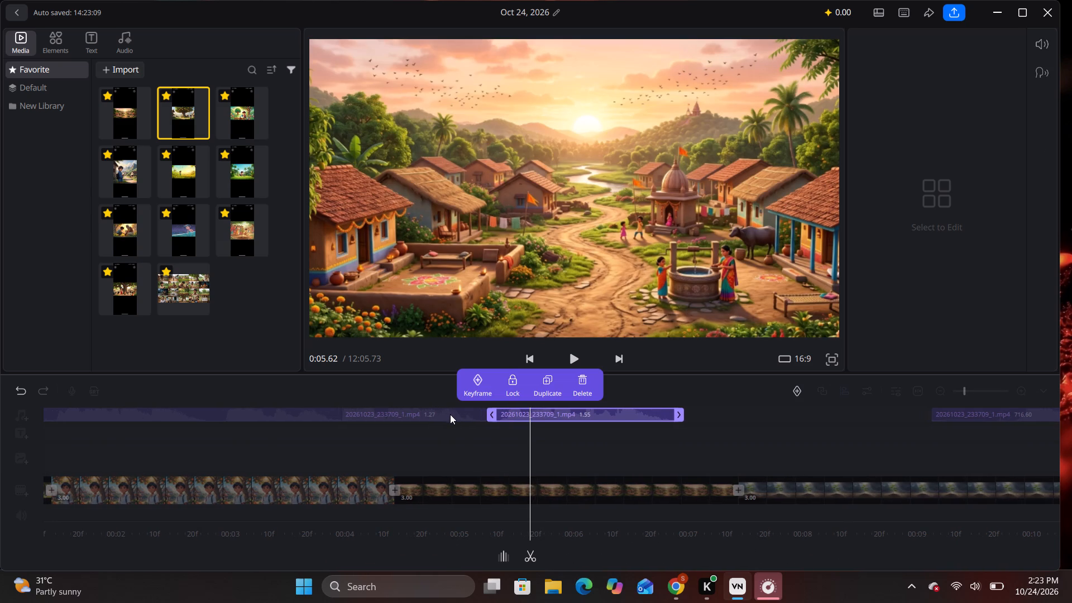
{"action": "left_click", "coordinate": [445, 414]}
{"action": "left_click_drag", "start_coordinate": [482, 420], "coordinate": [501, 419]}
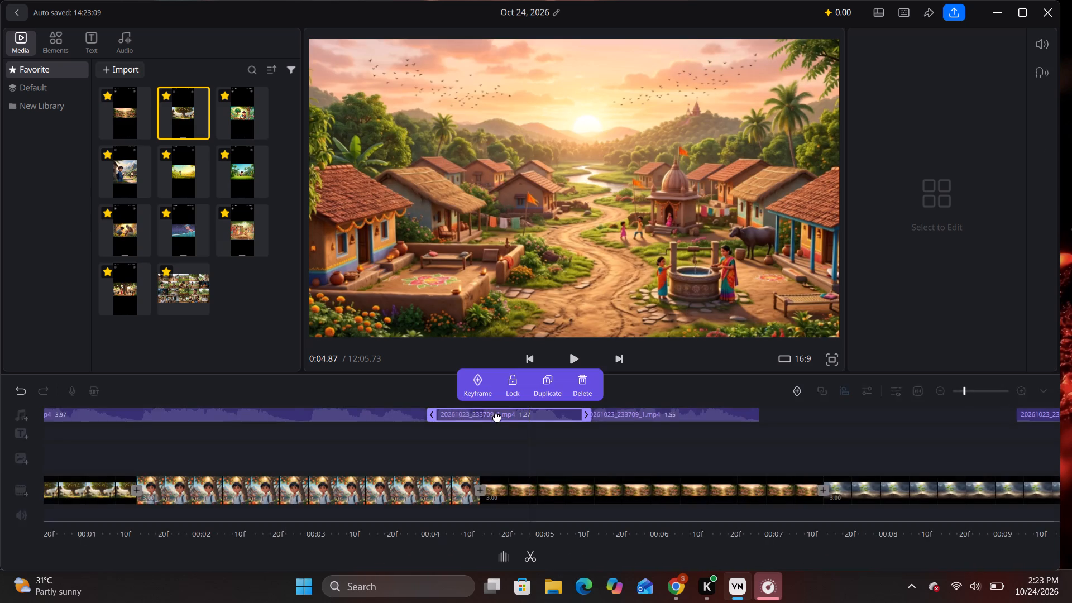
{"action": "left_click_drag", "start_coordinate": [436, 414], "coordinate": [426, 413]}
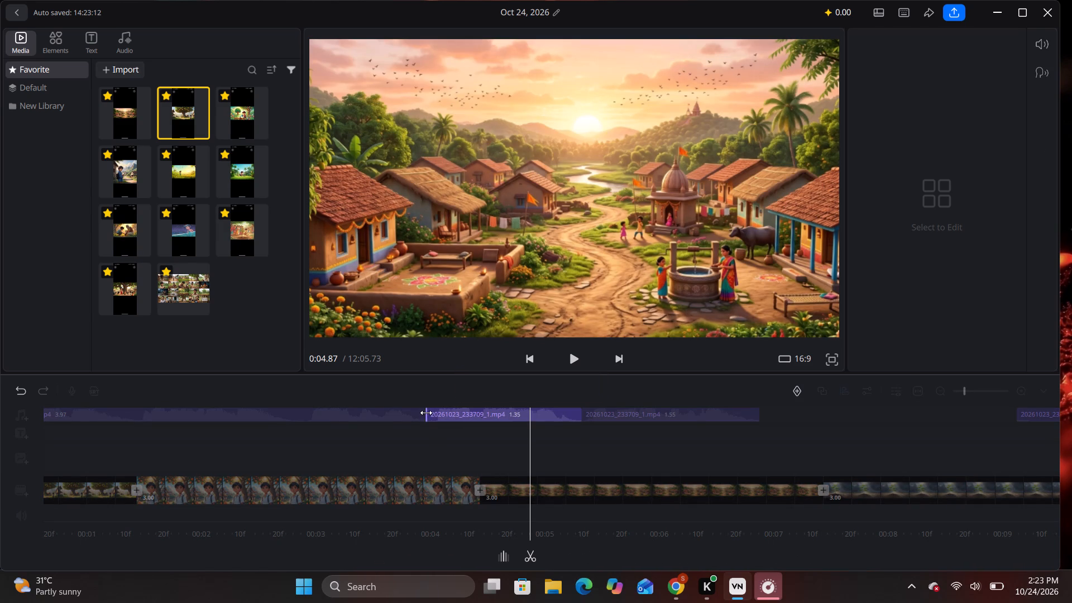
{"action": "left_click_drag", "start_coordinate": [426, 413], "coordinate": [430, 413]}
{"action": "left_click", "coordinate": [475, 418]}
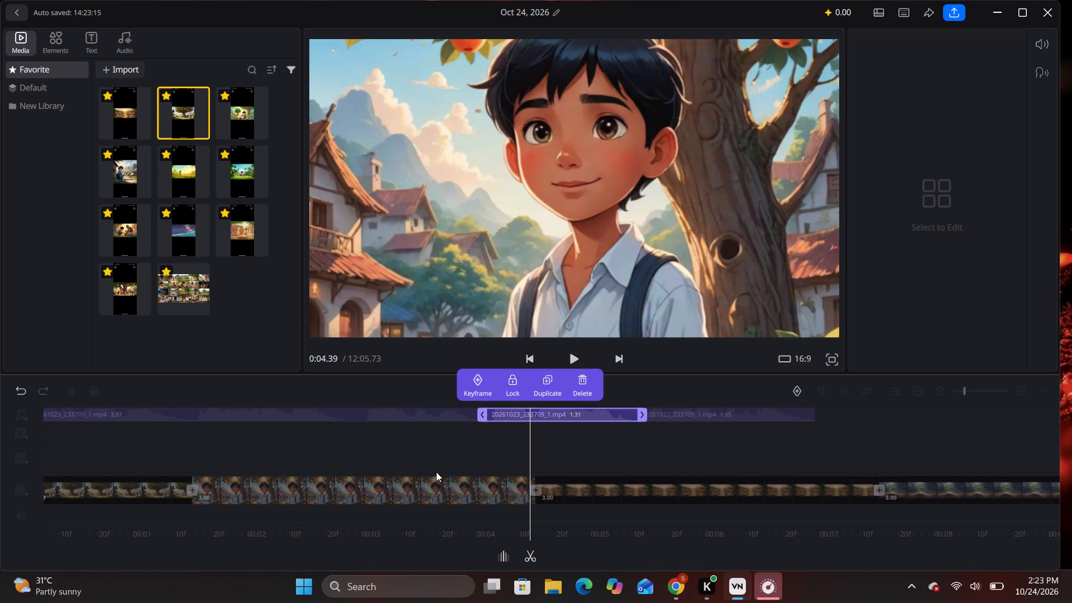
{"action": "left_click", "coordinate": [442, 463]}
Move the 1.31 s narration segment back against the end of the first segment.
{"action": "left_click_drag", "start_coordinate": [547, 414], "coordinate": [529, 411]}
{"action": "left_click", "coordinate": [528, 410]}
{"action": "left_click_drag", "start_coordinate": [548, 415], "coordinate": [539, 415]}
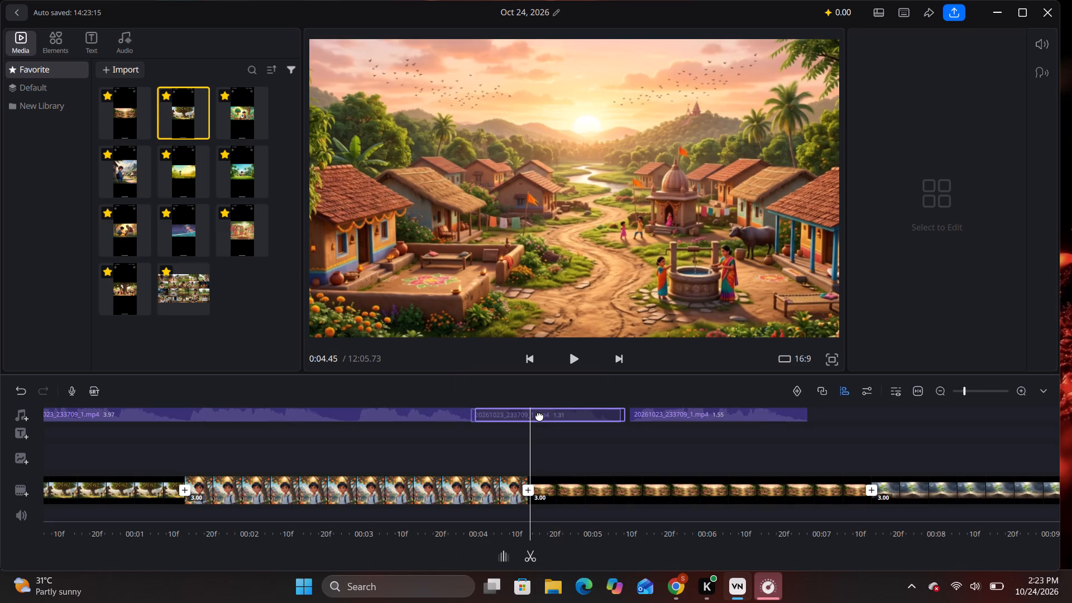
{"action": "left_click_drag", "start_coordinate": [539, 415], "coordinate": [541, 416]}
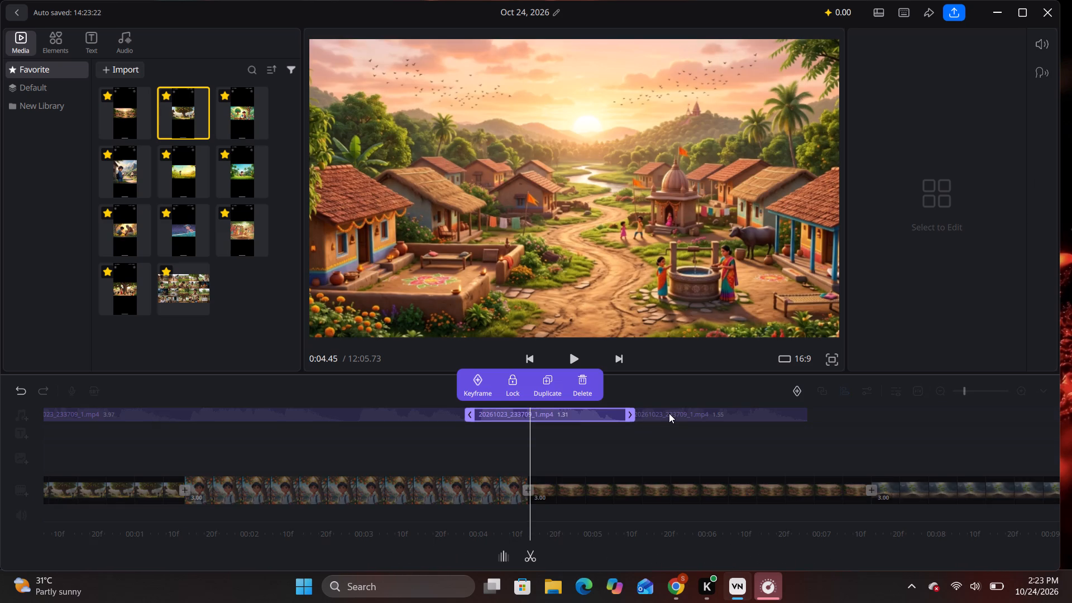
Move the 1.55 s narration segment back against the end of the 1.31 s segment.
{"action": "left_click", "coordinate": [669, 413]}
{"action": "left_click_drag", "start_coordinate": [602, 415], "coordinate": [590, 418]}
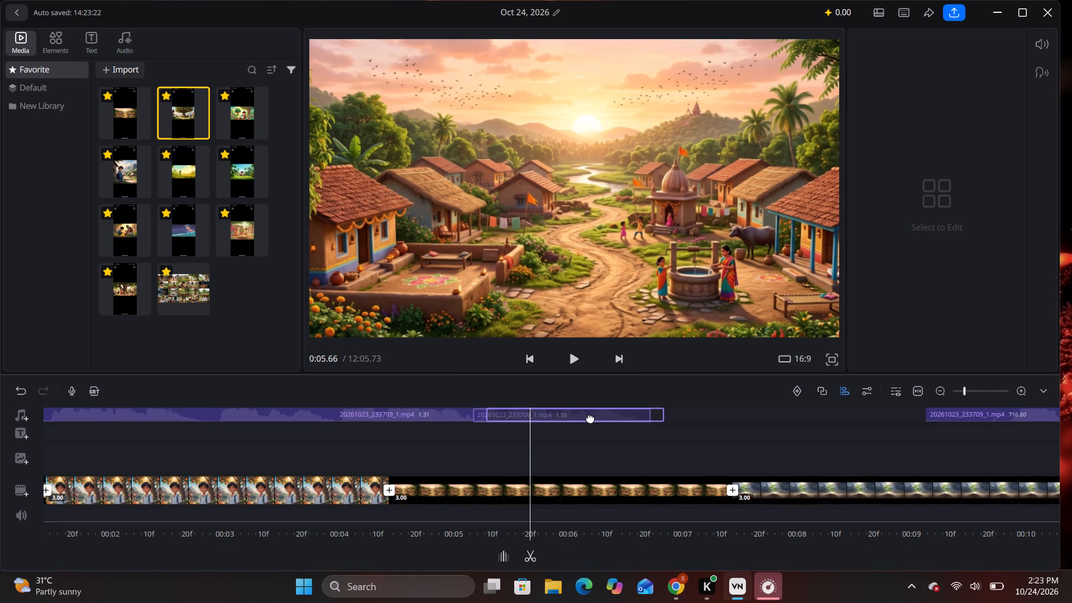
{"action": "left_click_drag", "start_coordinate": [590, 418], "coordinate": [597, 414]}
{"action": "left_click", "coordinate": [558, 425]}
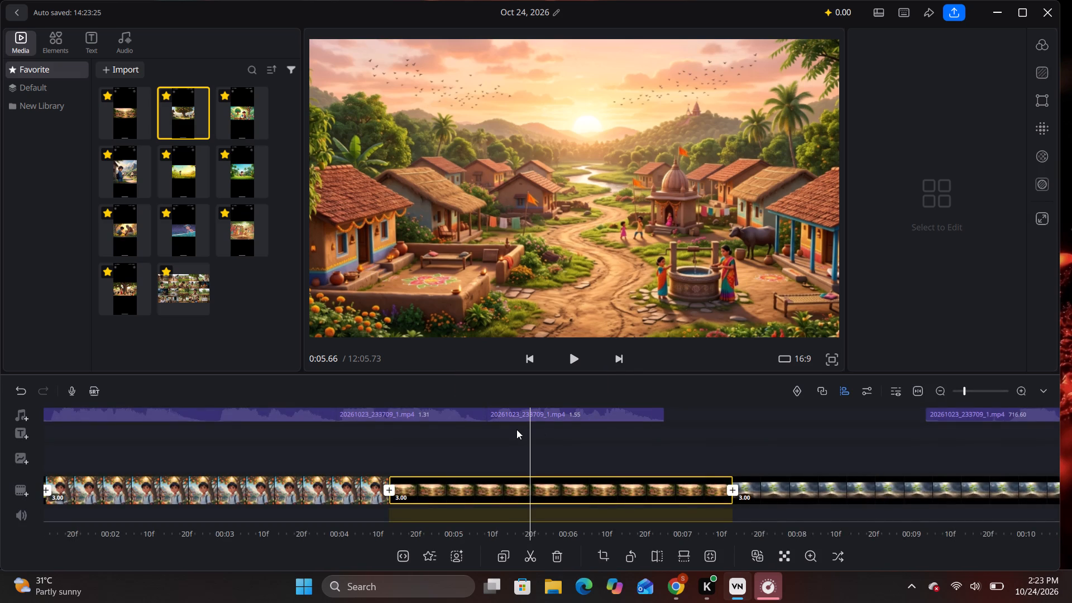
Play back the joined narration and listen on through the long remaining segment to locate its next cut points.
{"action": "left_click_drag", "start_coordinate": [516, 429], "coordinate": [909, 460]}
{"action": "left_click", "coordinate": [1001, 469]}
{"action": "left_click", "coordinate": [570, 357]}
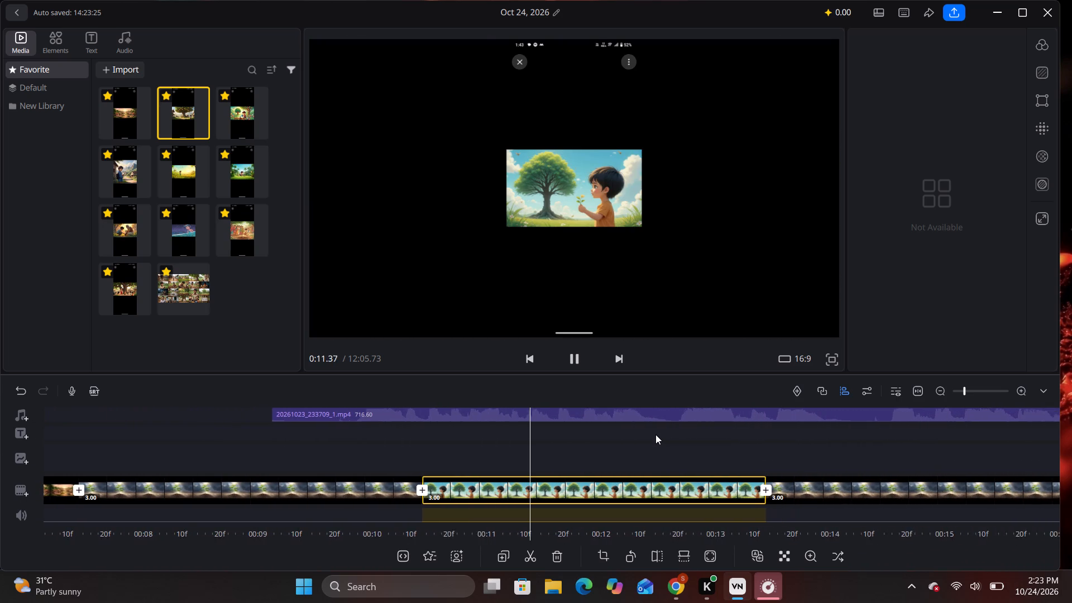
{"action": "key", "text": "space"}
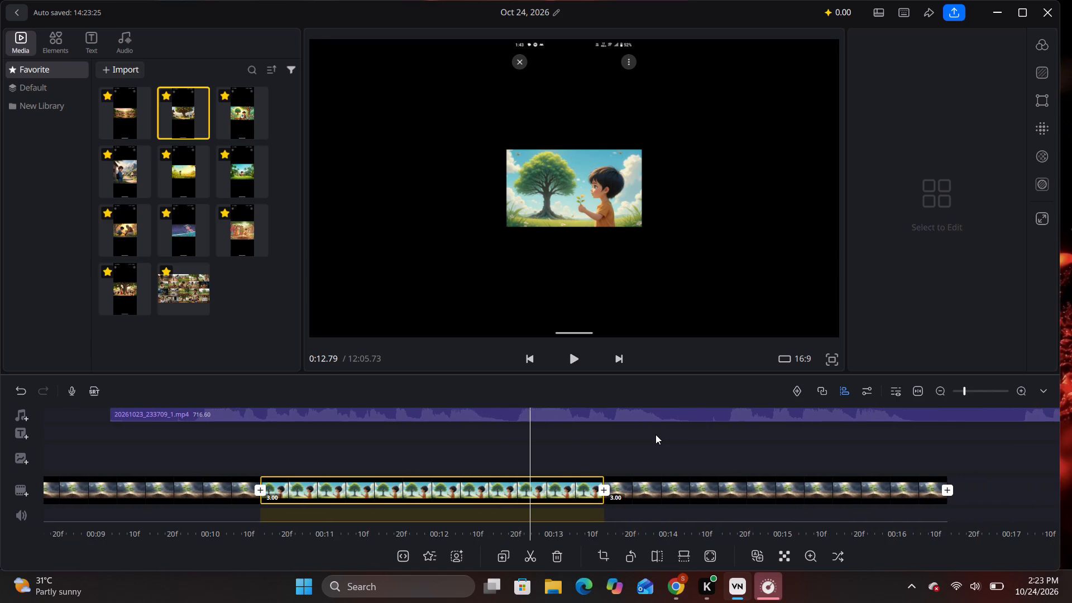
{"action": "left_click_drag", "start_coordinate": [524, 439], "coordinate": [978, 444]}
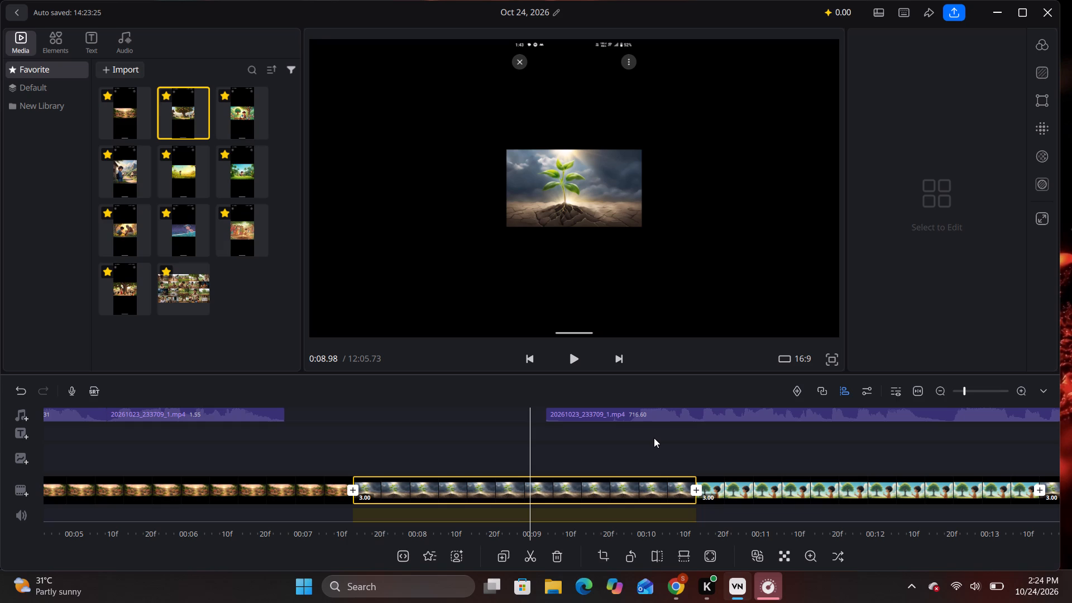
{"action": "left_click", "coordinate": [656, 413]}
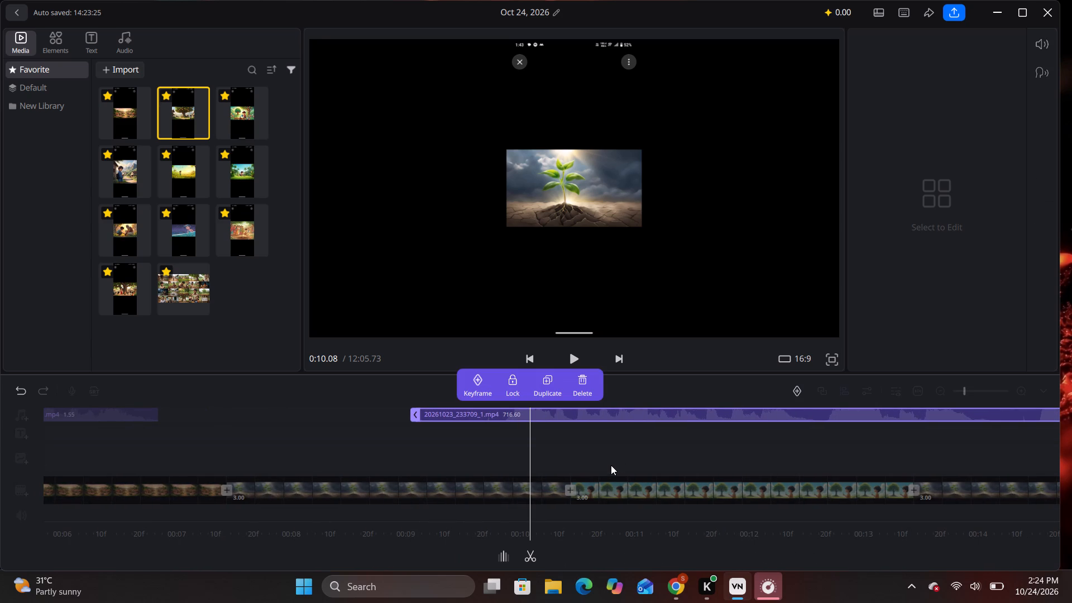
{"action": "key", "text": "space"}
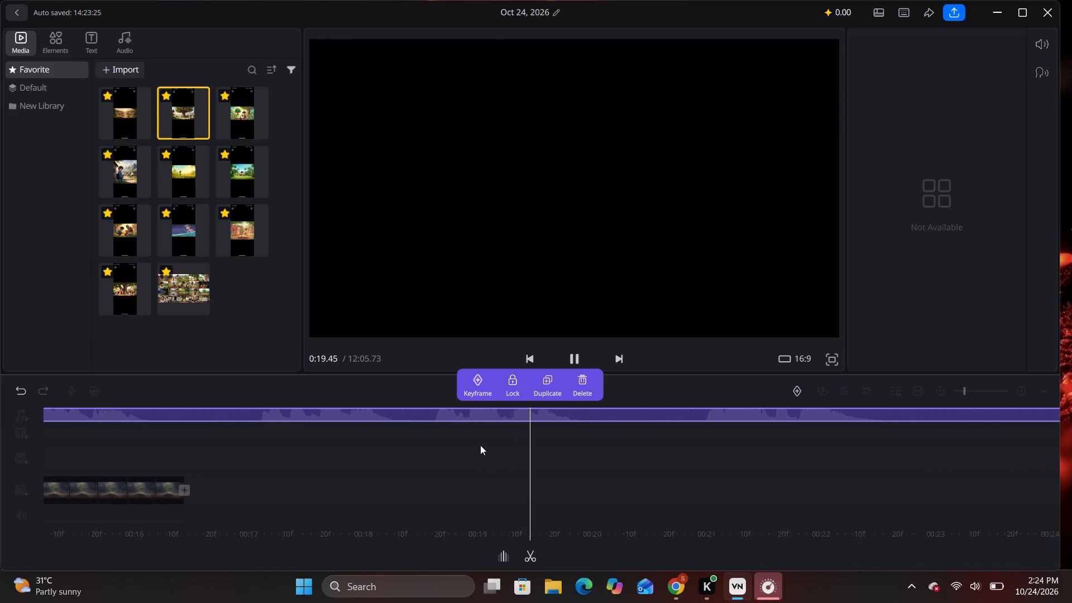
{"action": "left_click_drag", "start_coordinate": [480, 445], "coordinate": [919, 468]}
{"action": "left_click_drag", "start_coordinate": [319, 444], "coordinate": [752, 462]}
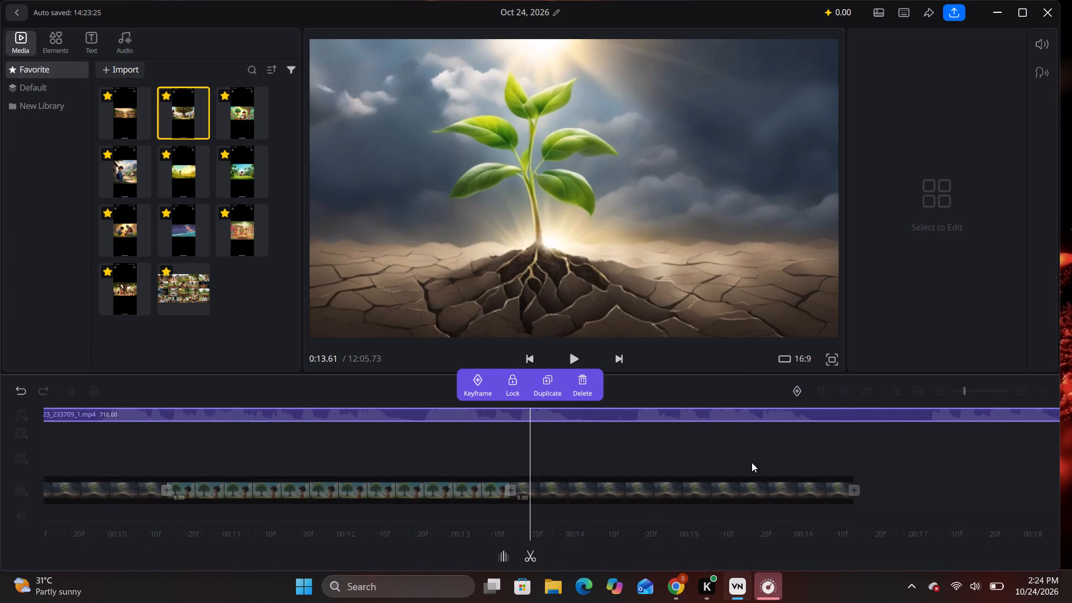
{"action": "left_click_drag", "start_coordinate": [752, 462], "coordinate": [812, 462]}
{"action": "left_click_drag", "start_coordinate": [226, 427], "coordinate": [648, 442]}
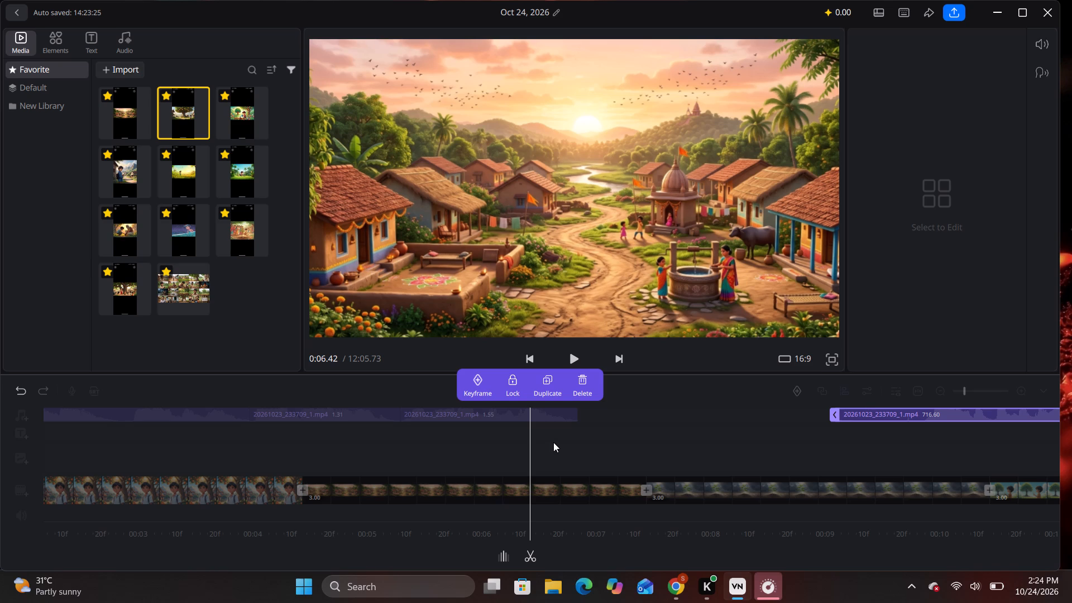
Play on into the boy-with-seedling clip, and split the long remaining narration segment at 12.57 s.
{"action": "key", "text": "space"}
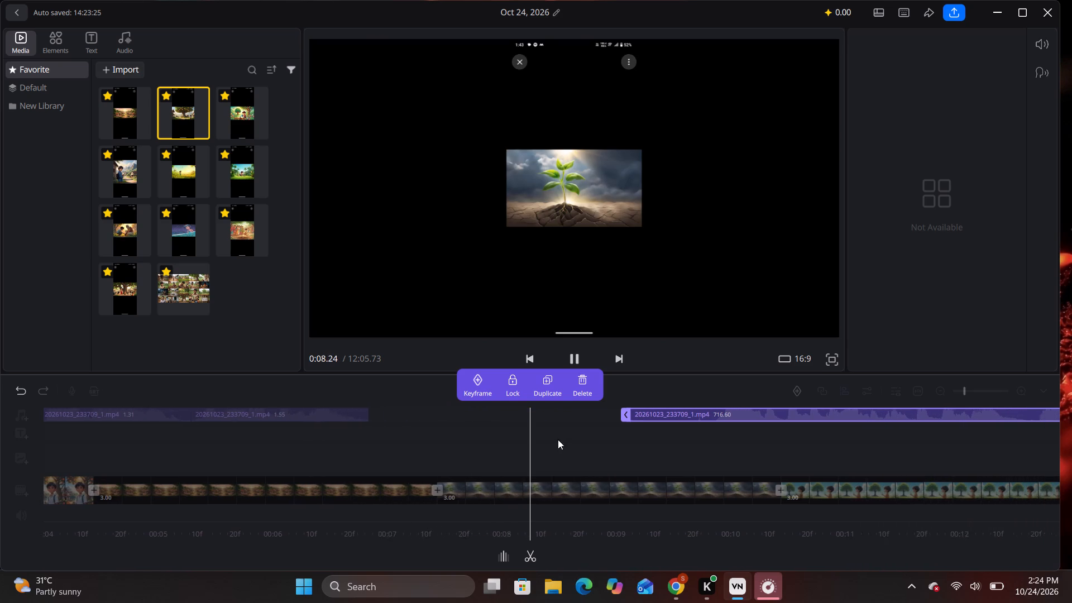
{"action": "left_click", "coordinate": [582, 438]}
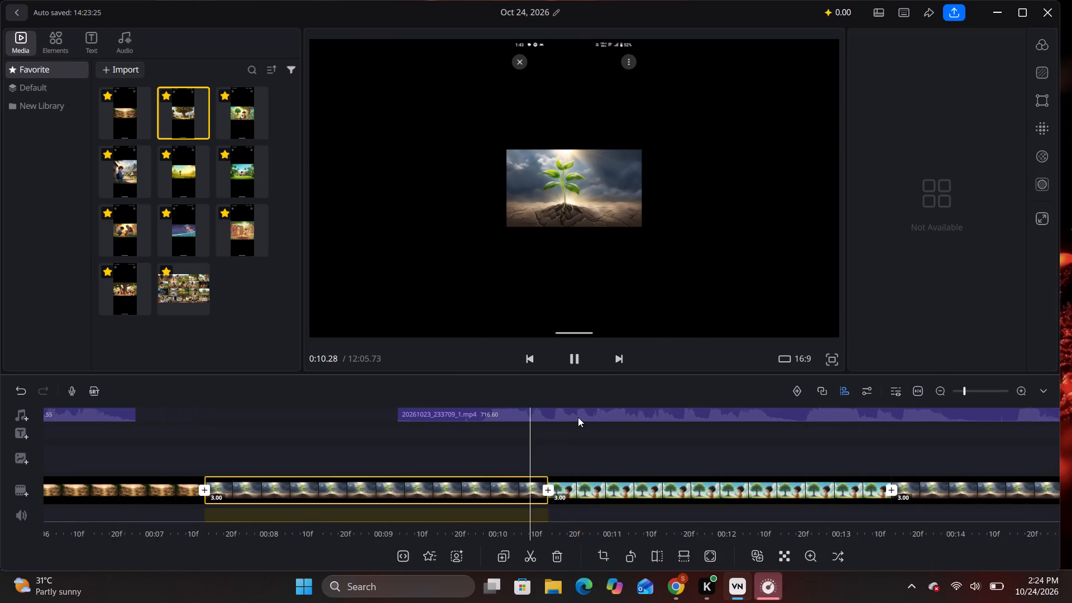
{"action": "left_click", "coordinate": [578, 417]}
{"action": "key", "text": "space"}
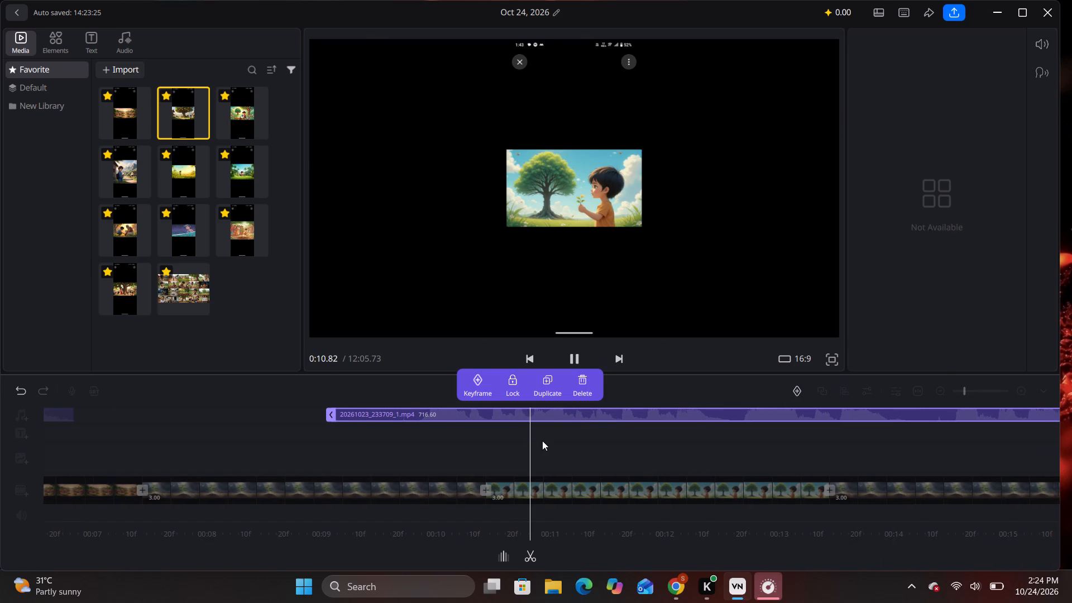
{"action": "key", "text": "space"}
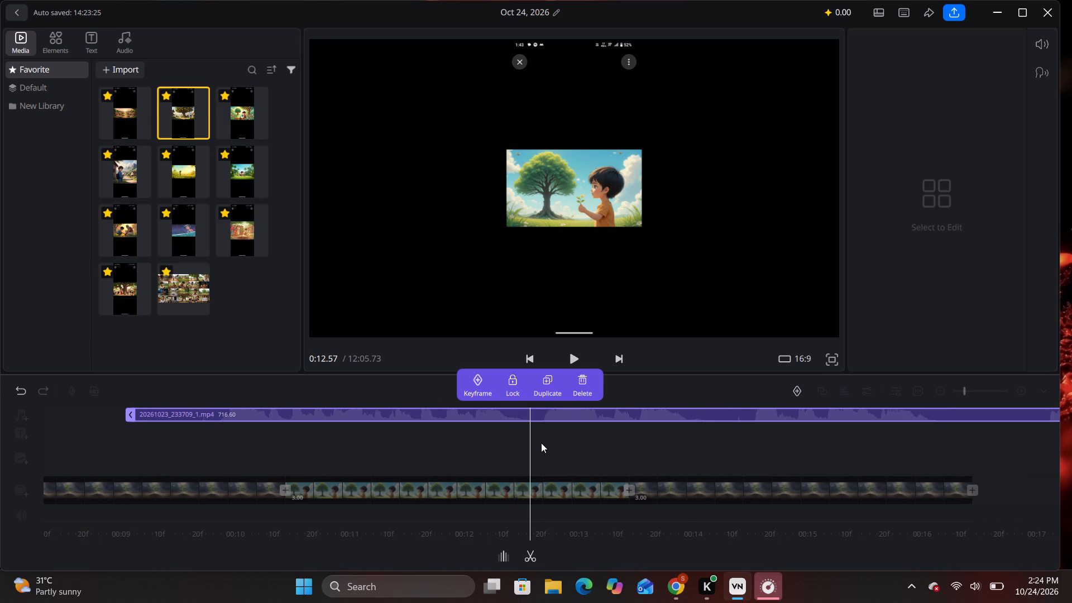
{"action": "left_click", "coordinate": [529, 555]}
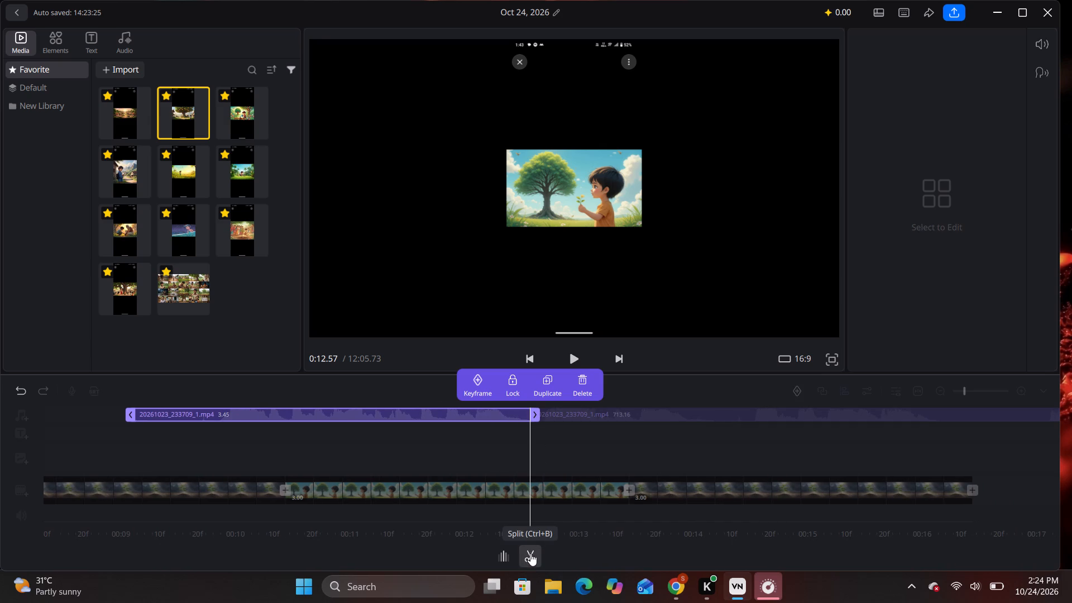
Split the 3.45 s narration segment at 9.86 s and delete its first part.
{"action": "left_click_drag", "start_coordinate": [375, 437], "coordinate": [571, 445]}
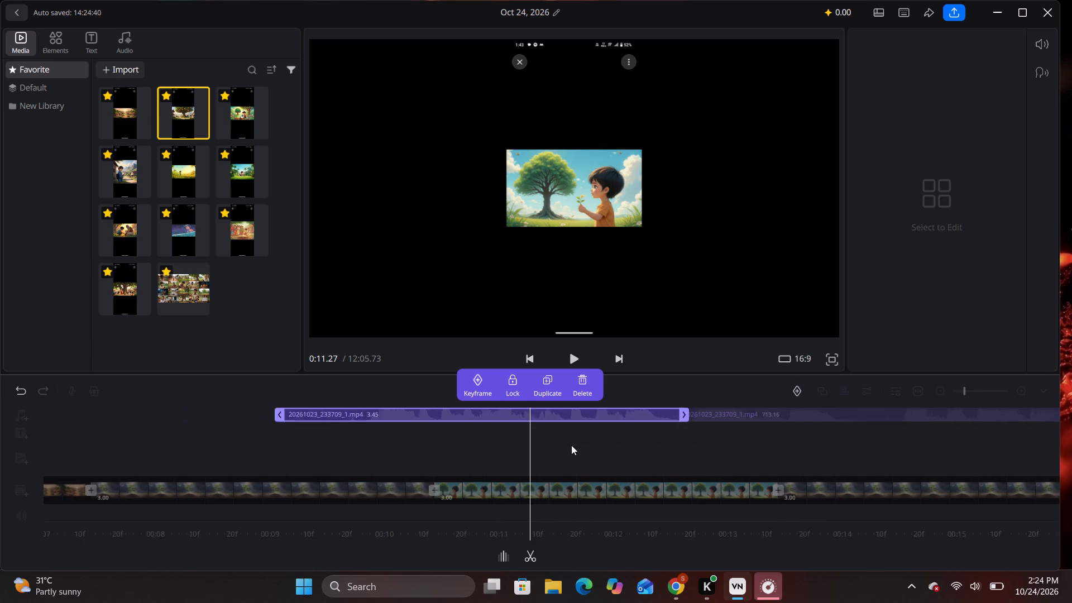
{"action": "left_click_drag", "start_coordinate": [571, 445], "coordinate": [714, 446]}
{"action": "left_click_drag", "start_coordinate": [703, 447], "coordinate": [678, 447]}
{"action": "left_click", "coordinate": [576, 413]}
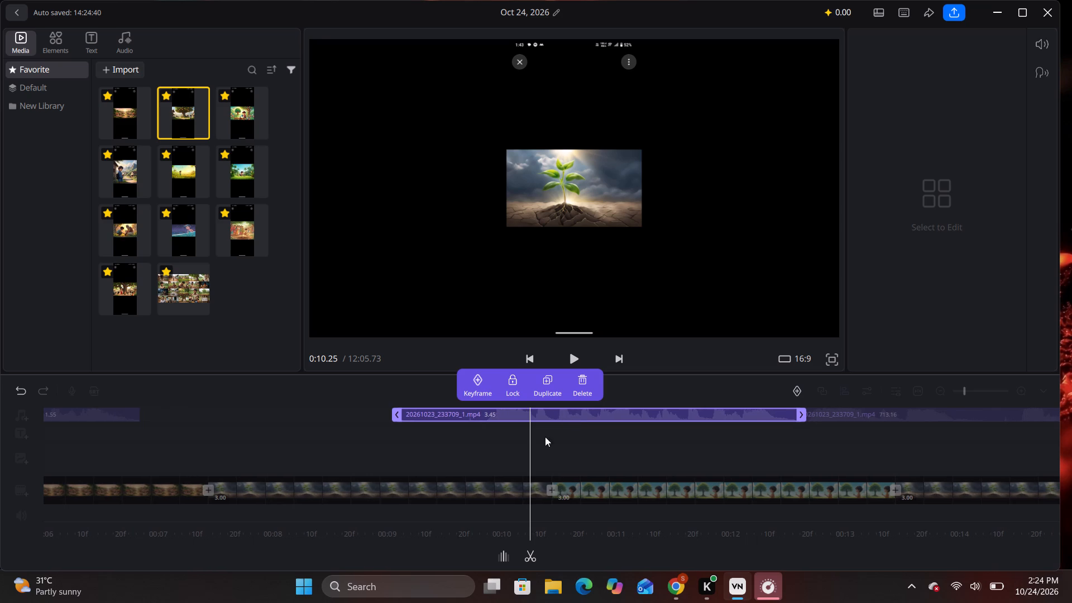
{"action": "left_click_drag", "start_coordinate": [530, 442], "coordinate": [593, 444]}
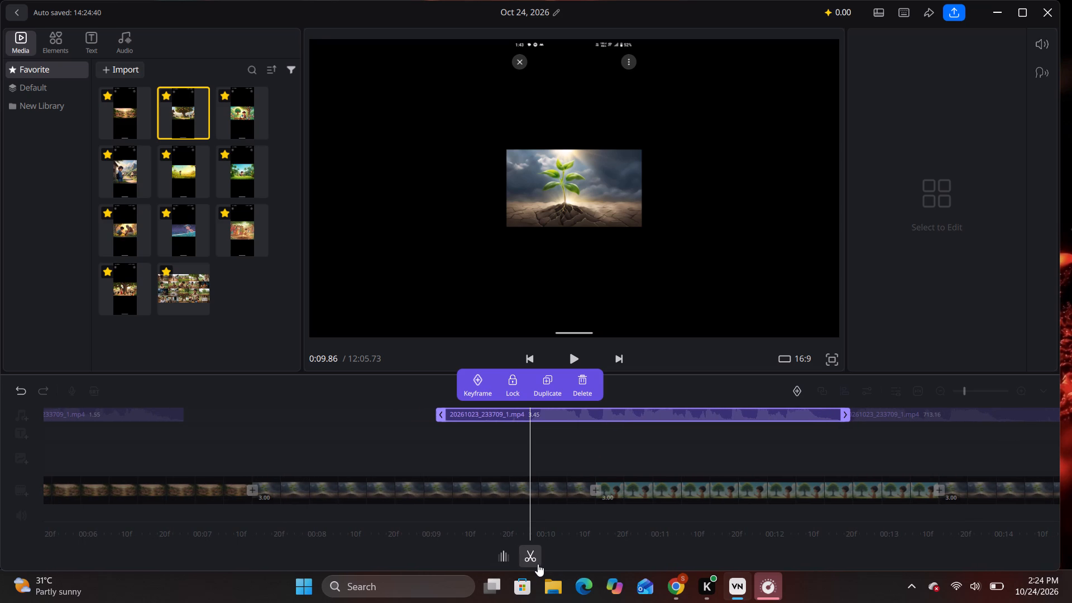
{"action": "left_click", "coordinate": [538, 564]}
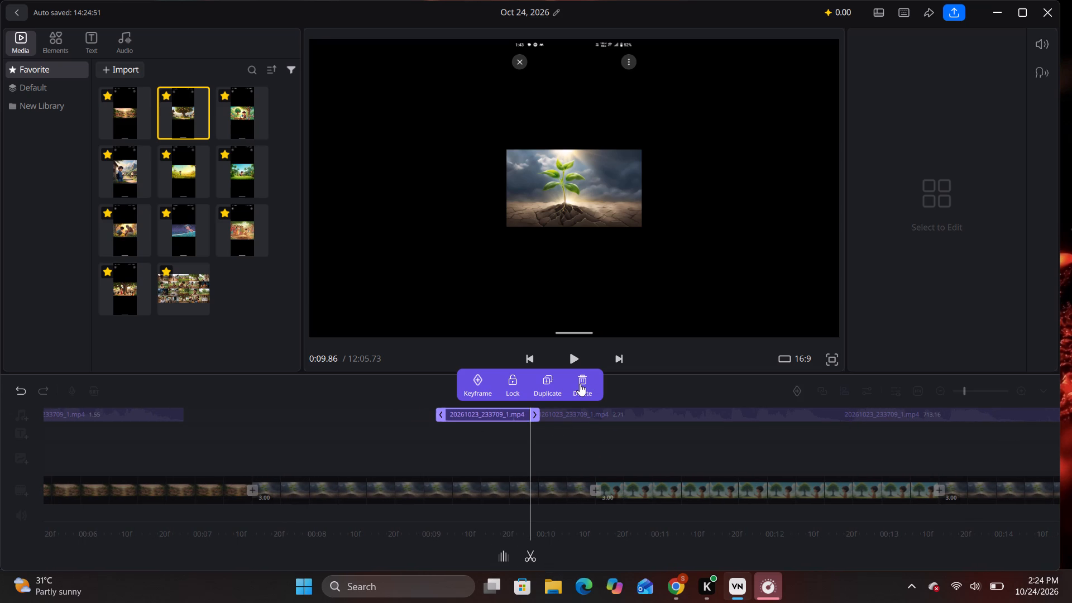
{"action": "left_click", "coordinate": [578, 384]}
Move the 2.71 s narration segment back against the end of the 1.55 s segment.
{"action": "left_click_drag", "start_coordinate": [589, 417], "coordinate": [262, 418]}
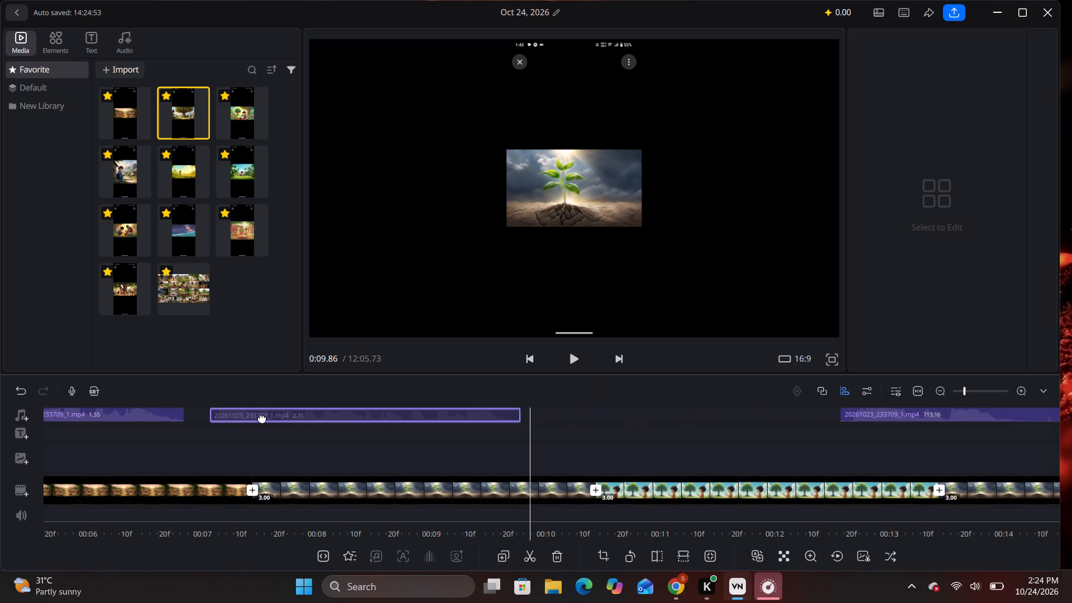
{"action": "left_click_drag", "start_coordinate": [262, 418], "coordinate": [243, 418]}
{"action": "left_click", "coordinate": [247, 444]}
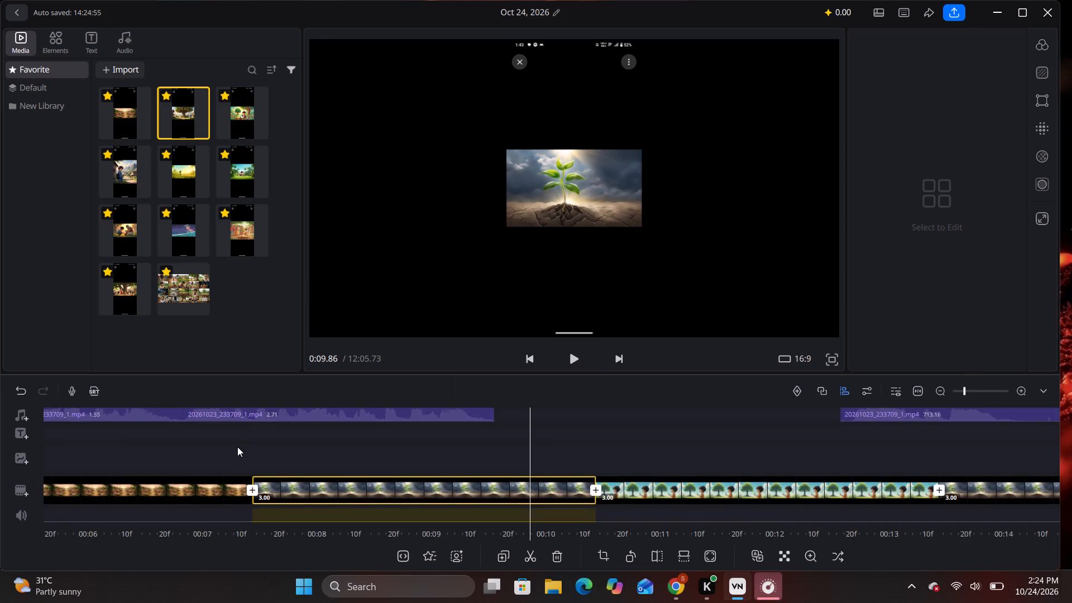
Play the joined narration from the beginning and listen into the long remaining segment to locate its next cut point.
{"action": "left_click_drag", "start_coordinate": [237, 447], "coordinate": [1071, 511]}
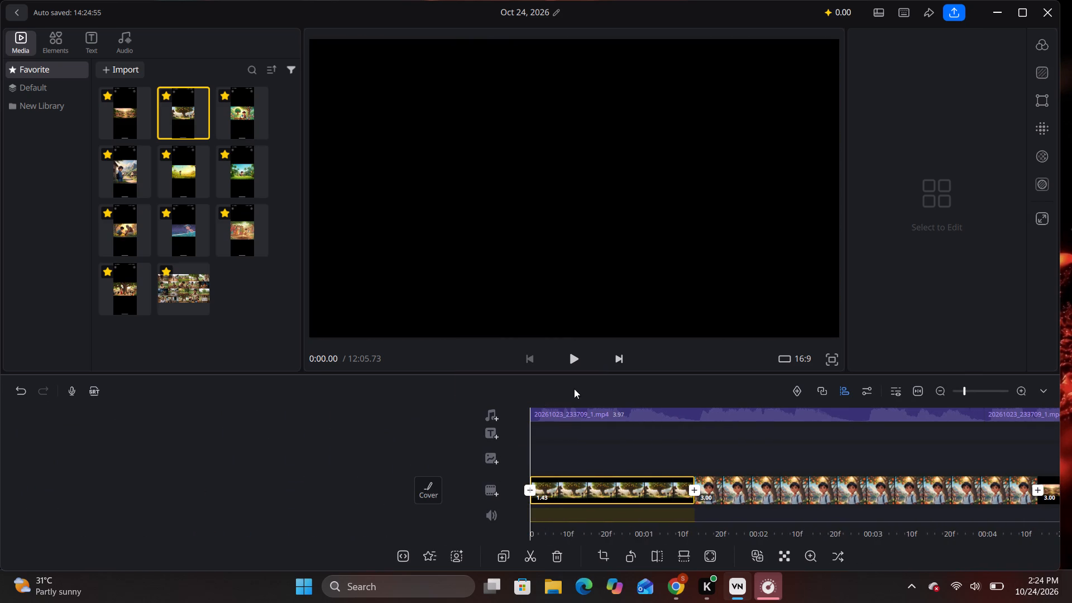
{"action": "left_click", "coordinate": [572, 357]}
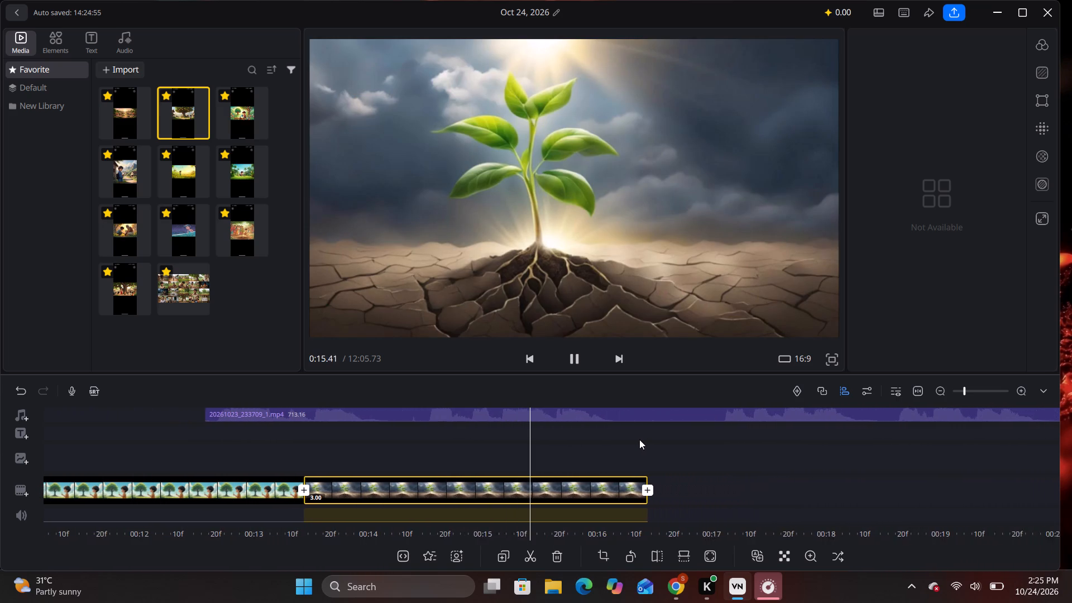
{"action": "left_click_drag", "start_coordinate": [531, 441], "coordinate": [779, 433]}
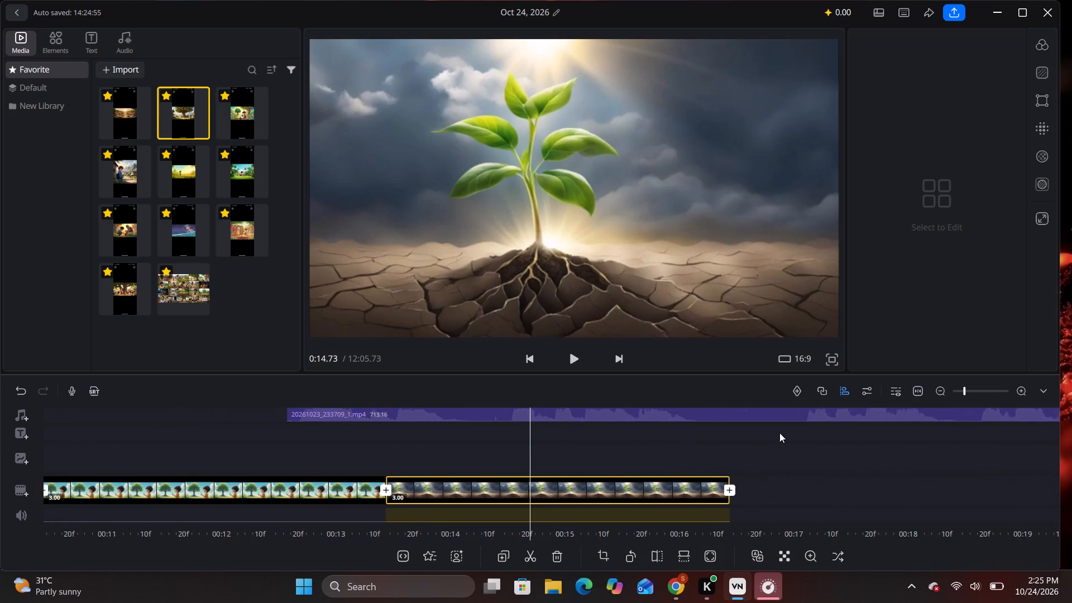
{"action": "left_click_drag", "start_coordinate": [779, 433], "coordinate": [766, 447]}
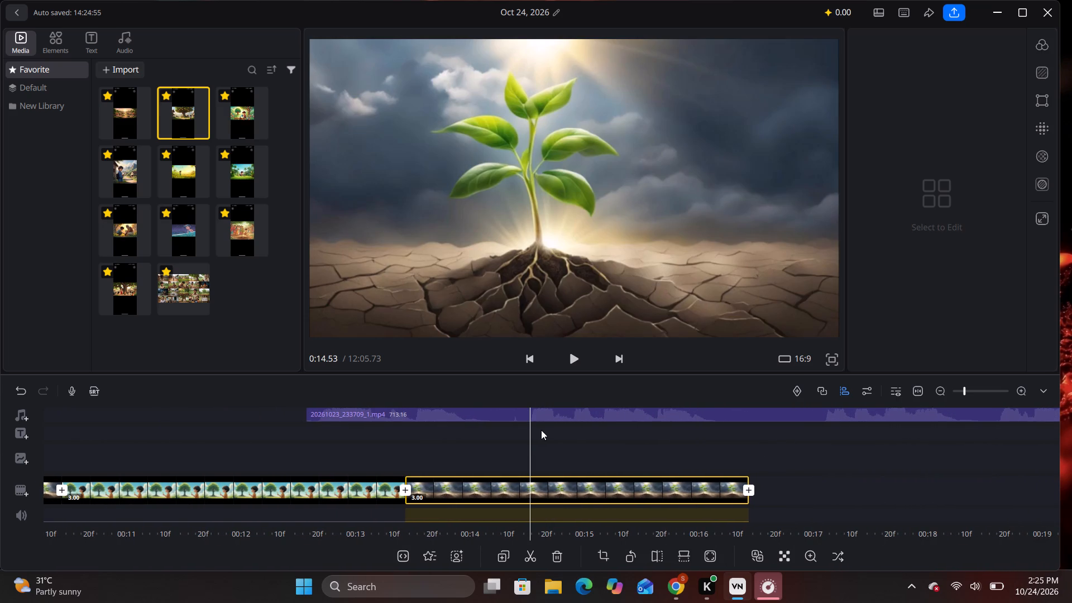
{"action": "left_click_drag", "start_coordinate": [546, 437], "coordinate": [781, 443]}
{"action": "left_click_drag", "start_coordinate": [801, 442], "coordinate": [818, 442]}
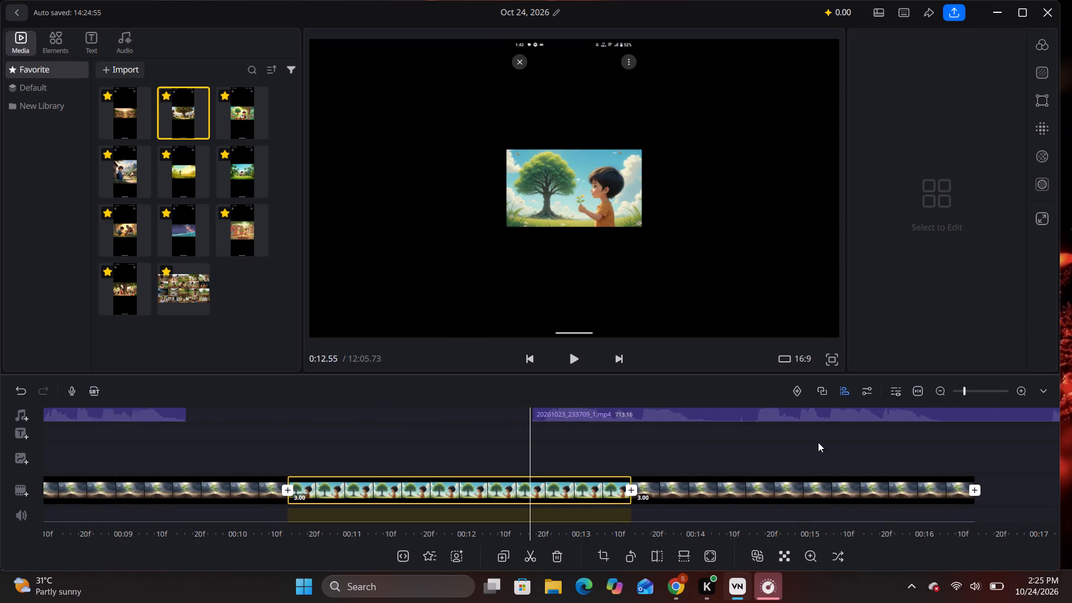
{"action": "left_click_drag", "start_coordinate": [818, 442], "coordinate": [848, 442]}
{"action": "left_click", "coordinate": [568, 359]}
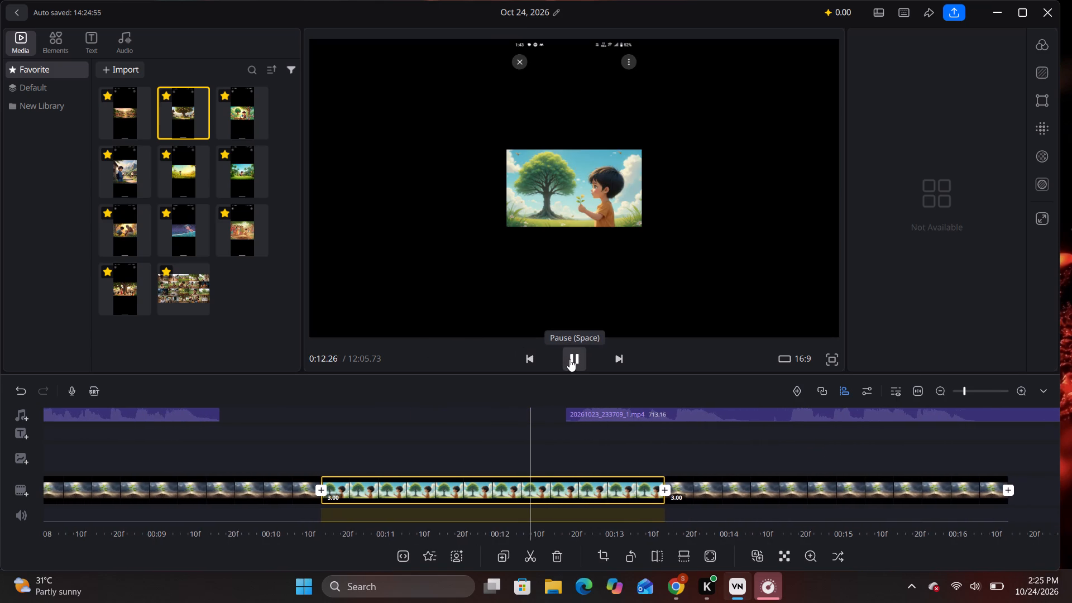
{"action": "left_click", "coordinate": [569, 359]}
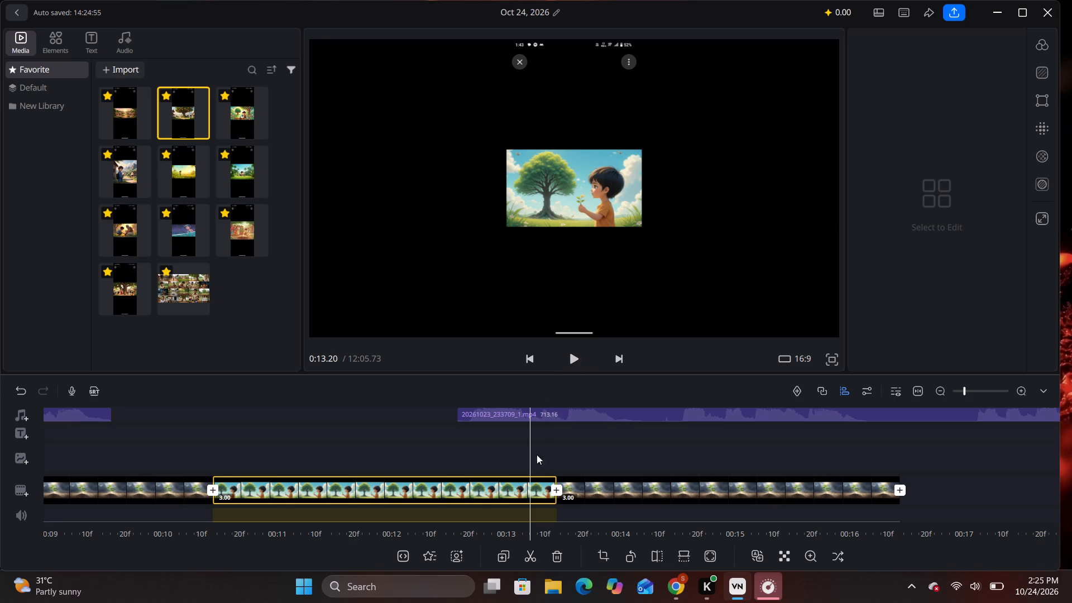
{"action": "double_click", "coordinate": [577, 360]}
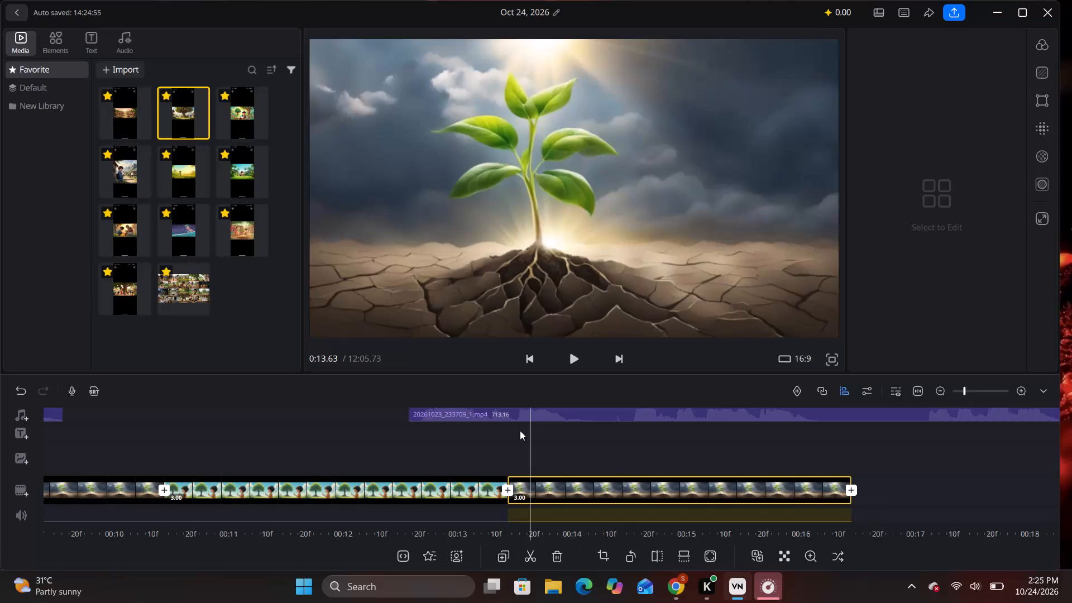
Split the long remaining narration segment at 13.27 s, near the end of the boy-with-seedling clip.
{"action": "left_click_drag", "start_coordinate": [520, 430], "coordinate": [569, 437]}
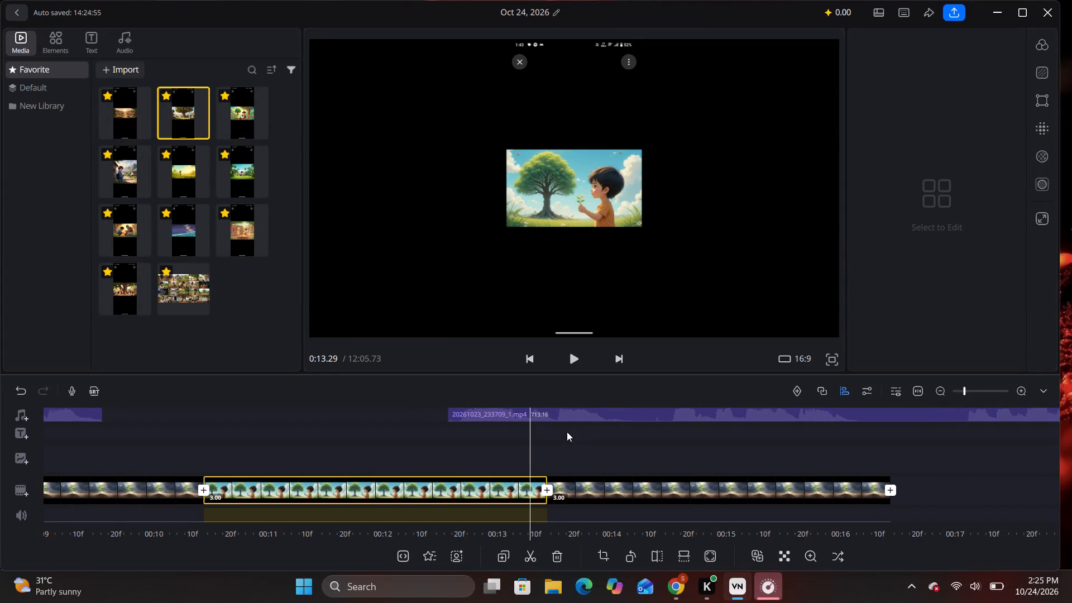
{"action": "left_click", "coordinate": [558, 413]}
{"action": "left_click_drag", "start_coordinate": [519, 439], "coordinate": [547, 442]}
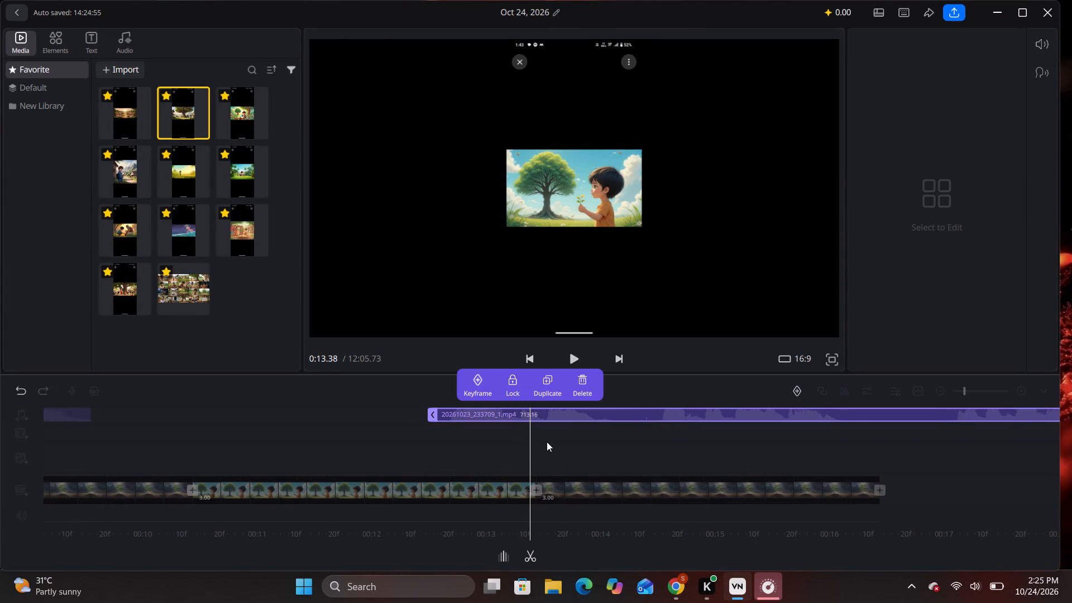
{"action": "left_click_drag", "start_coordinate": [547, 442], "coordinate": [558, 447]}
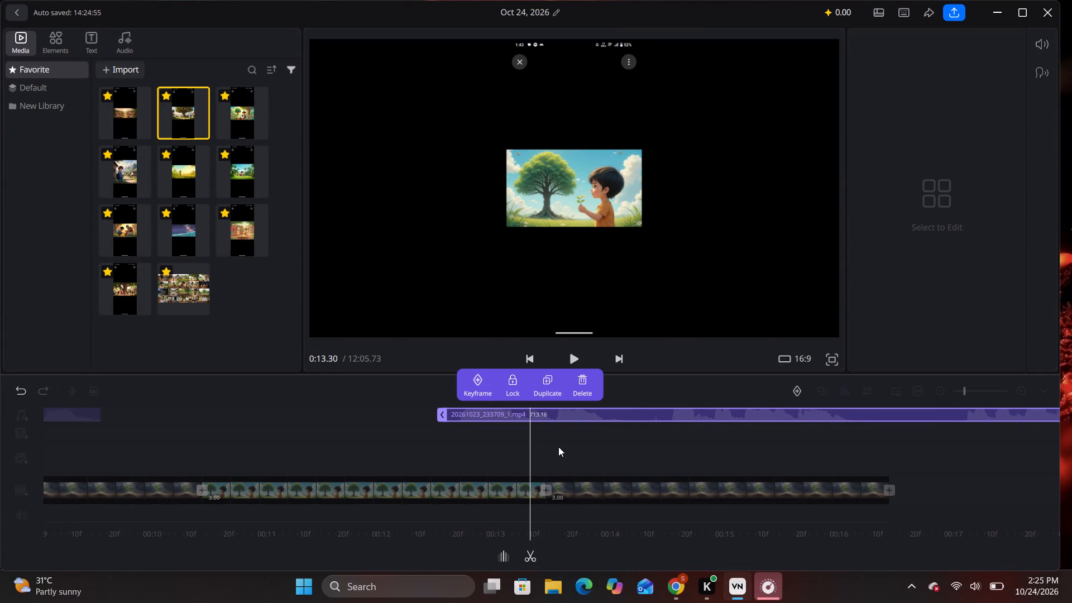
{"action": "left_click_drag", "start_coordinate": [558, 447], "coordinate": [557, 447]}
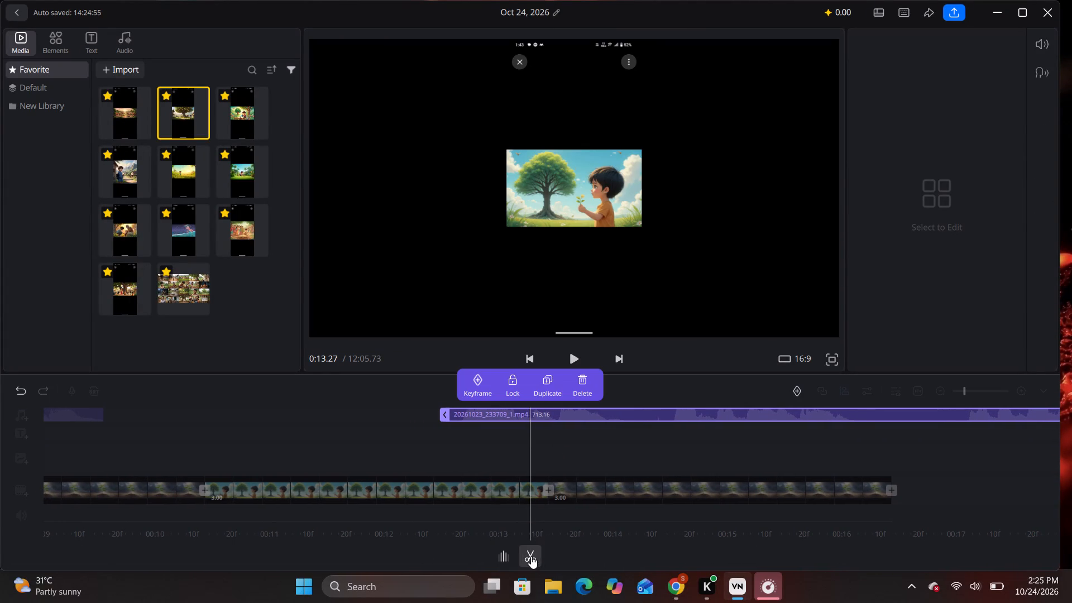
{"action": "left_click", "coordinate": [531, 556]}
Trim the start of the short split-off narration segment by about 0.1 s and move it against the end of the 2.71 s segment.
{"action": "left_click_drag", "start_coordinate": [447, 413], "coordinate": [459, 413]}
{"action": "left_click_drag", "start_coordinate": [486, 416], "coordinate": [140, 415]}
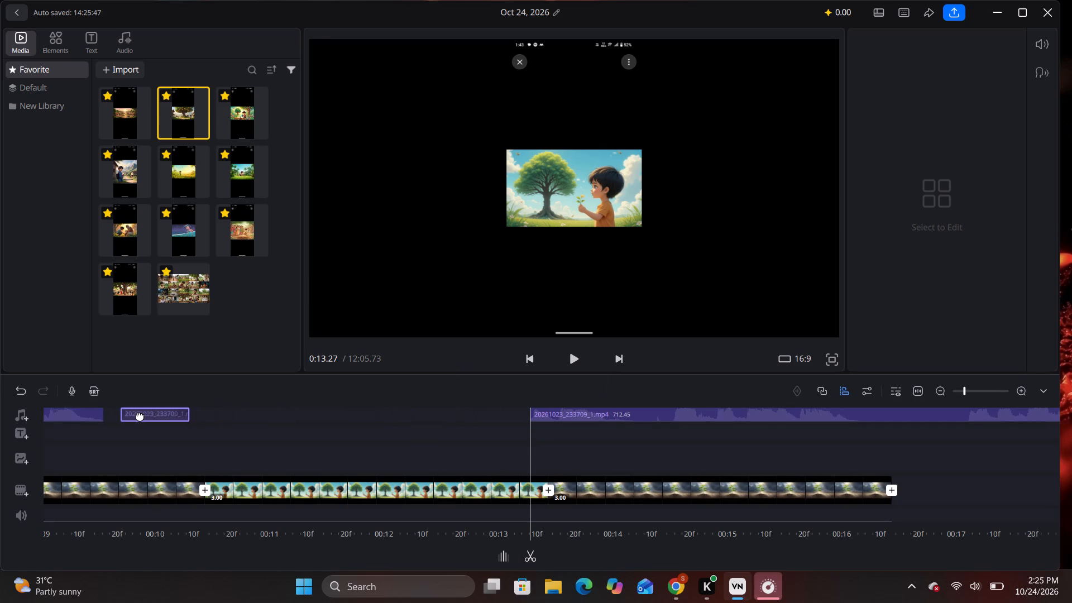
{"action": "left_click_drag", "start_coordinate": [140, 415], "coordinate": [129, 415]}
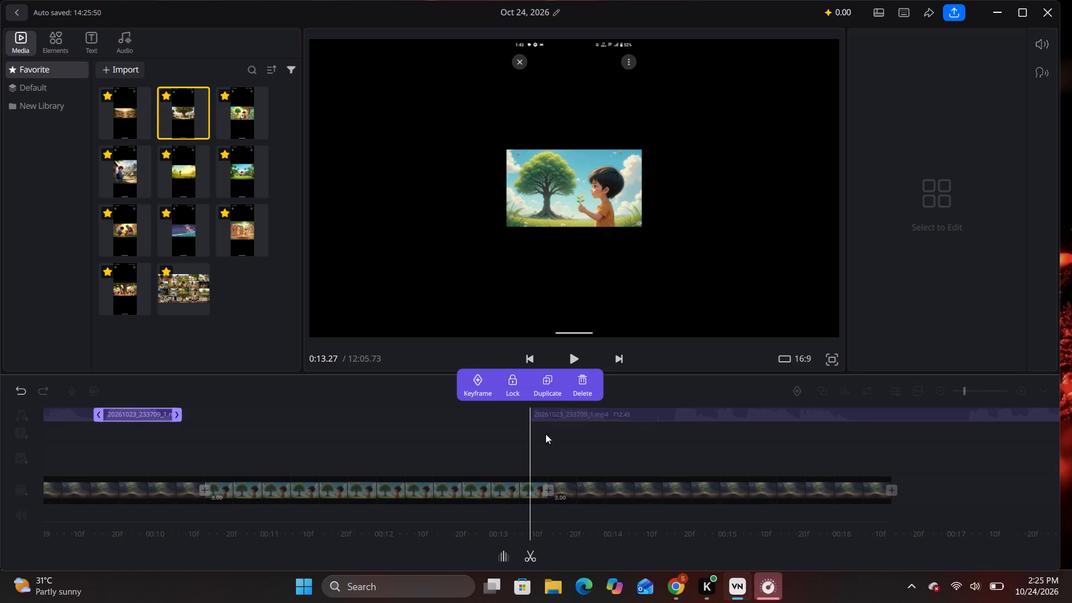
Play on through the 712.45 s narration segment, split it at 15.08 s and delete its first part.
{"action": "left_click", "coordinate": [600, 417]}
{"action": "key", "text": "space"}
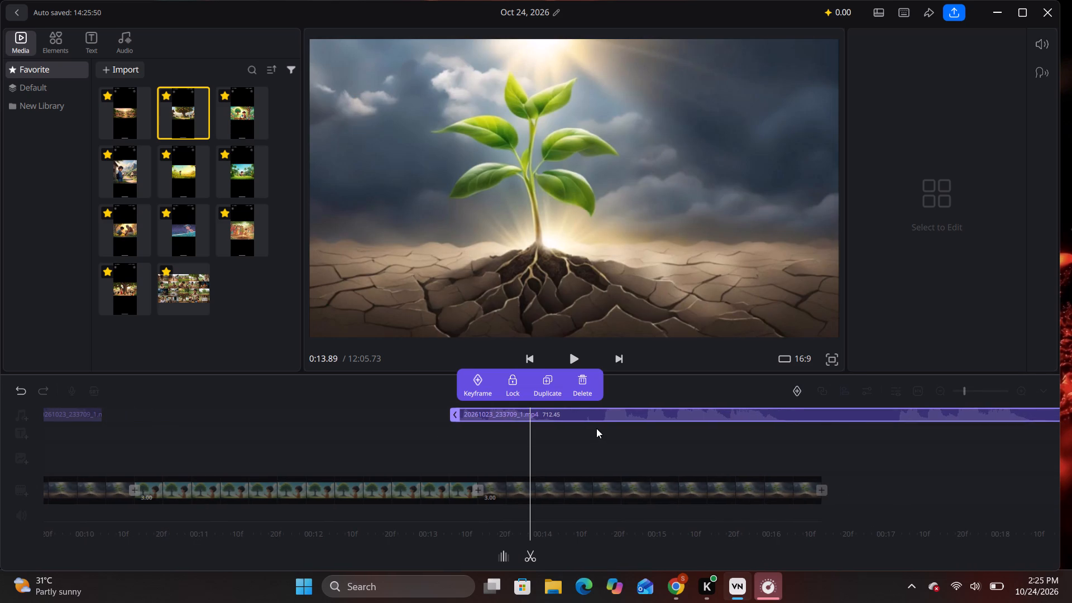
{"action": "key", "text": "space"}
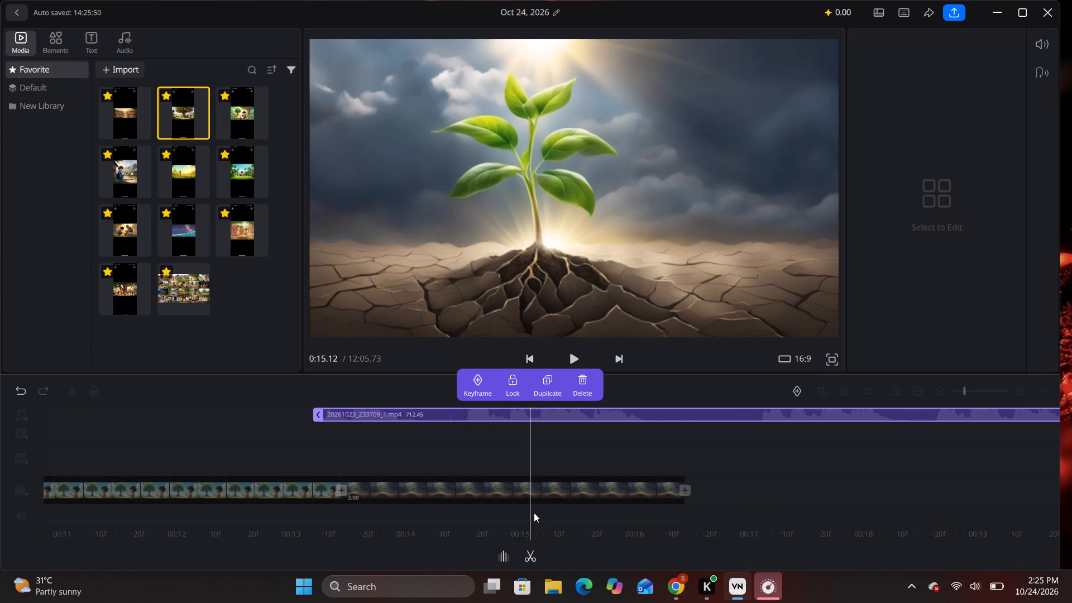
{"action": "left_click", "coordinate": [528, 557]}
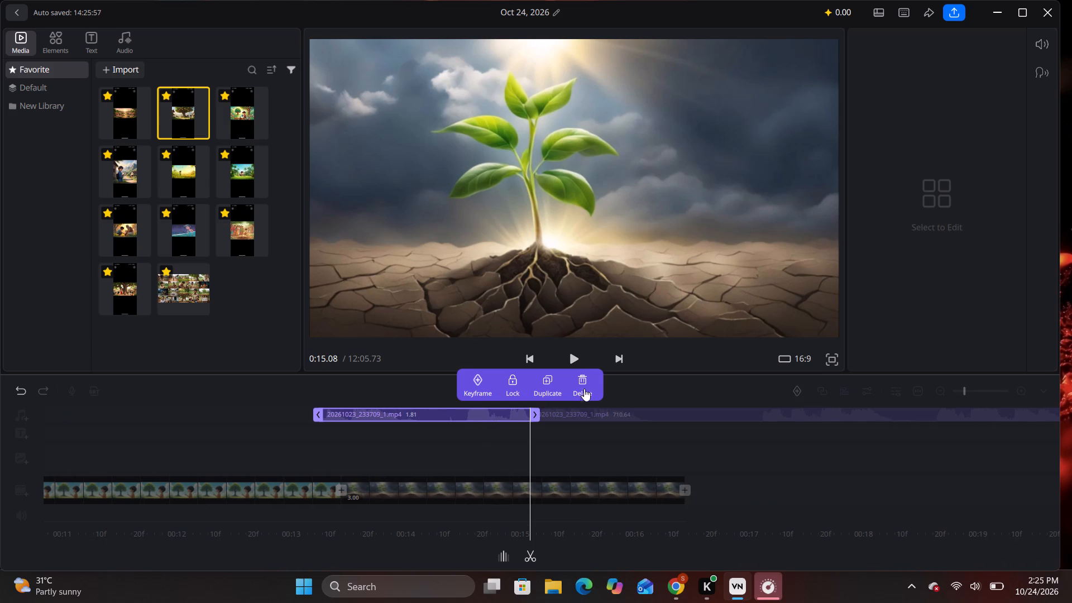
{"action": "left_click", "coordinate": [582, 379]}
Move the remaining 710.64 s narration segment back against the end of the short segment that follows the 2.71 s one.
{"action": "left_click_drag", "start_coordinate": [595, 417], "coordinate": [88, 397]}
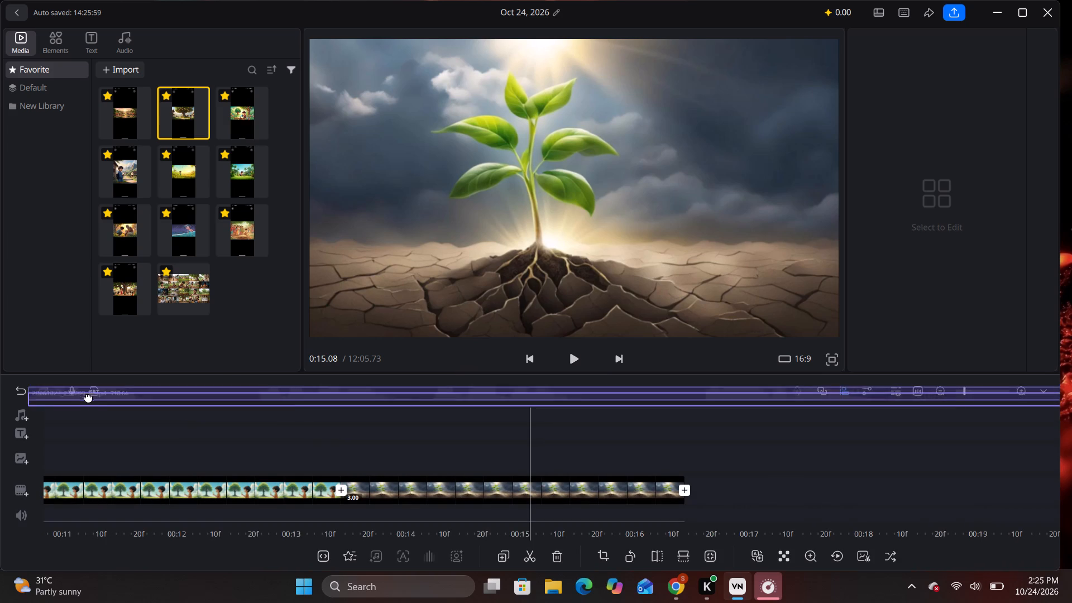
{"action": "left_click_drag", "start_coordinate": [88, 397], "coordinate": [86, 418]}
{"action": "left_click_drag", "start_coordinate": [97, 443], "coordinate": [731, 495]}
{"action": "left_click_drag", "start_coordinate": [726, 418], "coordinate": [662, 418]}
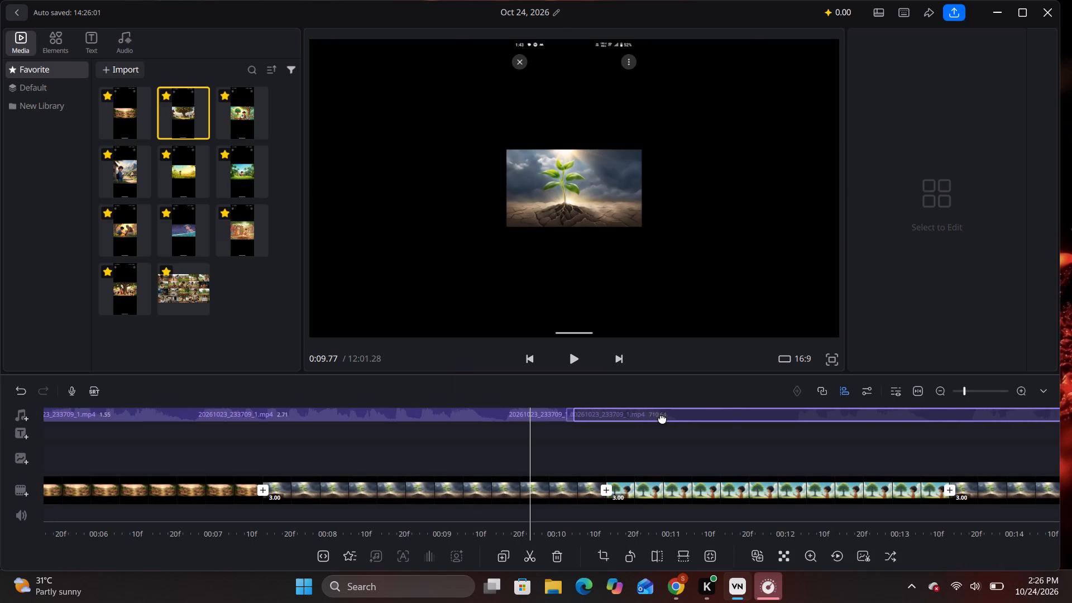
{"action": "left_click_drag", "start_coordinate": [662, 418], "coordinate": [673, 418]}
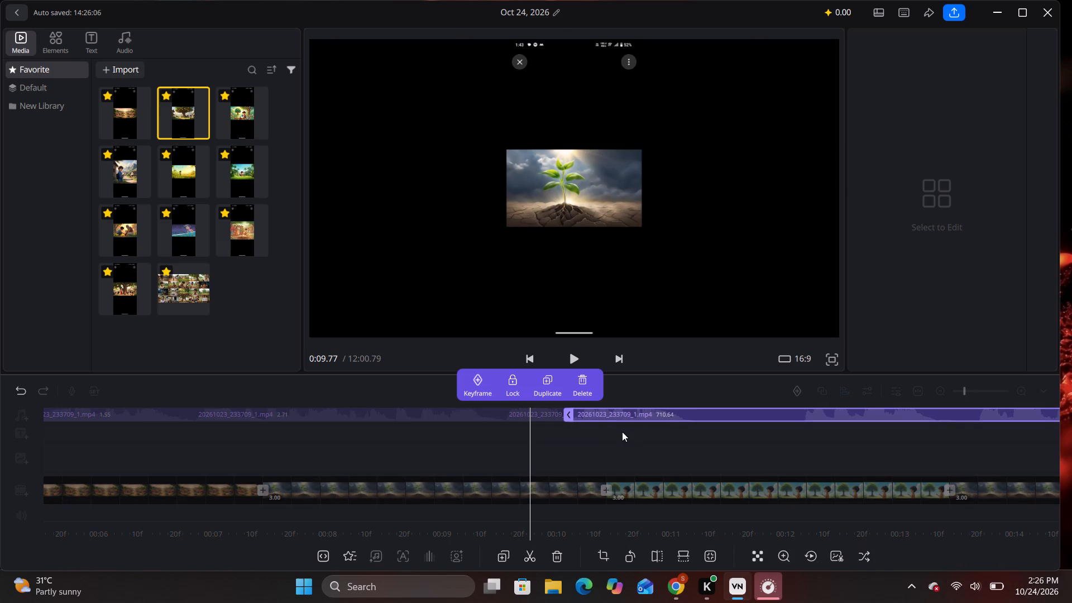
{"action": "left_click", "coordinate": [605, 435]}
Replay the new join, shift the long narration segment slightly later and extend its start so it lasts 710.78 s.
{"action": "left_click_drag", "start_coordinate": [596, 435], "coordinate": [668, 439]}
{"action": "key", "text": "space"}
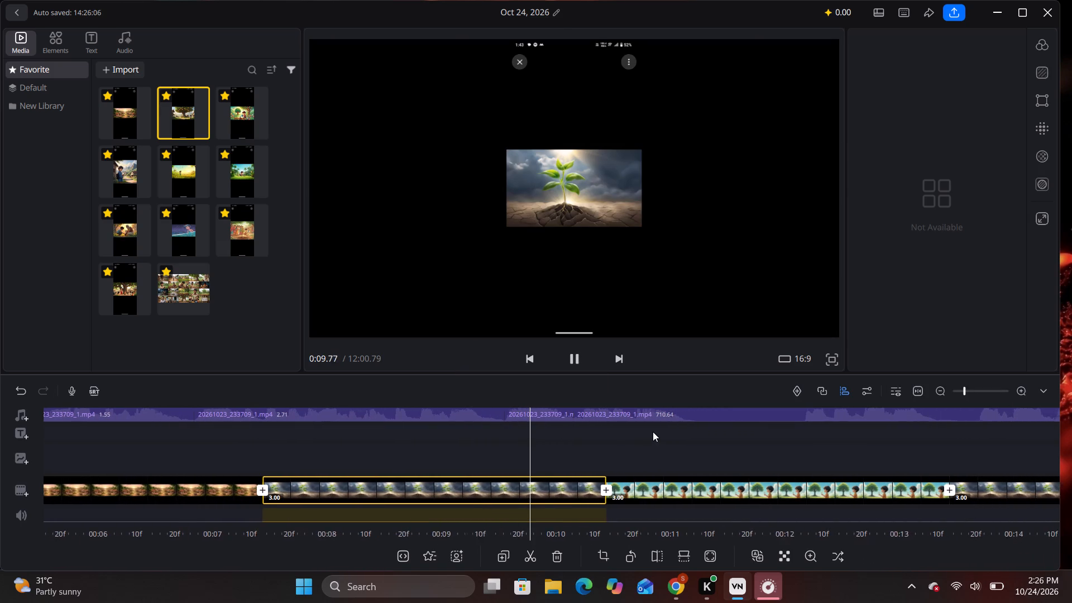
{"action": "key", "text": "space"}
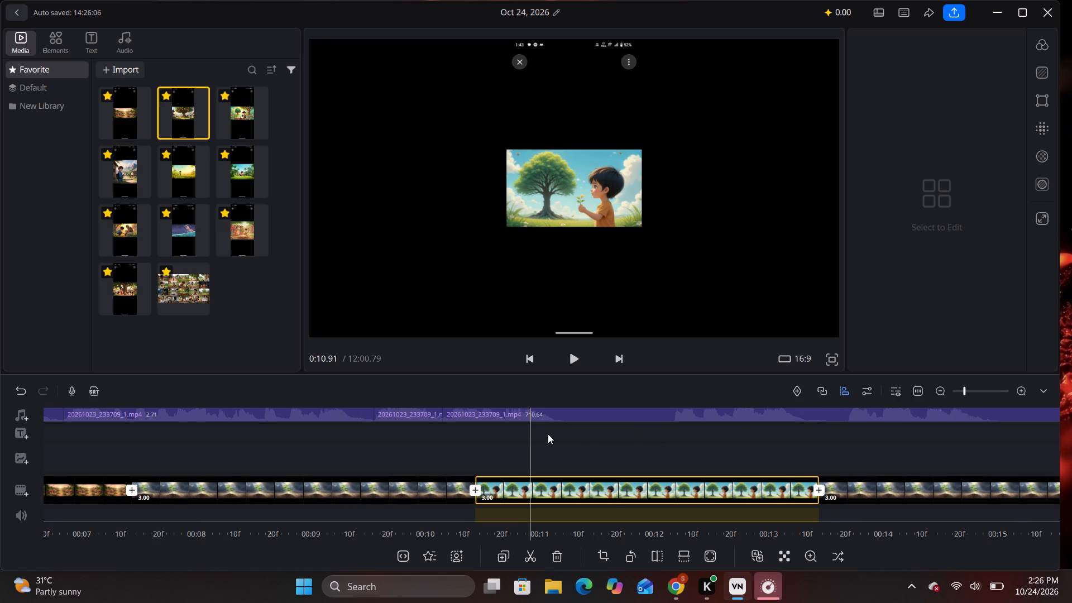
{"action": "left_click_drag", "start_coordinate": [548, 434], "coordinate": [731, 434]}
{"action": "key", "text": "space"}
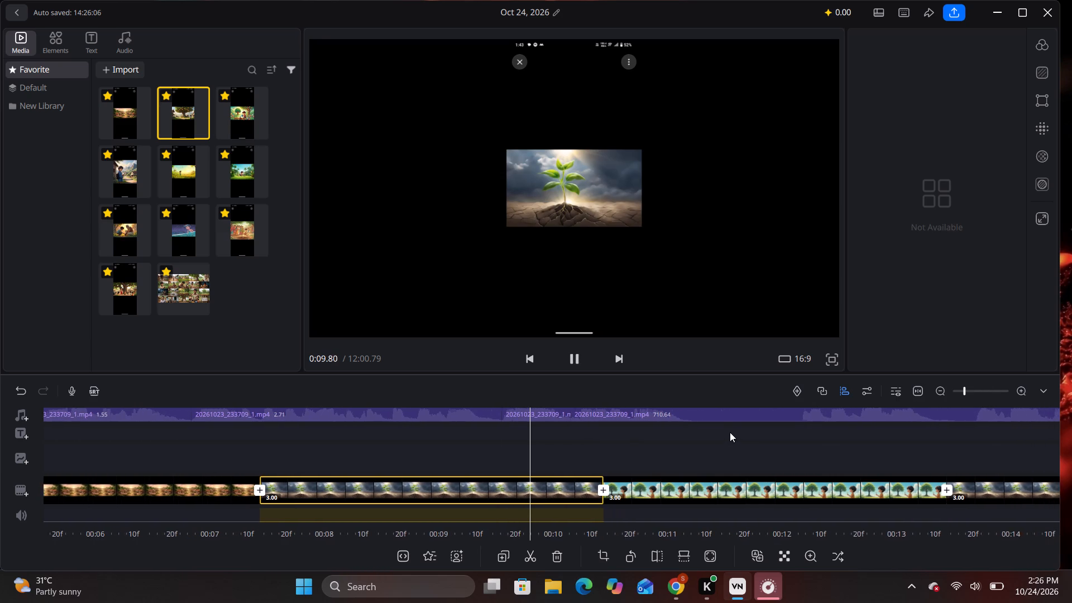
{"action": "key", "text": "space"}
{"action": "left_click_drag", "start_coordinate": [556, 411], "coordinate": [567, 410]}
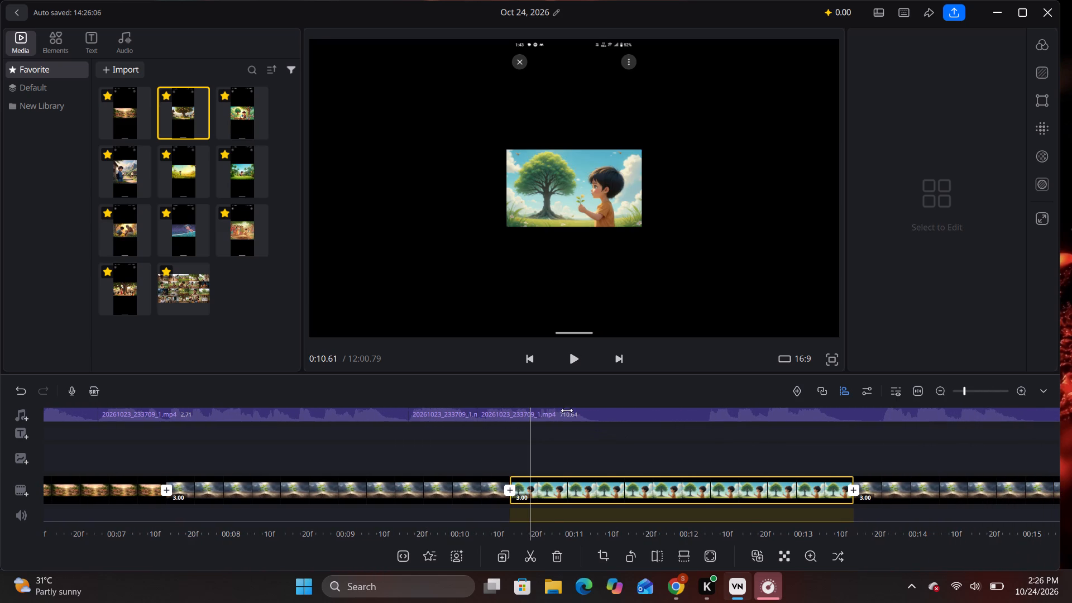
{"action": "left_click_drag", "start_coordinate": [567, 410], "coordinate": [580, 410]}
{"action": "left_click", "coordinate": [580, 410]}
{"action": "left_click_drag", "start_coordinate": [571, 415], "coordinate": [592, 415]}
{"action": "left_click_drag", "start_coordinate": [460, 414], "coordinate": [444, 414]}
{"action": "left_click", "coordinate": [461, 441]}
Replay the join and extend the short narration segment's end to meet the start of the 710.78 s segment.
{"action": "left_click_drag", "start_coordinate": [457, 441], "coordinate": [533, 444]}
{"action": "left_click", "coordinate": [727, 455]}
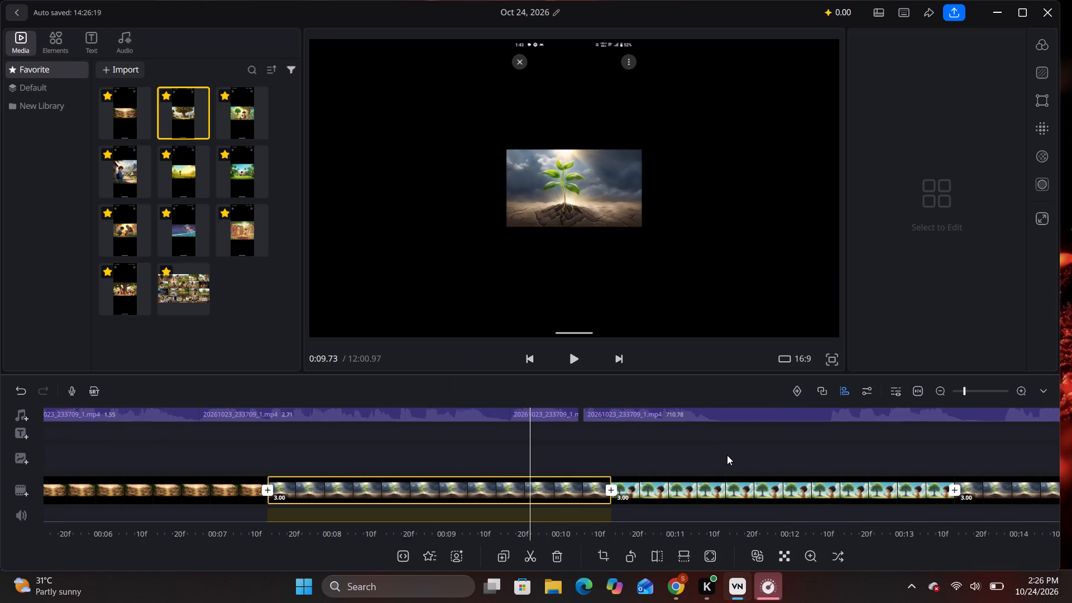
{"action": "key", "text": "space"}
{"action": "left_click", "coordinate": [601, 439]}
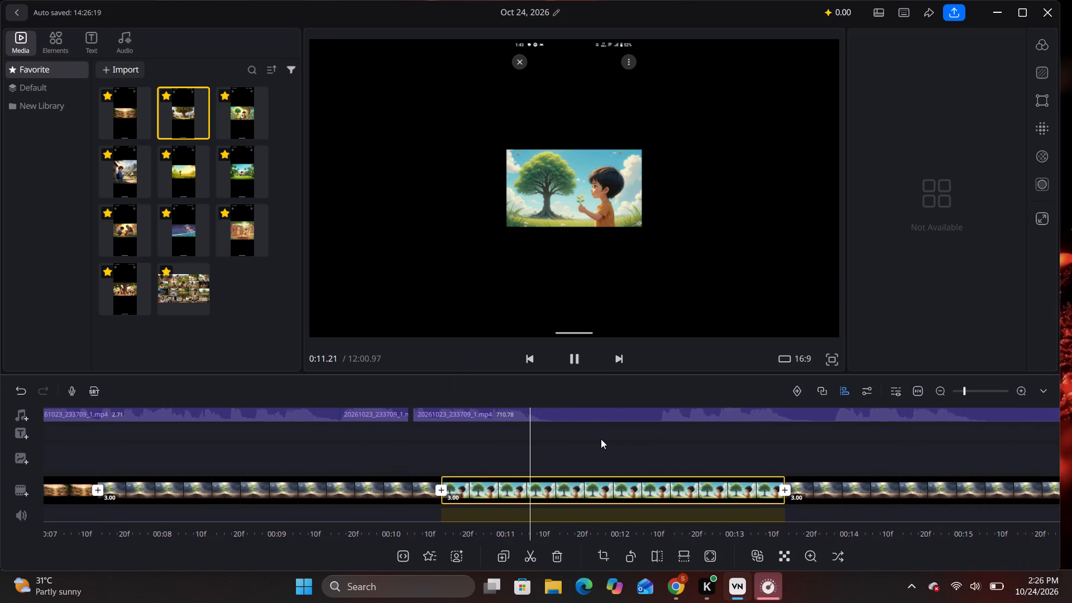
{"action": "key", "text": "space"}
{"action": "left_click_drag", "start_coordinate": [552, 413], "coordinate": [539, 412]}
{"action": "left_click_drag", "start_coordinate": [305, 414], "coordinate": [519, 444]}
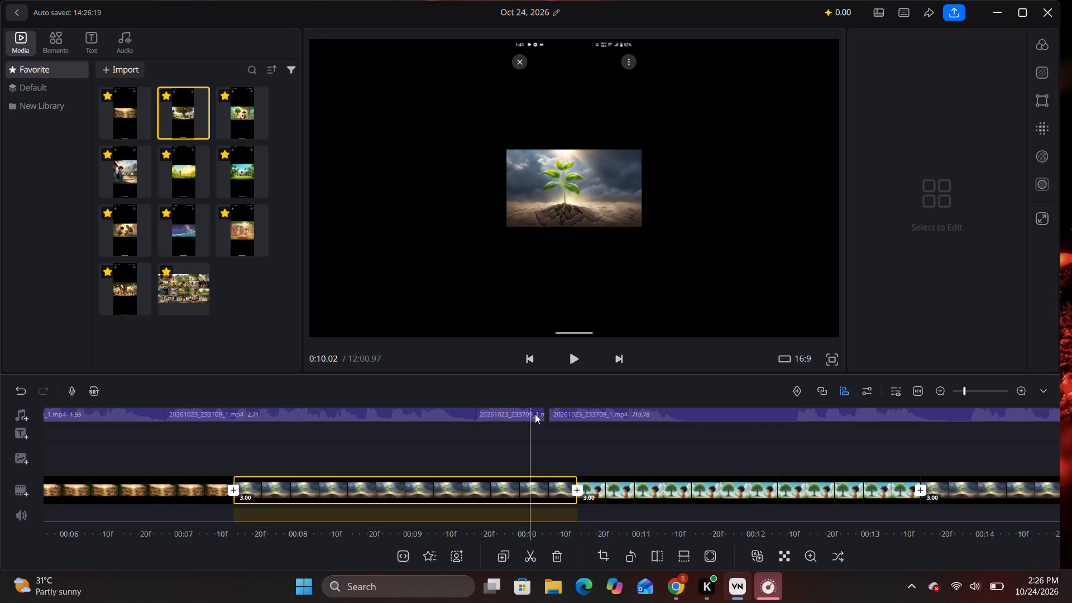
{"action": "left_click", "coordinate": [535, 413]}
{"action": "left_click", "coordinate": [540, 415]}
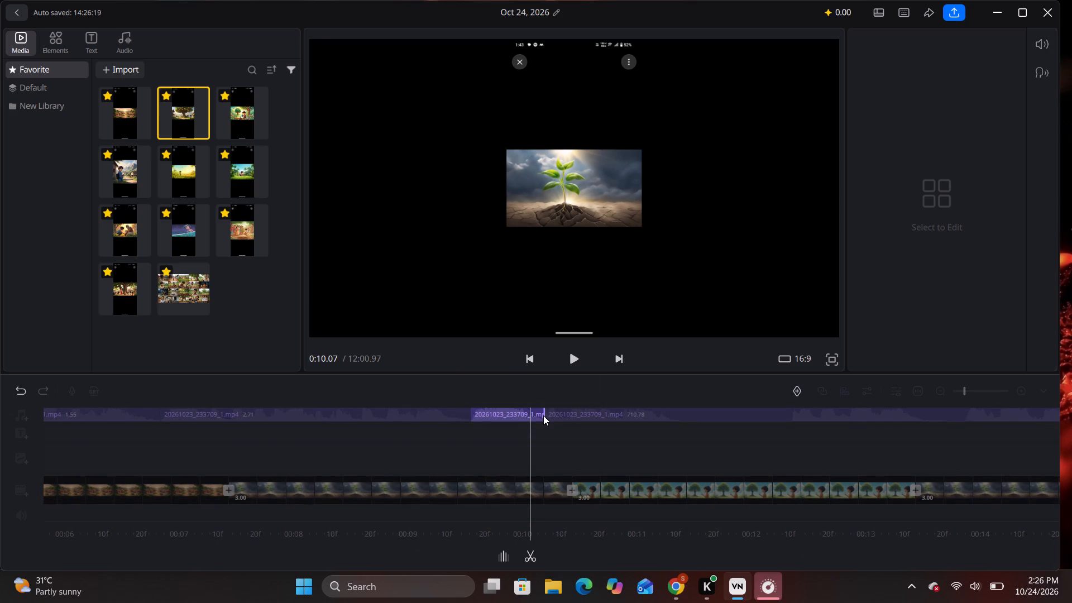
{"action": "left_click", "coordinate": [549, 449]}
Replay the join between the short narration segment and the 710.78 s segment from about 8.6 s.
{"action": "left_click_drag", "start_coordinate": [549, 450], "coordinate": [726, 454]}
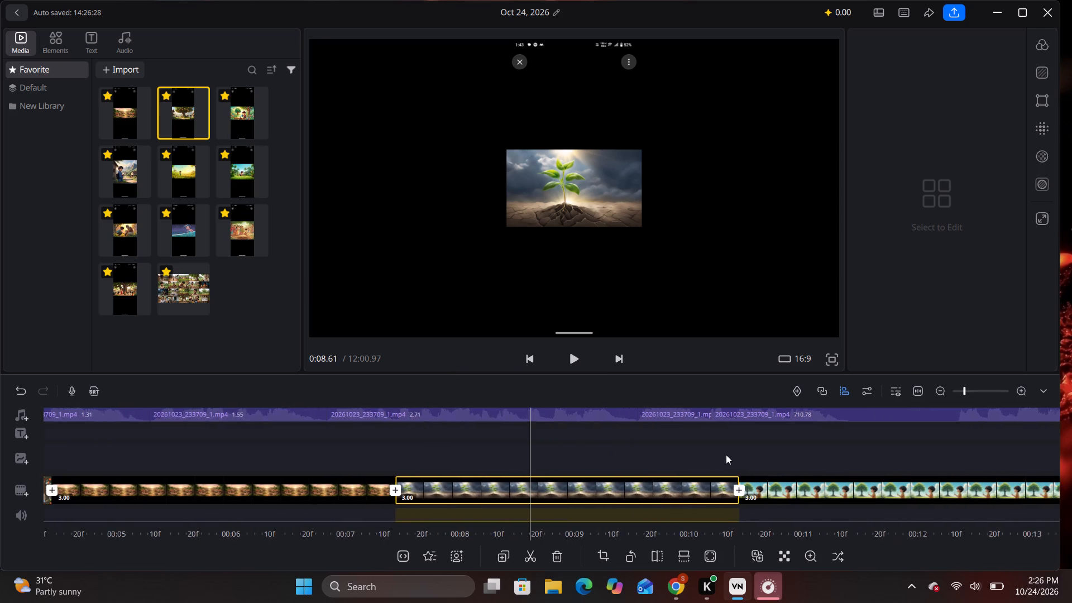
{"action": "key", "text": "space"}
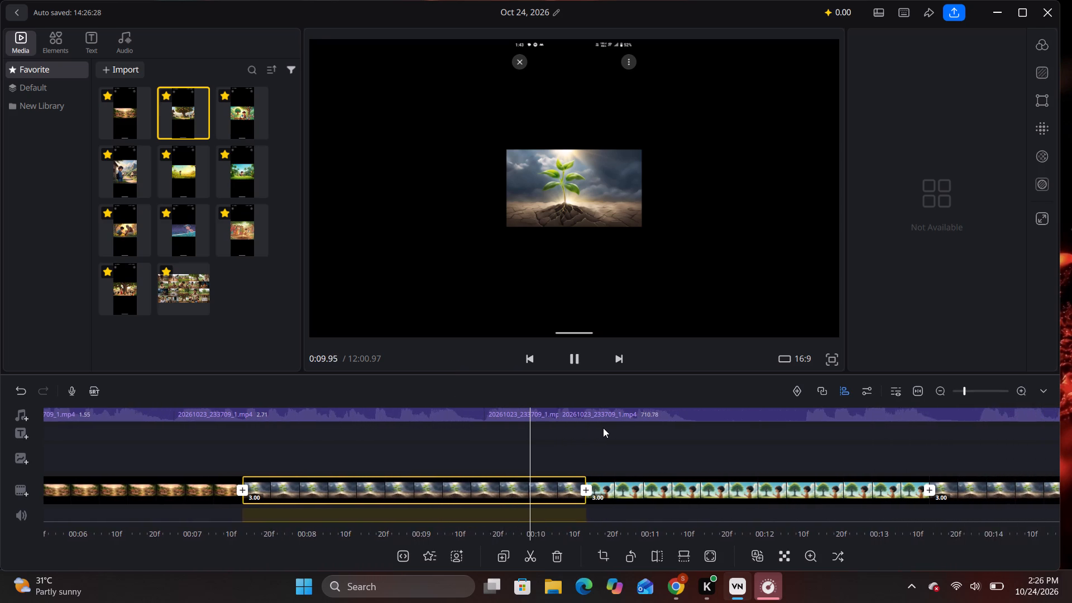
{"action": "key", "text": "space"}
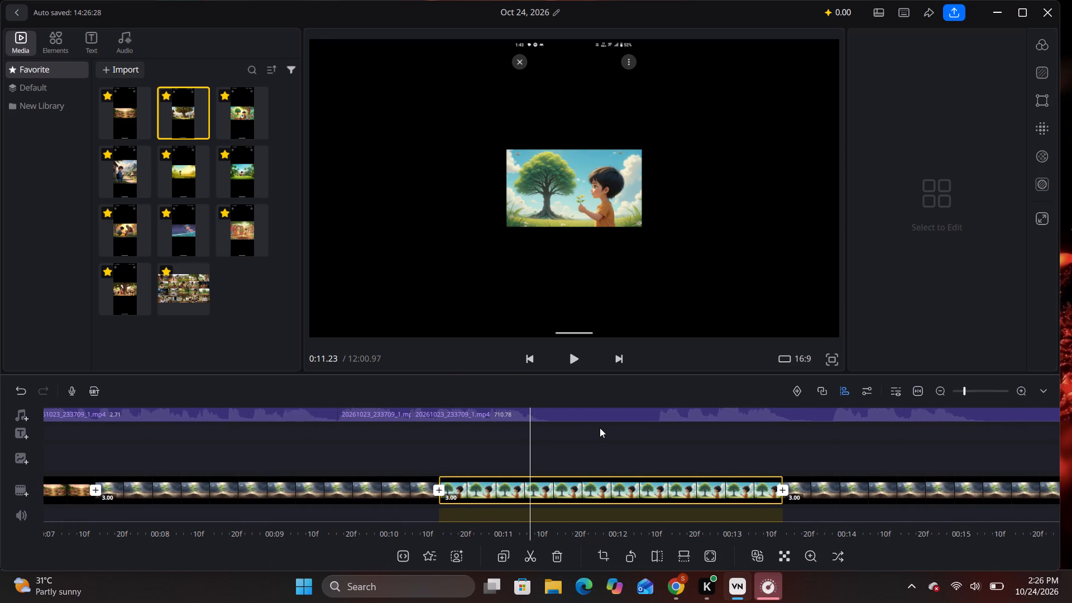
{"action": "key", "text": "space"}
{"action": "key", "text": "space"}
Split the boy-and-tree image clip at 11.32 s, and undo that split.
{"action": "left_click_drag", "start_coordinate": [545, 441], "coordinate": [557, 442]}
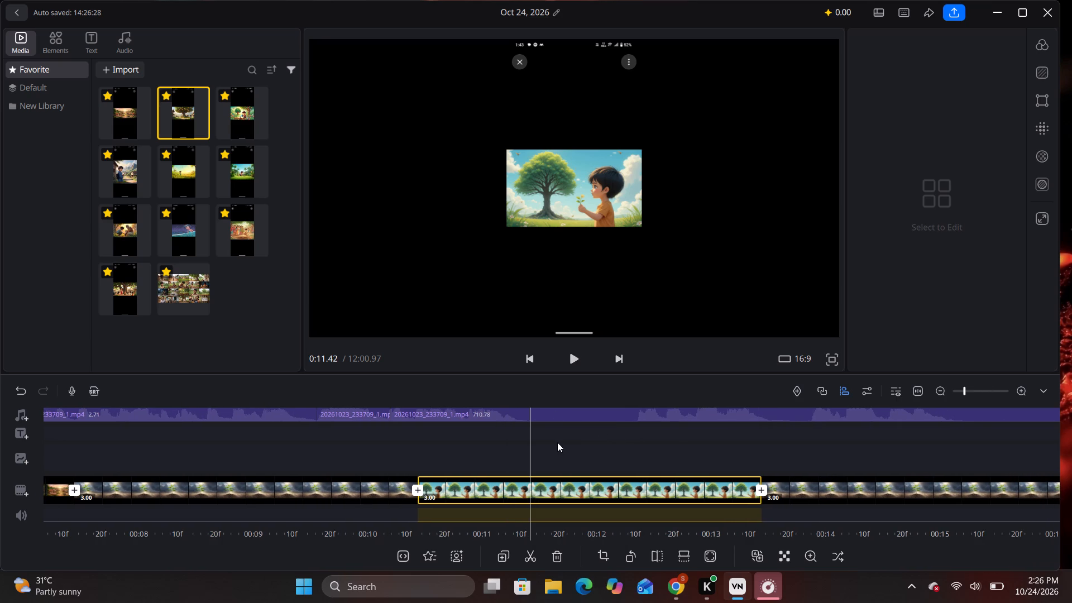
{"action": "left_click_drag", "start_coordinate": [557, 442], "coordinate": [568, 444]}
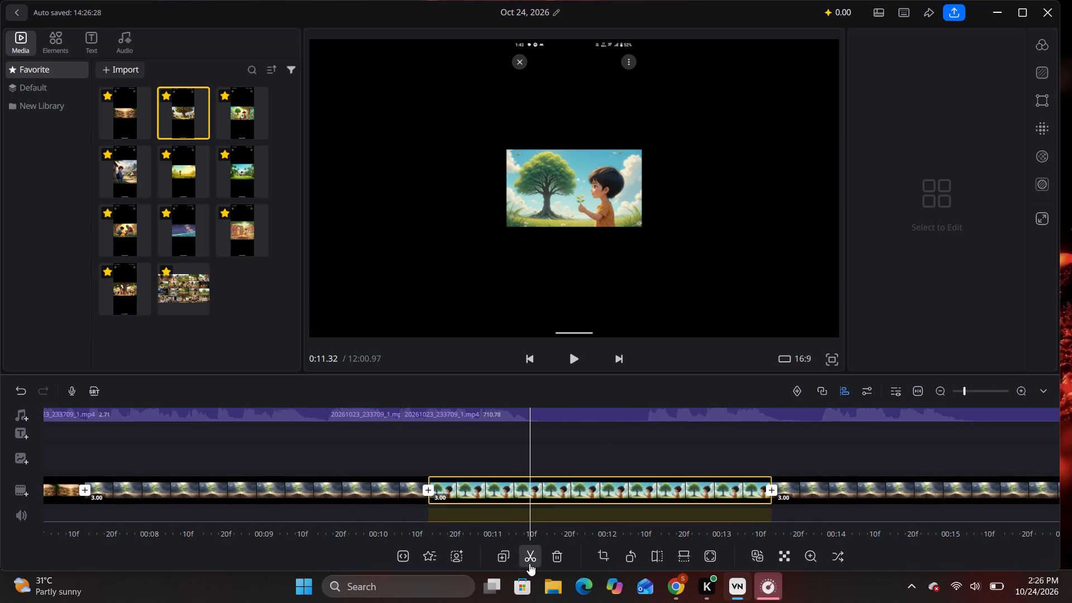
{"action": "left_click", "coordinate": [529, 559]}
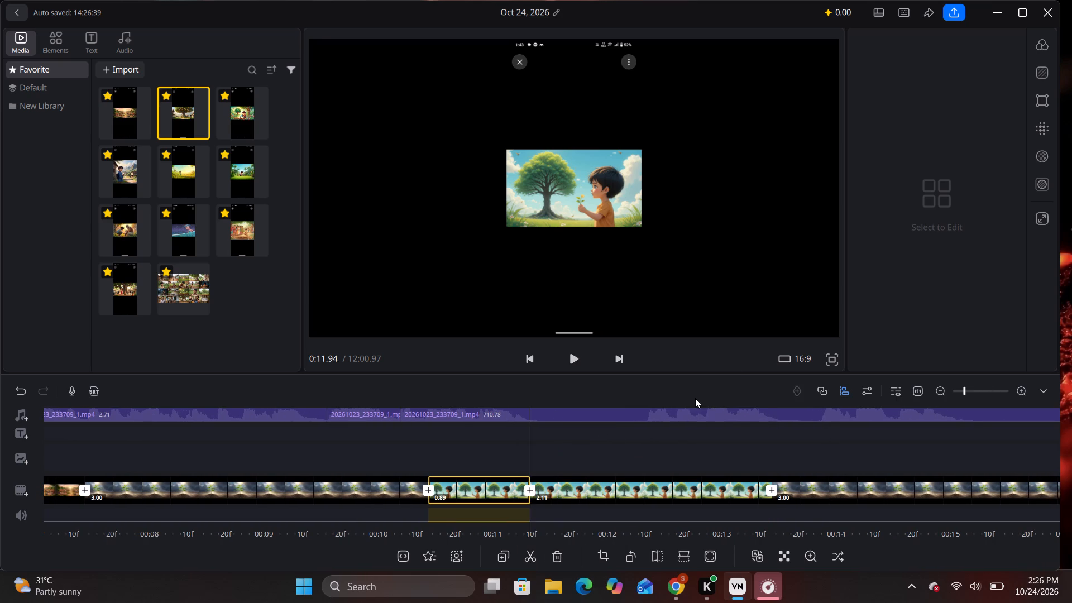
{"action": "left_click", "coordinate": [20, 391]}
Split the 710.78 s narration segment at about 11.32 s.
{"action": "left_click", "coordinate": [466, 415]}
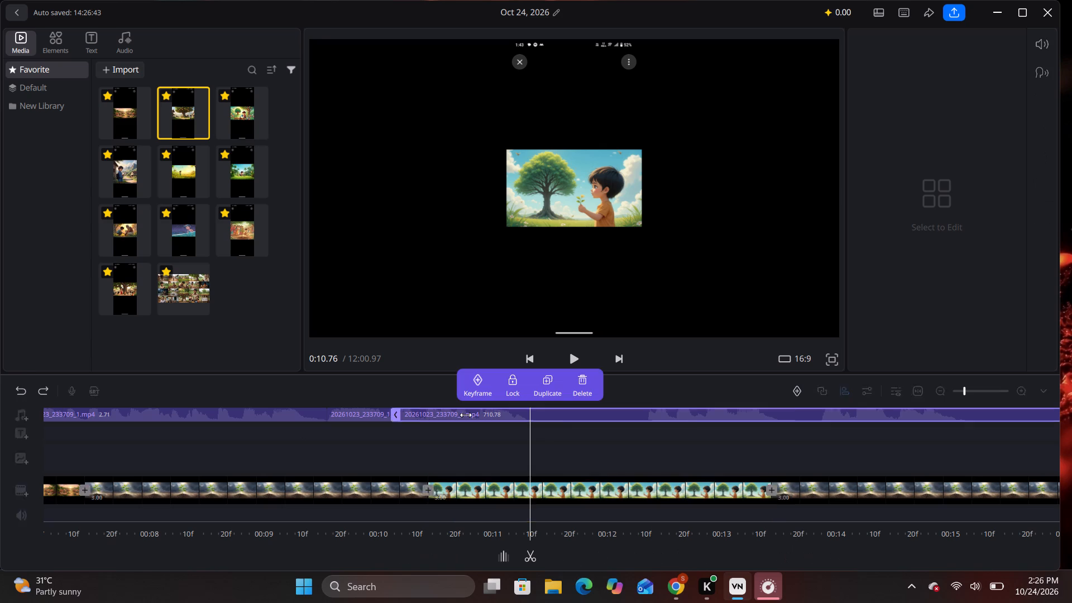
{"action": "left_click_drag", "start_coordinate": [609, 442], "coordinate": [550, 453]}
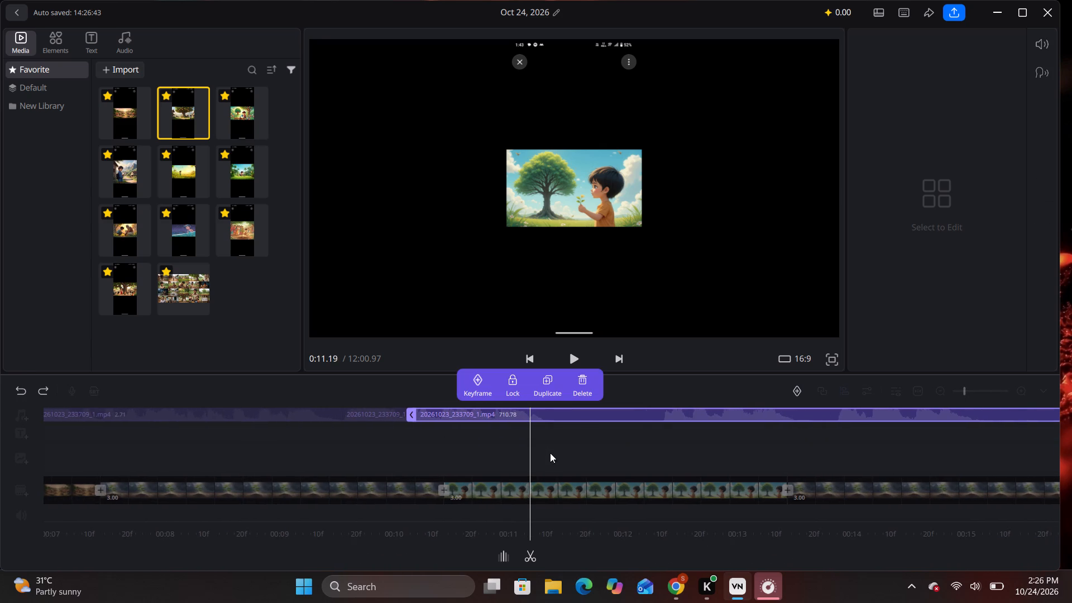
{"action": "left_click_drag", "start_coordinate": [550, 453], "coordinate": [537, 456]}
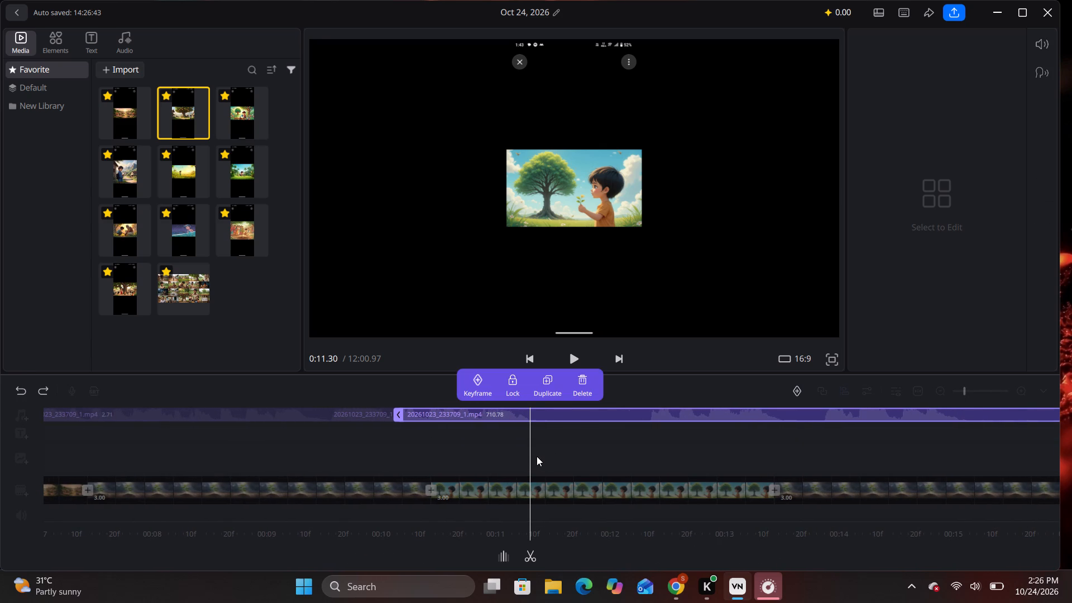
{"action": "left_click_drag", "start_coordinate": [537, 456], "coordinate": [526, 458]}
{"action": "left_click", "coordinate": [529, 562]}
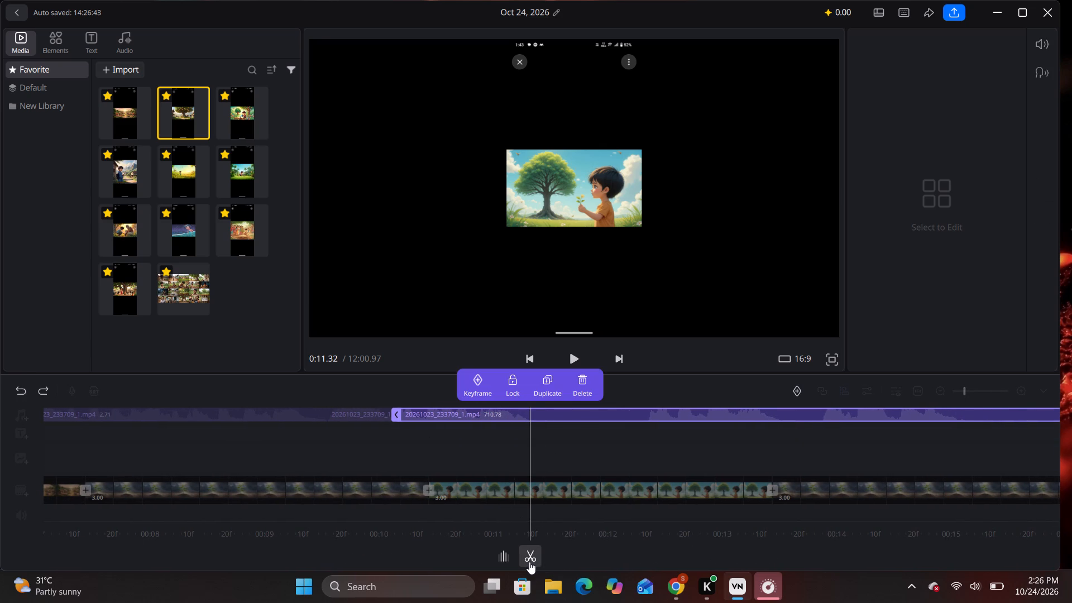
Play on through the 709.65 s narration segment and split it so that its first part lasts 3.74 s.
{"action": "left_click", "coordinate": [549, 443]}
{"action": "key", "text": "space"}
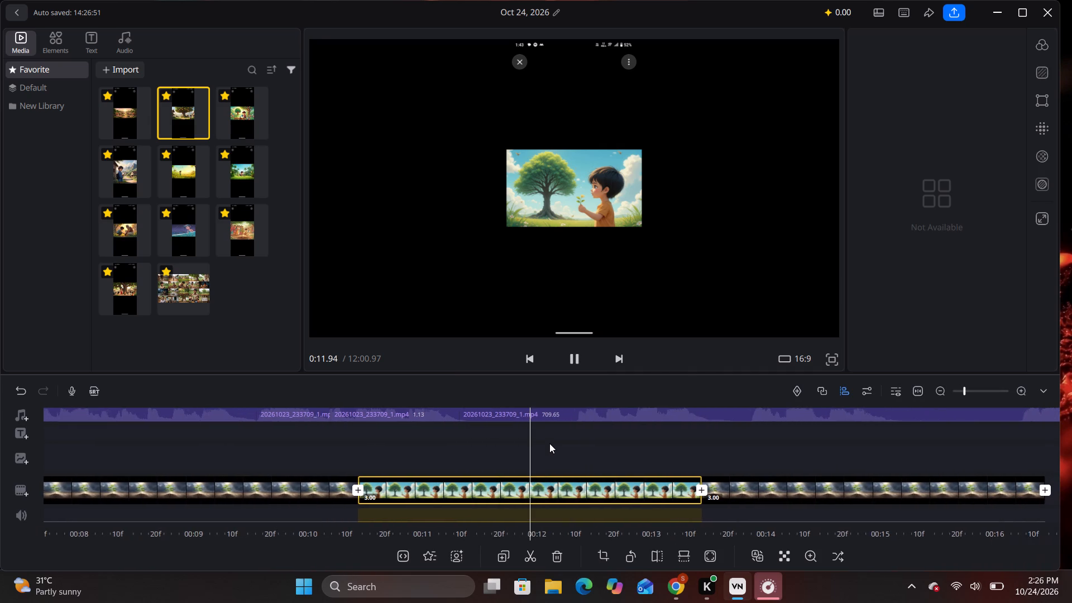
{"action": "left_click", "coordinate": [549, 413]}
{"action": "left_click_drag", "start_coordinate": [553, 449], "coordinate": [616, 449]}
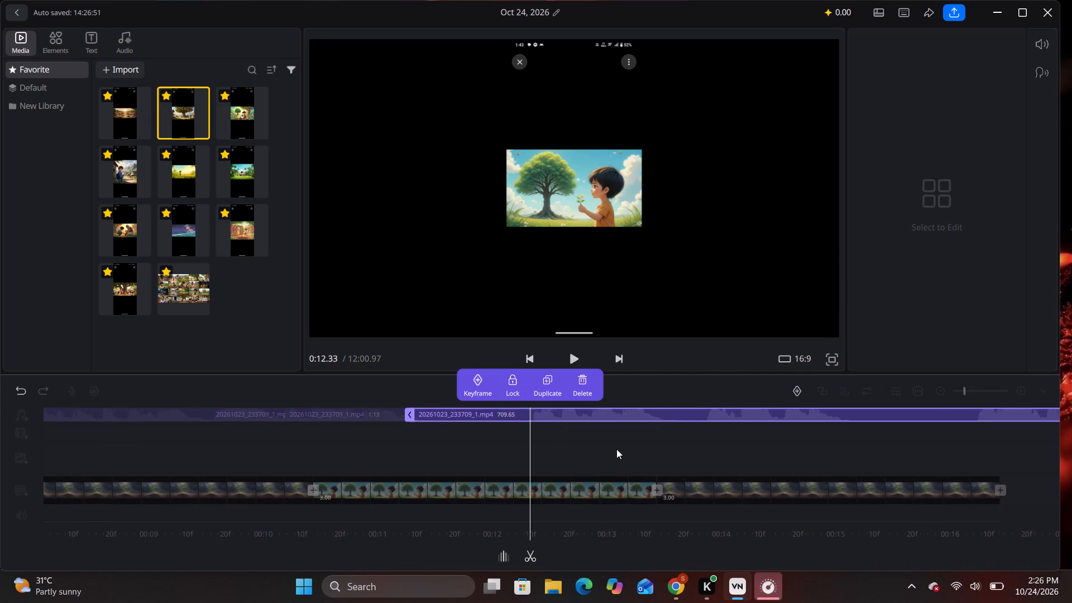
{"action": "left_click_drag", "start_coordinate": [616, 449], "coordinate": [620, 448]}
{"action": "key", "text": "space"}
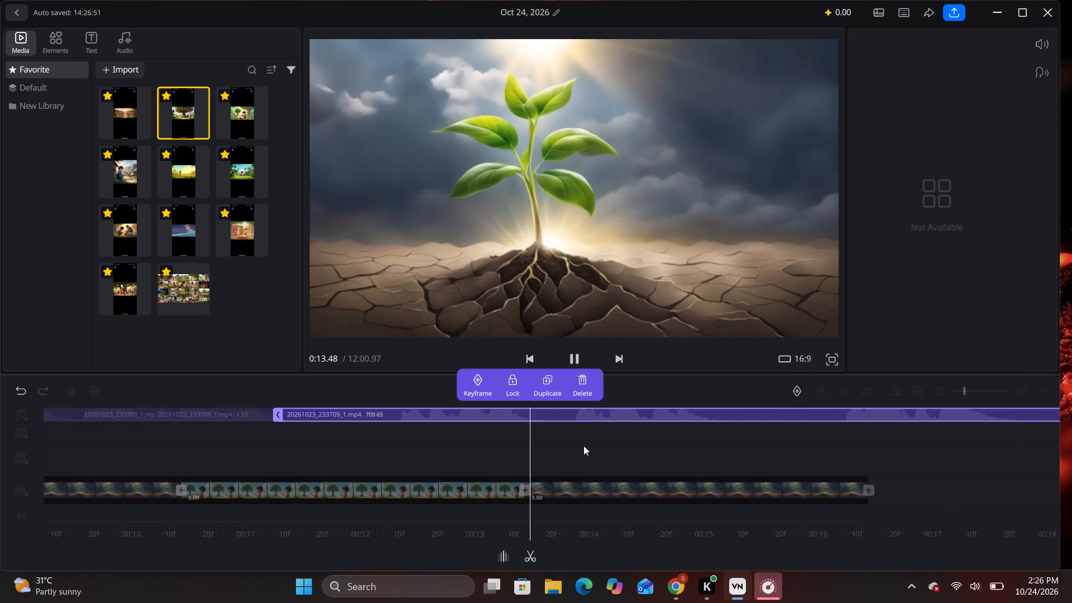
{"action": "key", "text": "space"}
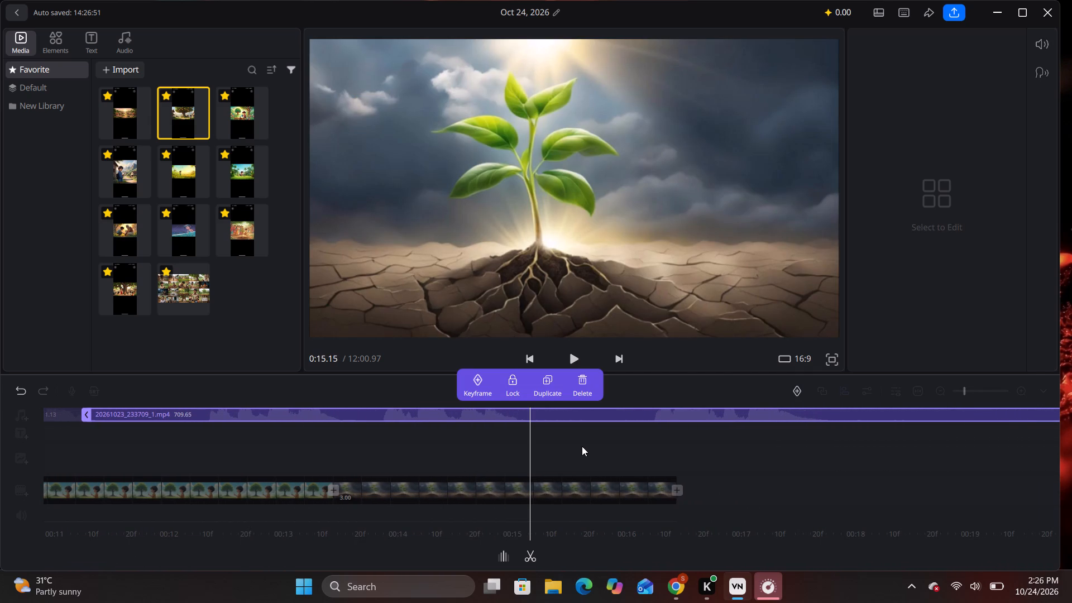
{"action": "left_click_drag", "start_coordinate": [553, 442], "coordinate": [576, 442]}
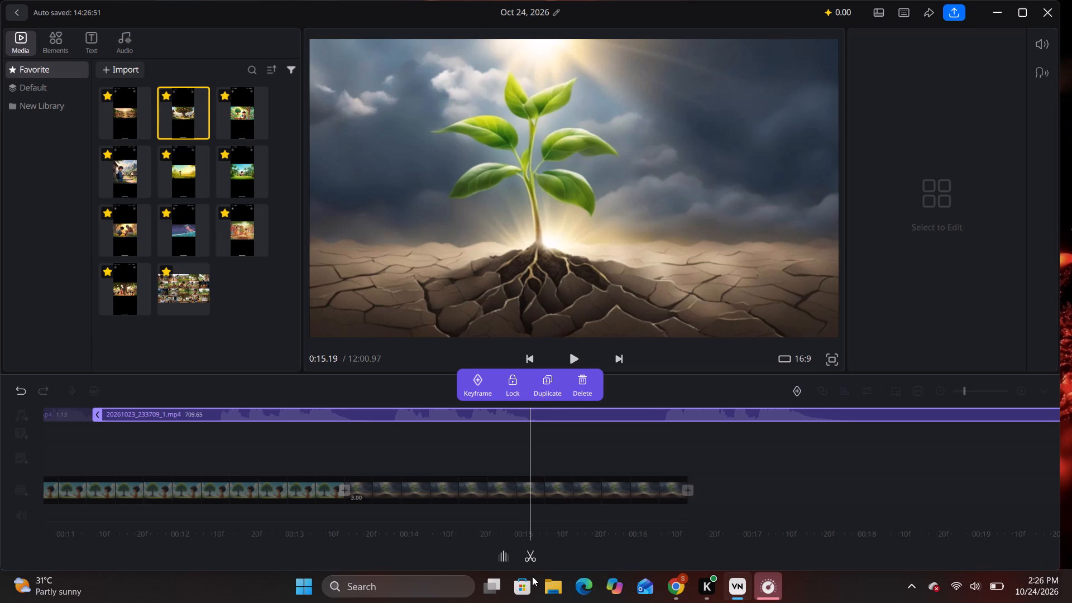
{"action": "left_click", "coordinate": [531, 558]}
Split the 3.74 s narration segment at about 13.87 s and 13.50 s, and delete the short piece between the cuts.
{"action": "left_click_drag", "start_coordinate": [438, 443], "coordinate": [610, 456]}
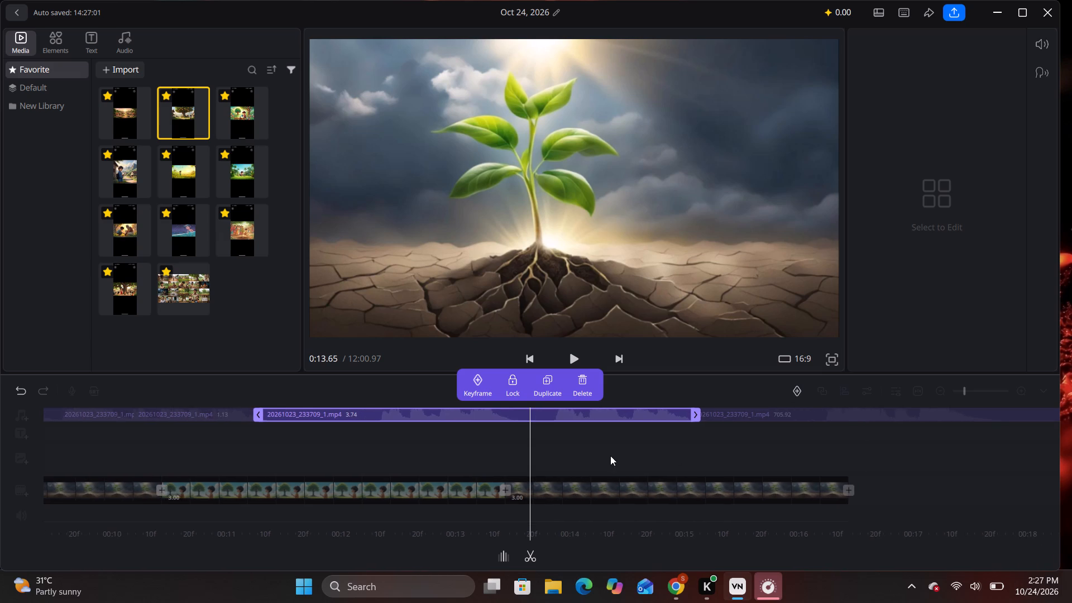
{"action": "left_click_drag", "start_coordinate": [610, 456], "coordinate": [585, 459]}
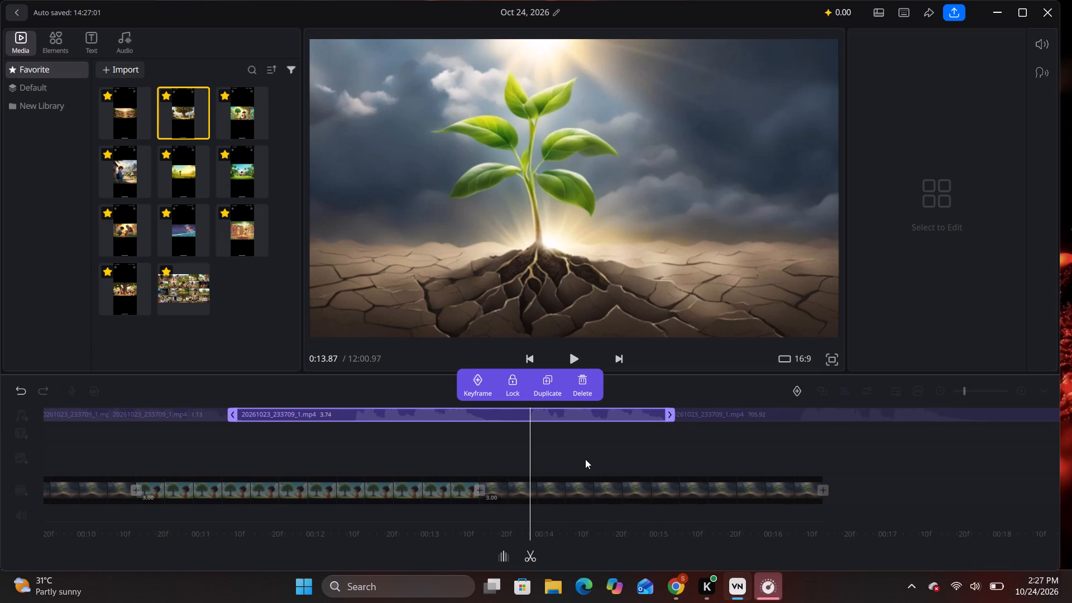
{"action": "left_click_drag", "start_coordinate": [585, 459], "coordinate": [585, 461]}
{"action": "left_click", "coordinate": [530, 554]}
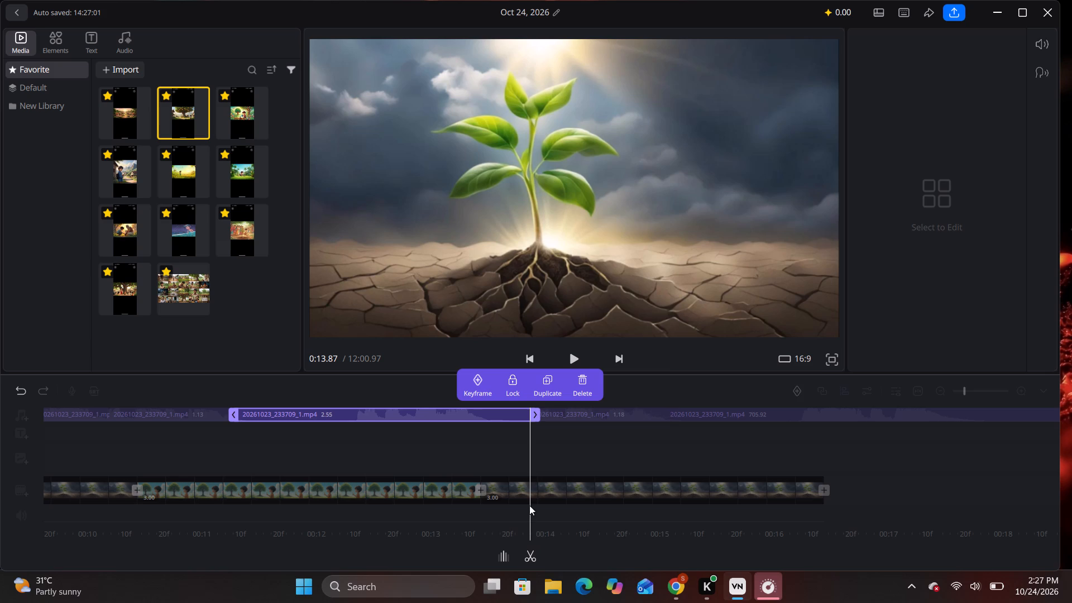
{"action": "left_click_drag", "start_coordinate": [518, 466], "coordinate": [575, 462]}
{"action": "key", "text": "space"}
{"action": "left_click_drag", "start_coordinate": [556, 463], "coordinate": [659, 460]}
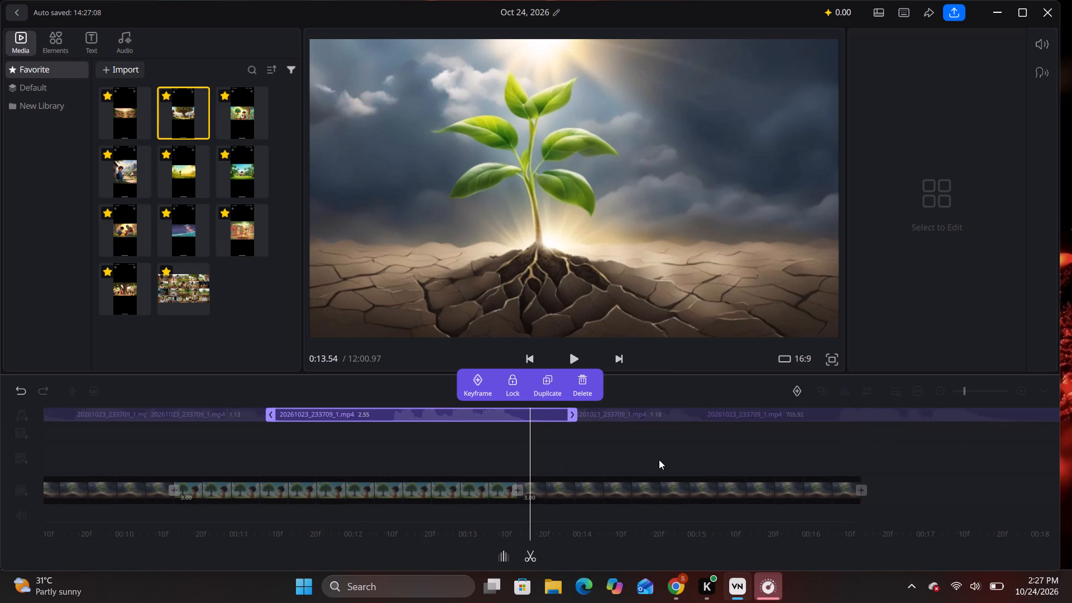
{"action": "left_click_drag", "start_coordinate": [659, 460], "coordinate": [661, 460]}
{"action": "left_click", "coordinate": [535, 556]}
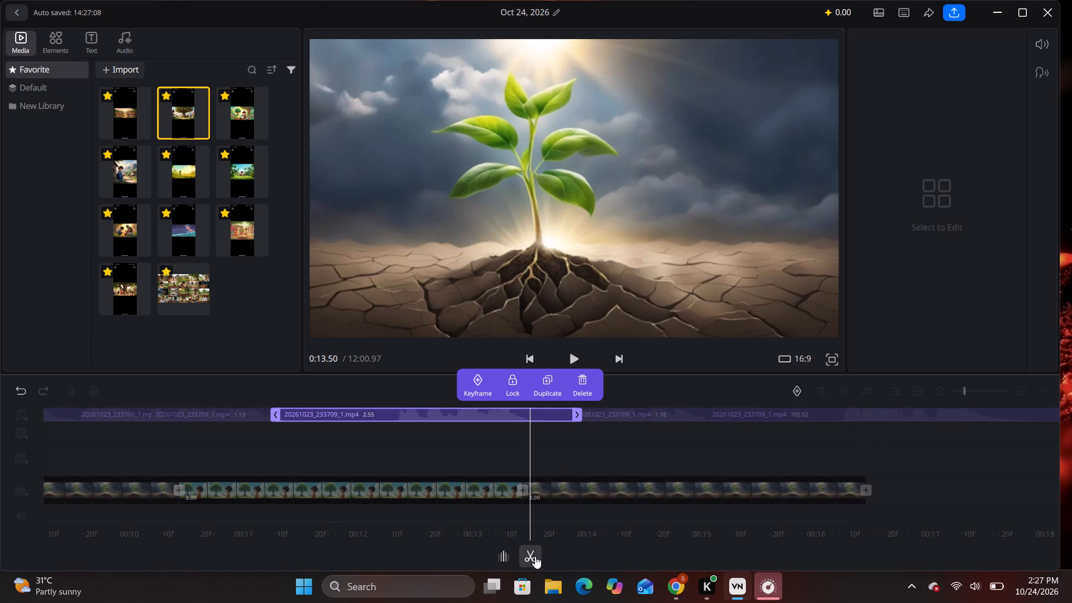
{"action": "left_click", "coordinate": [554, 414]}
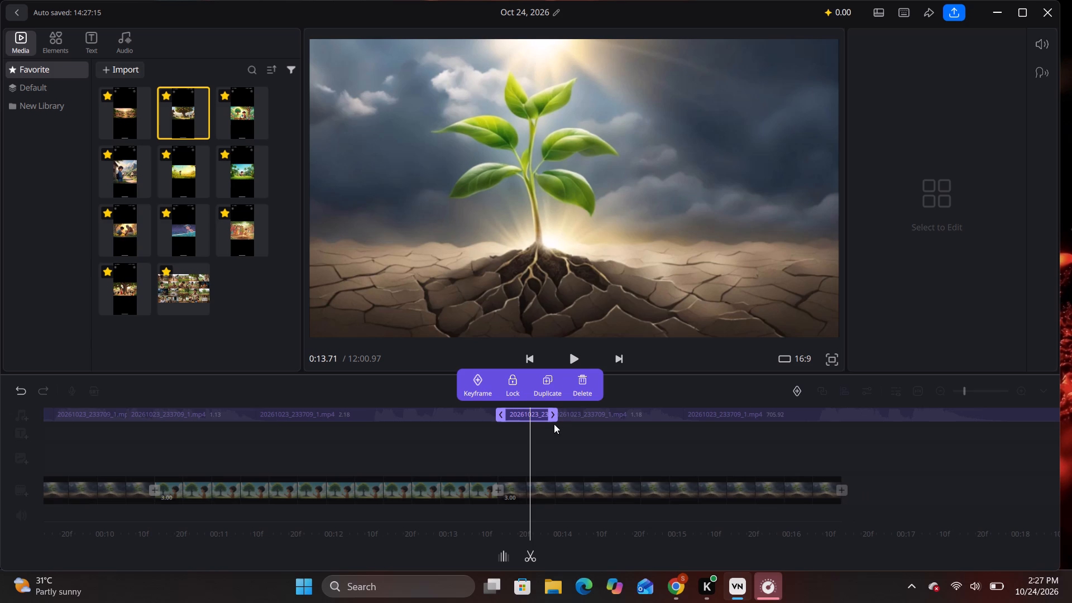
{"action": "left_click", "coordinate": [590, 375]}
{"action": "left_click", "coordinate": [584, 387]}
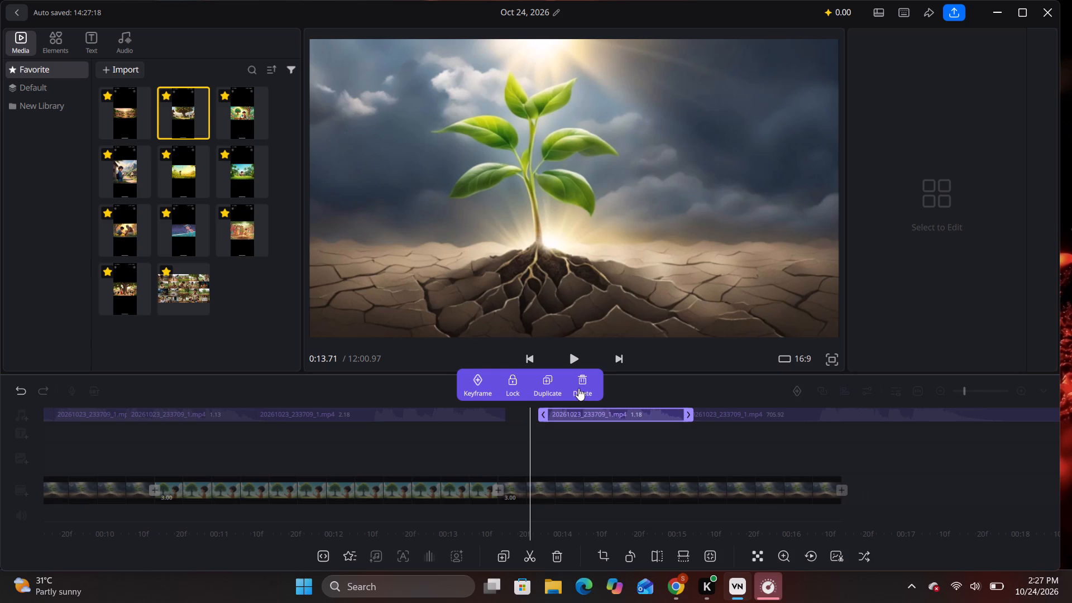
Split the 2.18 s narration segment at 12.31 s and delete its 0.99 s first part.
{"action": "left_click", "coordinate": [529, 411]}
{"action": "left_click_drag", "start_coordinate": [529, 434], "coordinate": [653, 436]}
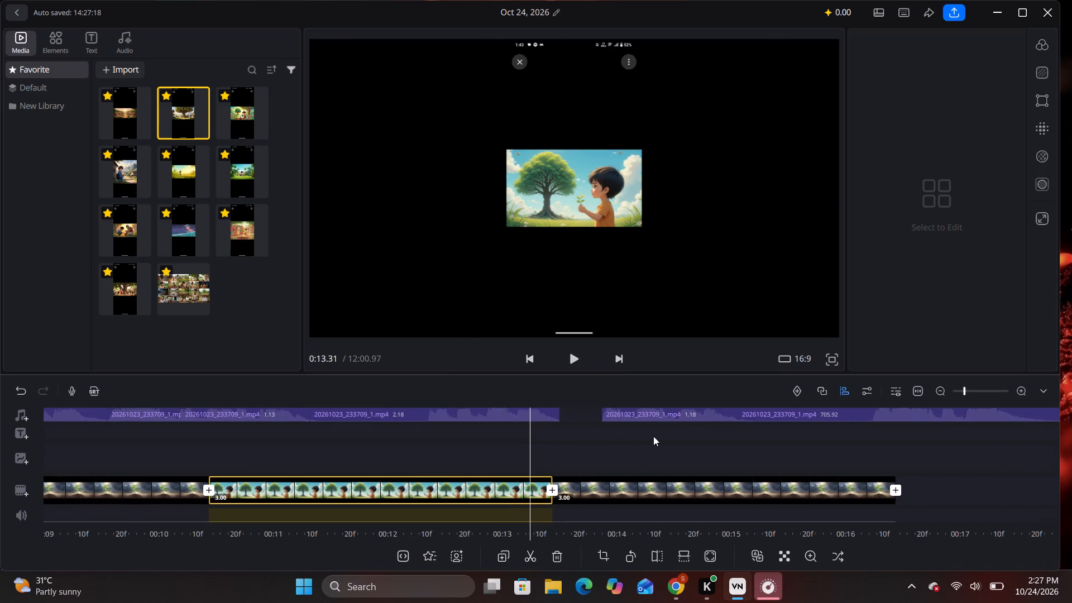
{"action": "left_click_drag", "start_coordinate": [653, 436], "coordinate": [699, 441]}
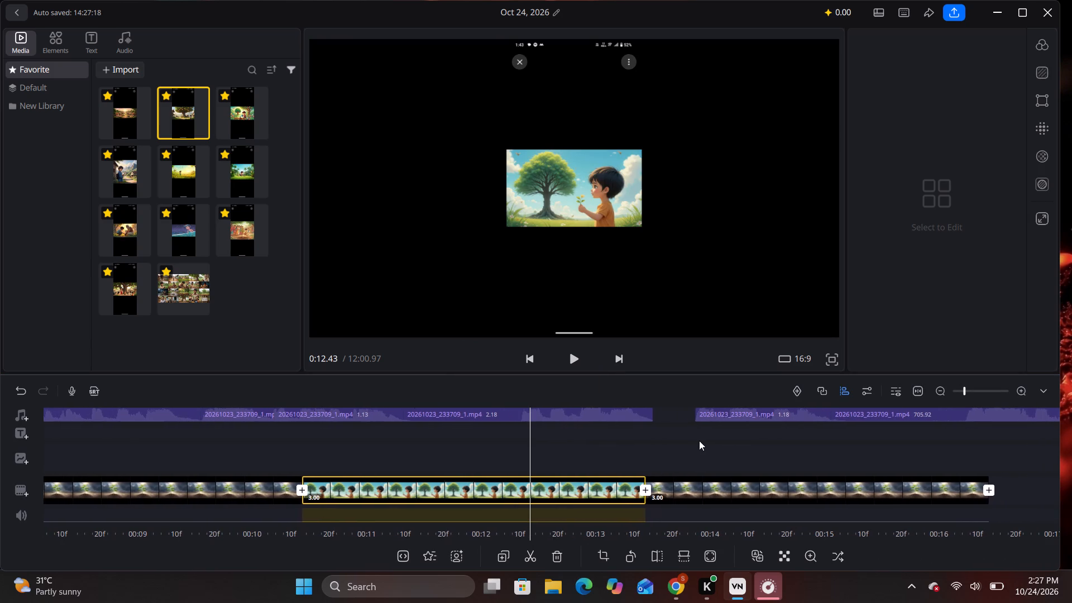
{"action": "left_click_drag", "start_coordinate": [699, 441], "coordinate": [710, 437]}
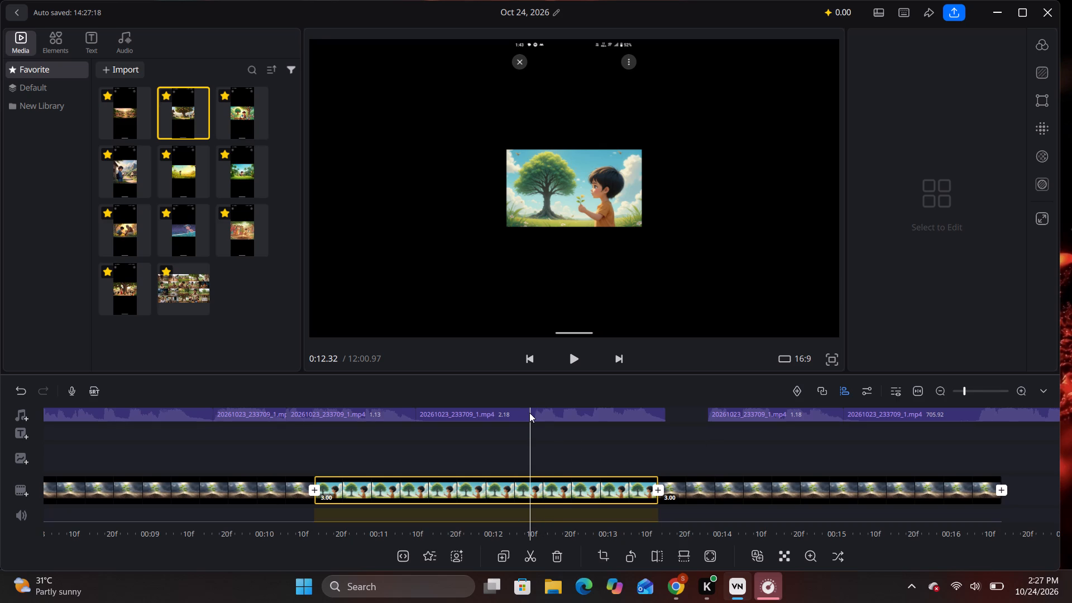
{"action": "left_click", "coordinate": [529, 413]}
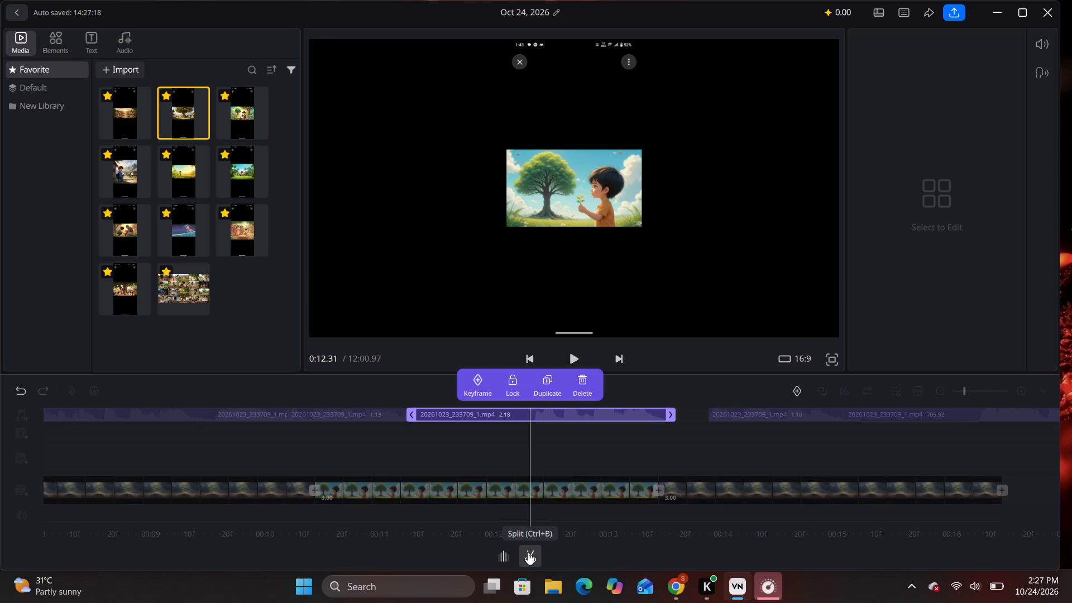
{"action": "left_click", "coordinate": [528, 552]}
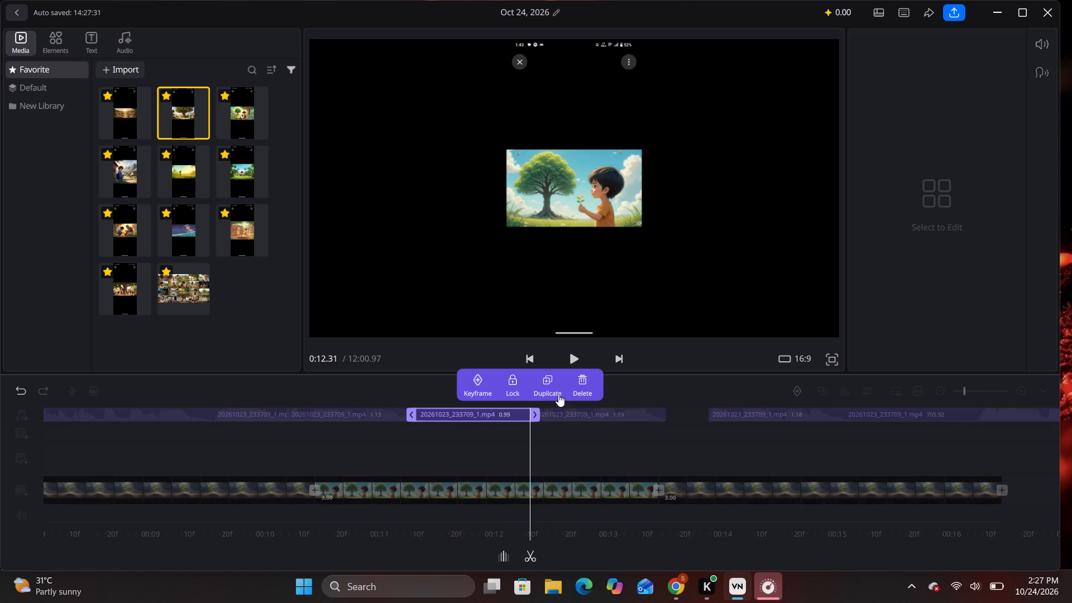
{"action": "left_click", "coordinate": [584, 379]}
Move the 1.19 s narration segment back against the end of the 1.13 s segment, and the following 1.18 s segment against the 1.19 s one.
{"action": "left_click_drag", "start_coordinate": [579, 416], "coordinate": [575, 416]}
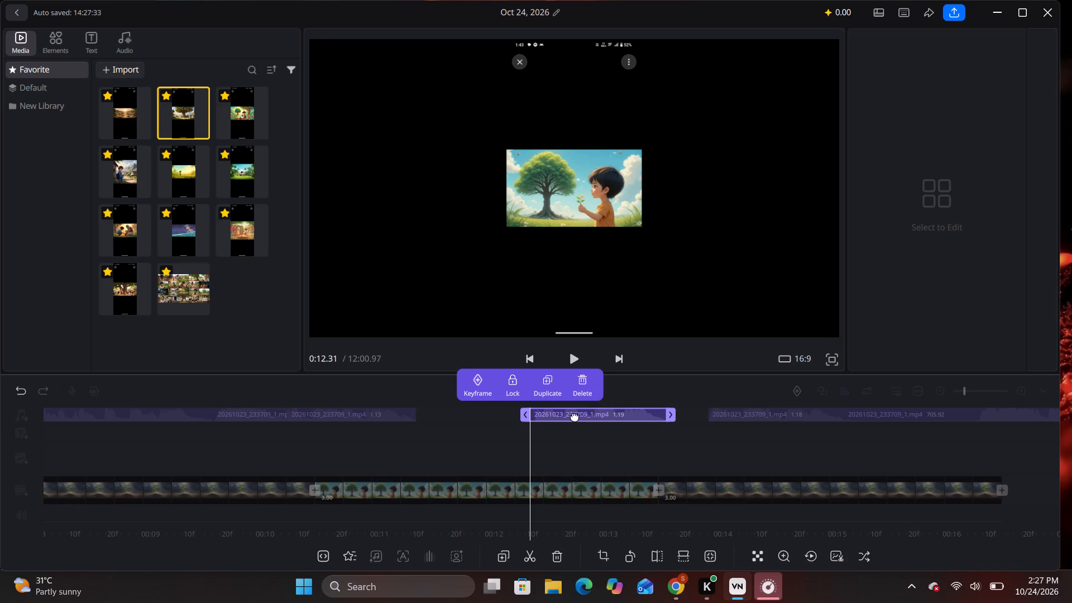
{"action": "left_click_drag", "start_coordinate": [575, 416], "coordinate": [465, 417]}
{"action": "left_click_drag", "start_coordinate": [769, 409], "coordinate": [704, 411]}
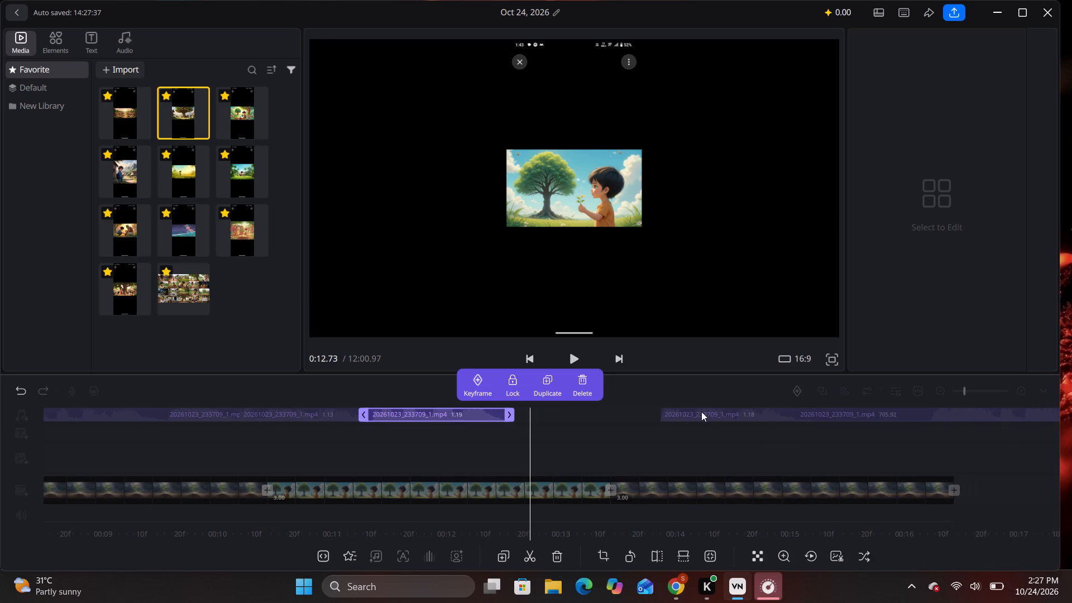
{"action": "left_click", "coordinate": [698, 412]}
{"action": "left_click_drag", "start_coordinate": [705, 412], "coordinate": [548, 411]}
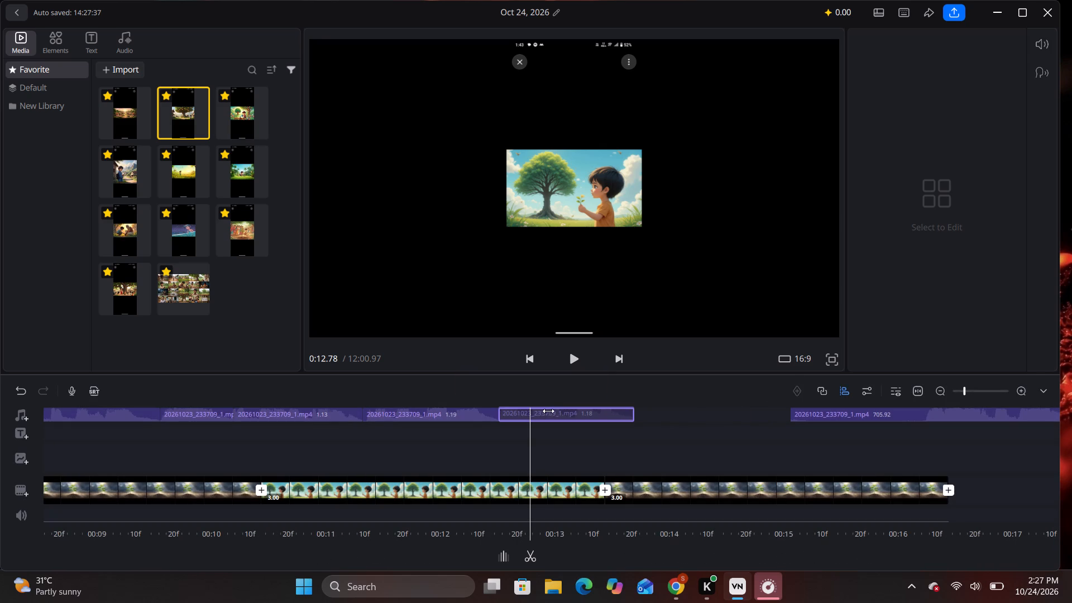
{"action": "left_click_drag", "start_coordinate": [548, 411], "coordinate": [551, 411]}
Play the narration from about 9.4 s past the 1.18 s segment to check the joins between the cut pieces.
{"action": "left_click", "coordinate": [810, 412]}
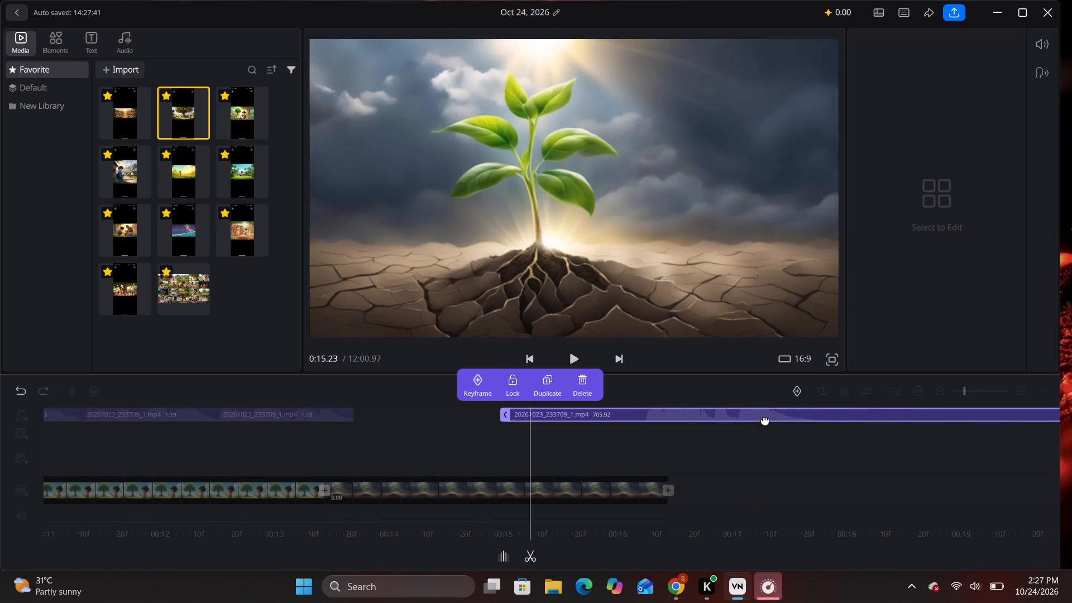
{"action": "key", "text": "space"}
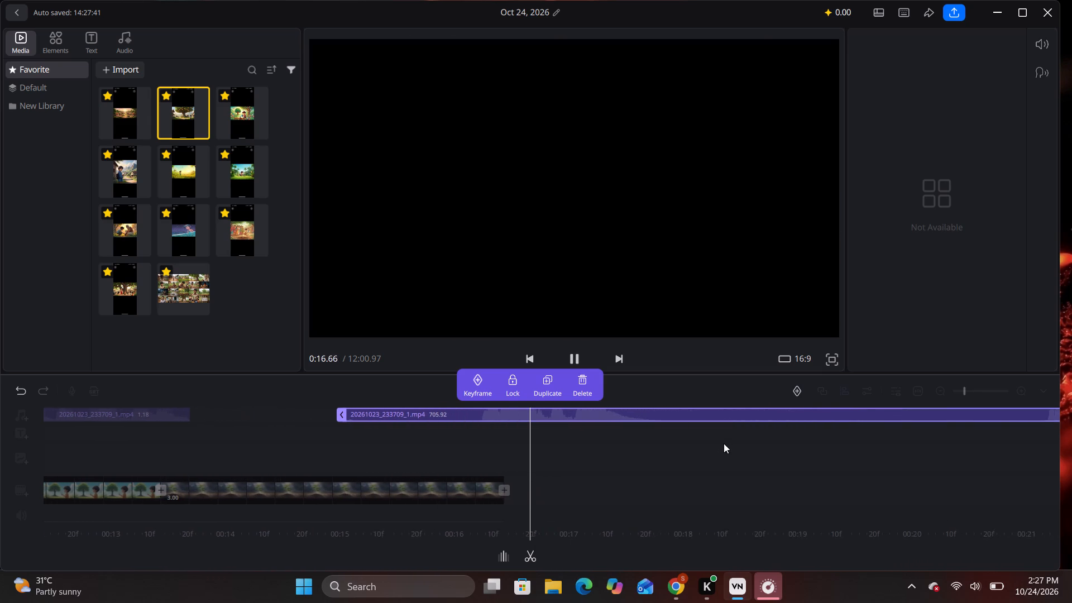
{"action": "key", "text": "space"}
{"action": "left_click_drag", "start_coordinate": [552, 451], "coordinate": [889, 451]}
{"action": "left_click_drag", "start_coordinate": [496, 442], "coordinate": [842, 451]}
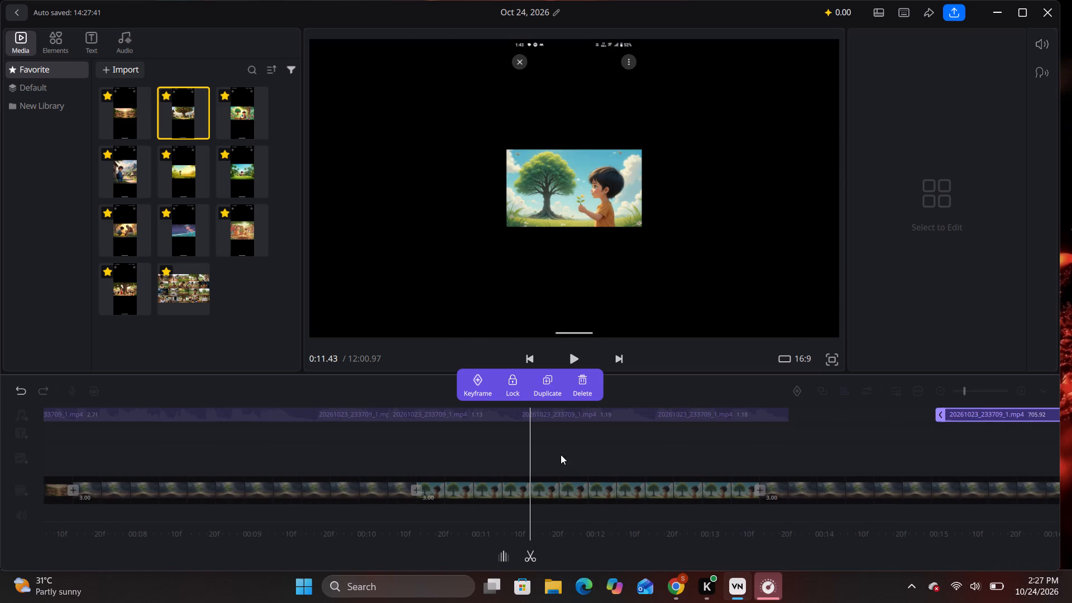
{"action": "left_click_drag", "start_coordinate": [503, 454], "coordinate": [772, 452]}
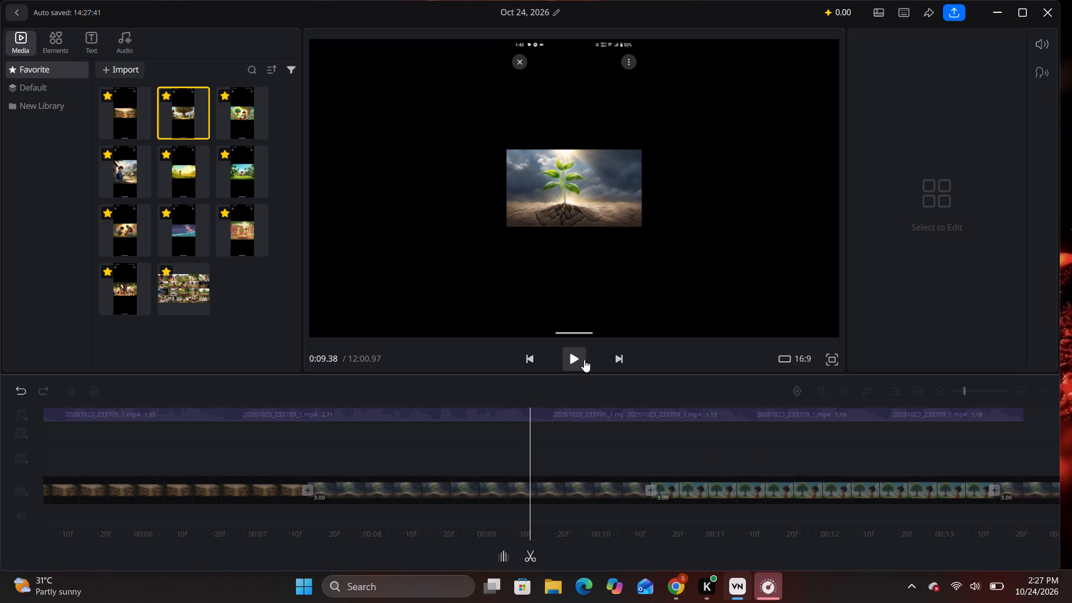
{"action": "key", "text": "space"}
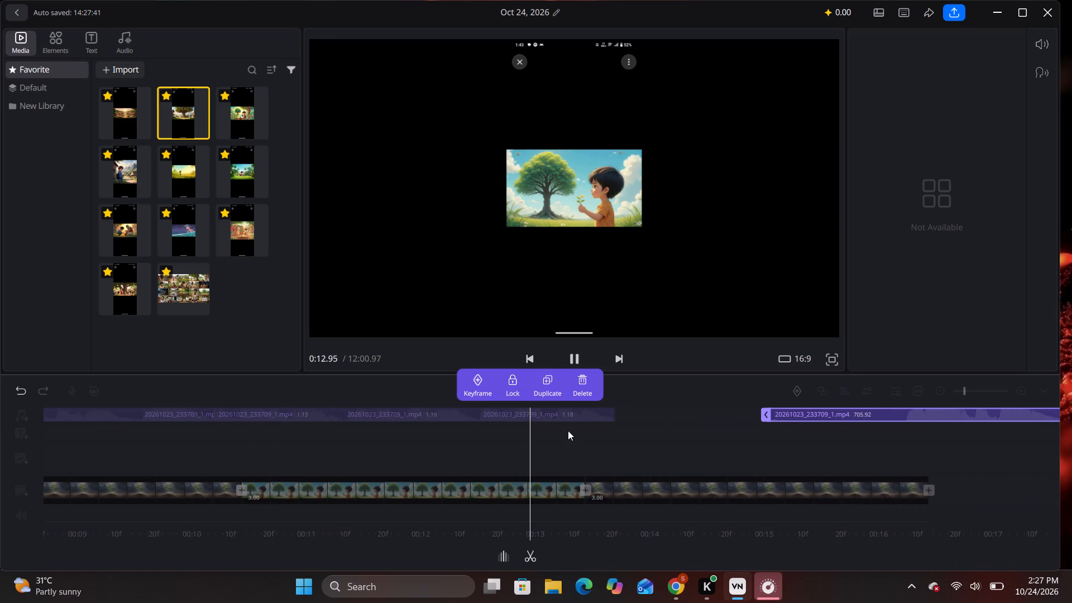
{"action": "left_click", "coordinate": [568, 430]}
{"action": "left_click", "coordinate": [569, 365]}
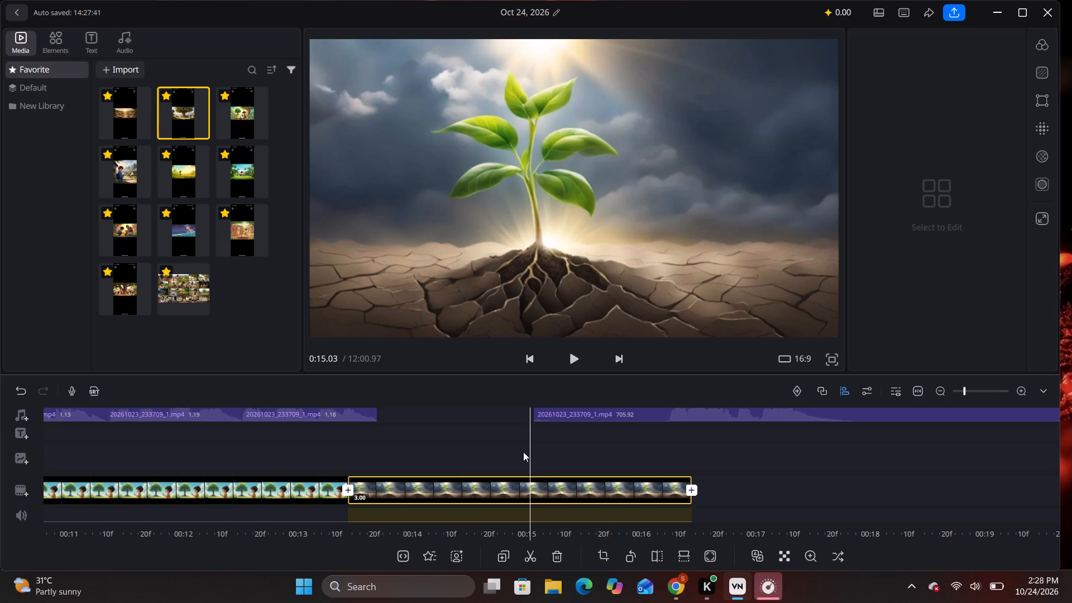
Review the opening boy and village images against the narration to find where the image should change.
{"action": "left_click_drag", "start_coordinate": [347, 441], "coordinate": [1071, 450]}
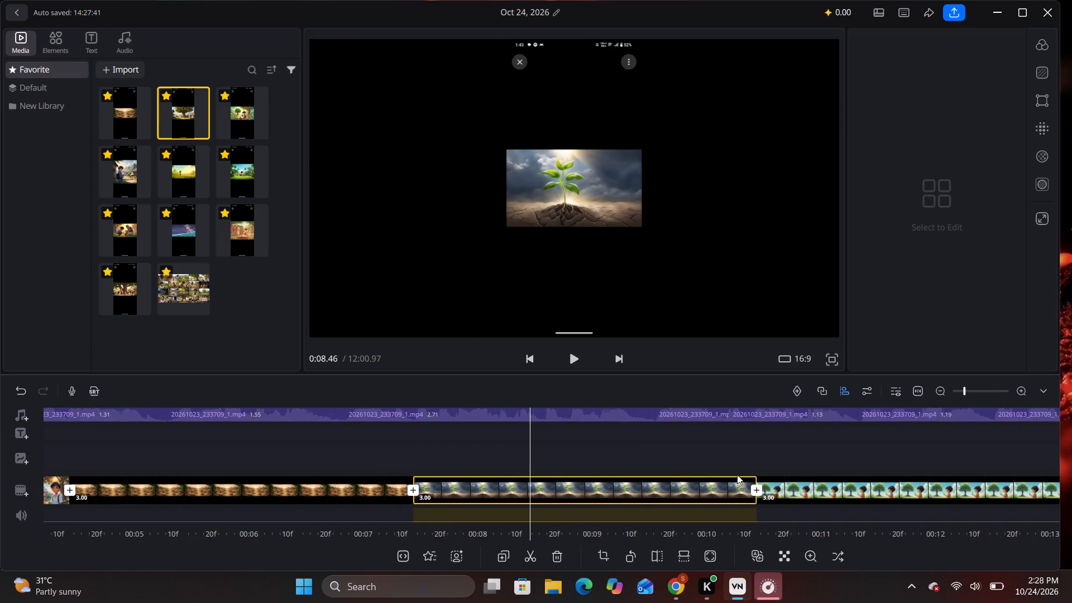
{"action": "left_click_drag", "start_coordinate": [315, 432], "coordinate": [685, 447]}
{"action": "left_click", "coordinate": [183, 293]}
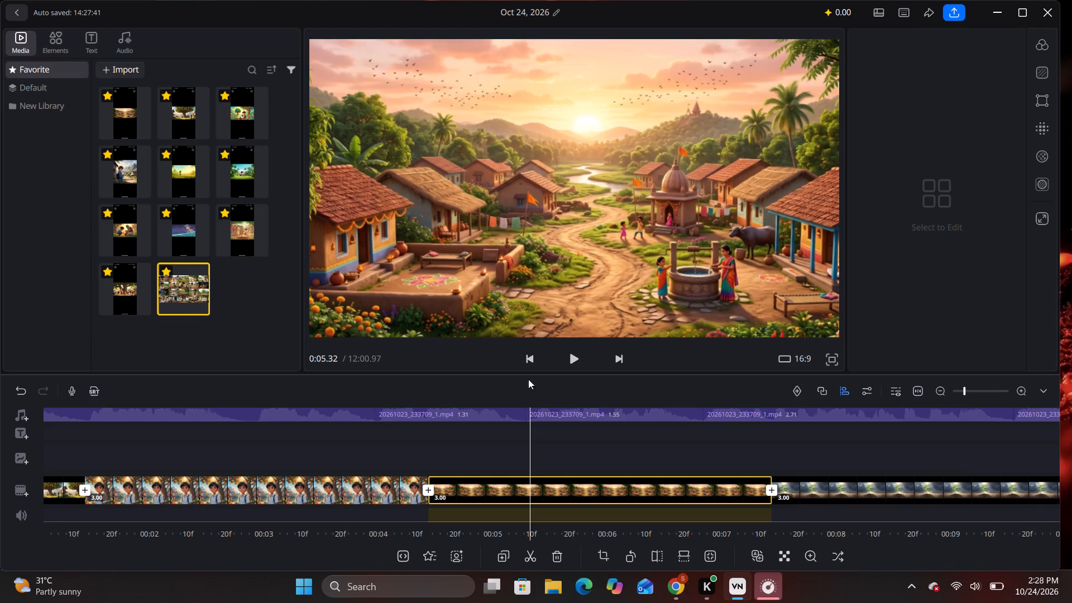
{"action": "left_click_drag", "start_coordinate": [687, 454], "coordinate": [562, 451]}
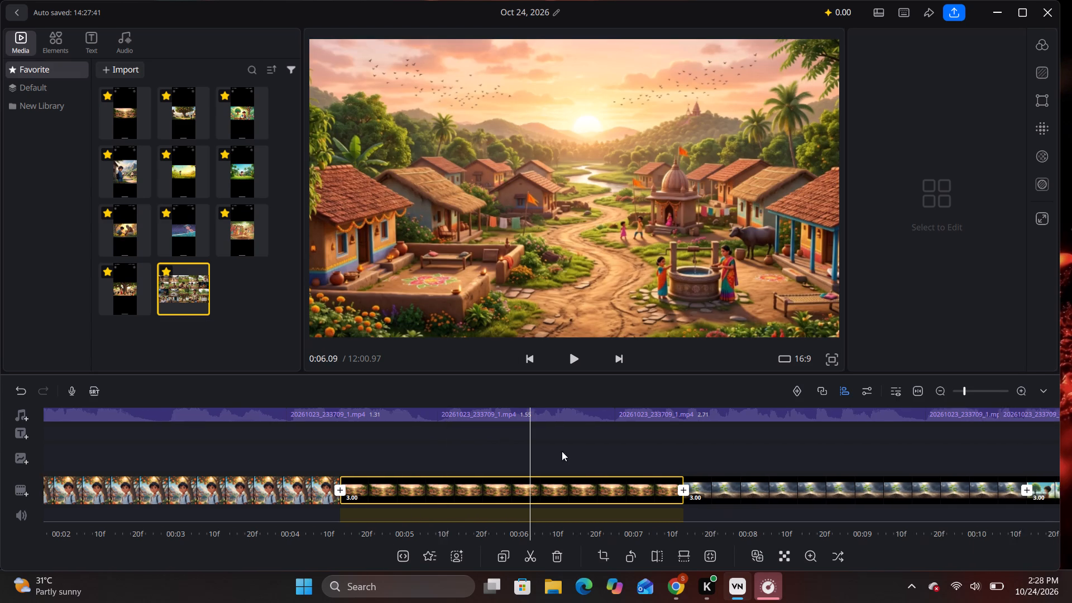
{"action": "left_click_drag", "start_coordinate": [562, 451], "coordinate": [435, 449]}
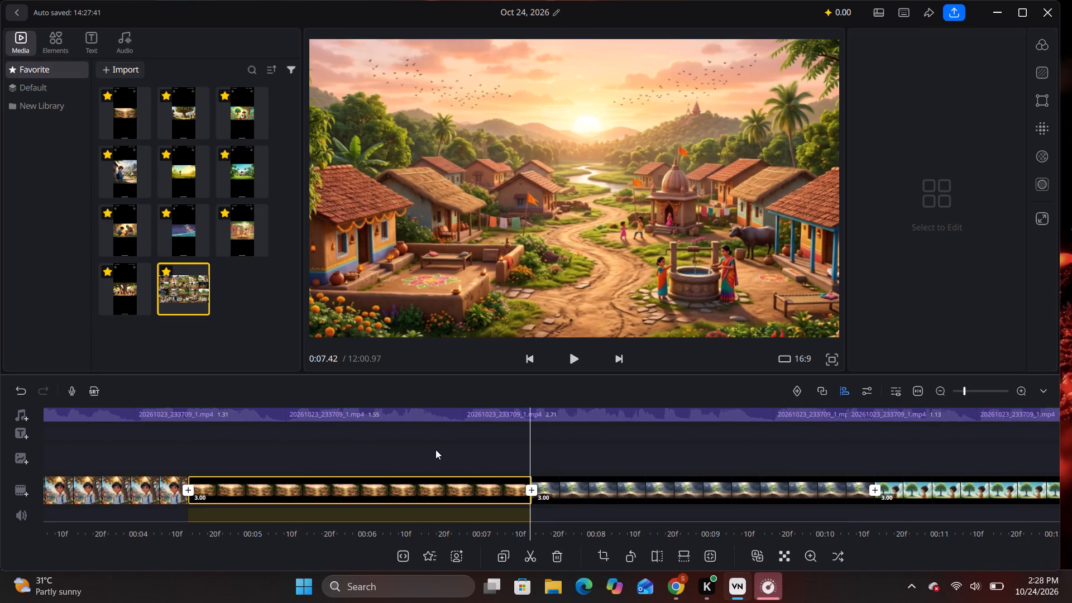
{"action": "left_click_drag", "start_coordinate": [435, 449], "coordinate": [743, 462]}
{"action": "left_click_drag", "start_coordinate": [430, 454], "coordinate": [478, 453]}
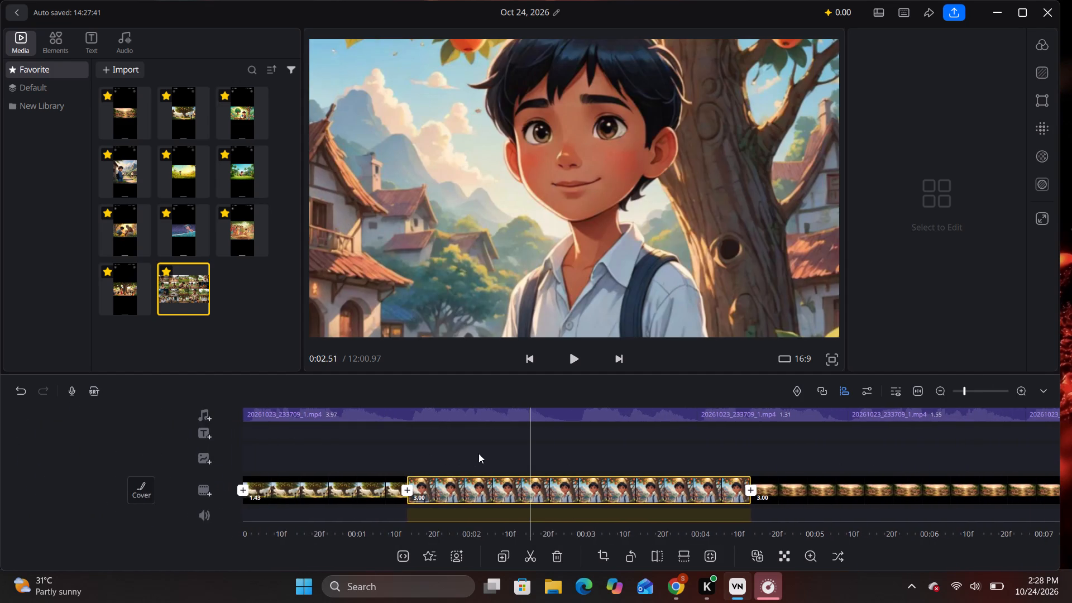
{"action": "left_click_drag", "start_coordinate": [478, 453], "coordinate": [663, 454]}
{"action": "left_click", "coordinate": [572, 353]}
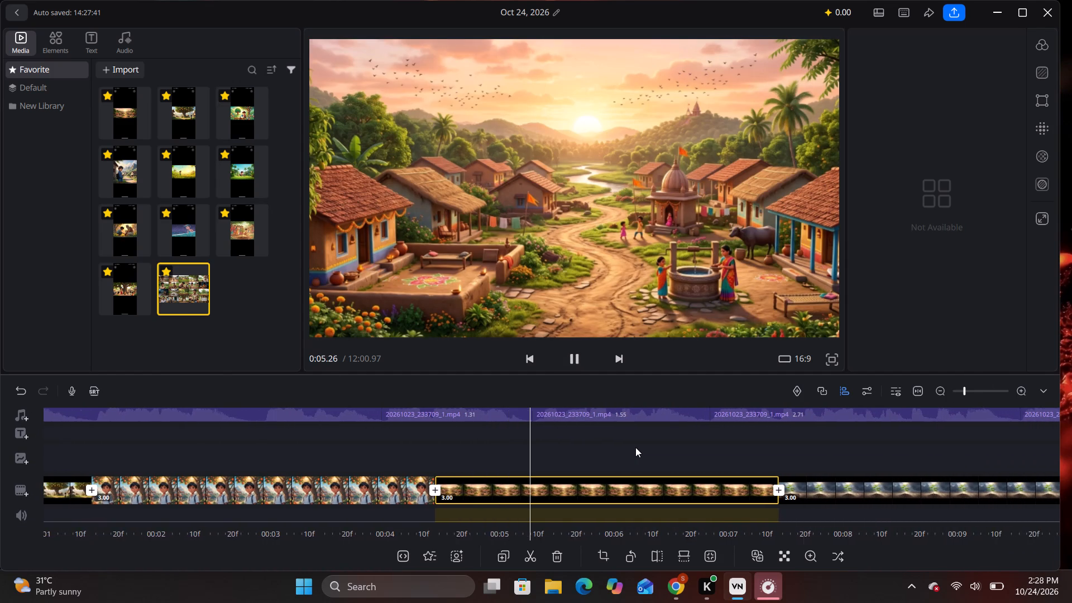
{"action": "left_click_drag", "start_coordinate": [610, 422], "coordinate": [604, 434]}
{"action": "left_click_drag", "start_coordinate": [566, 439], "coordinate": [857, 438]}
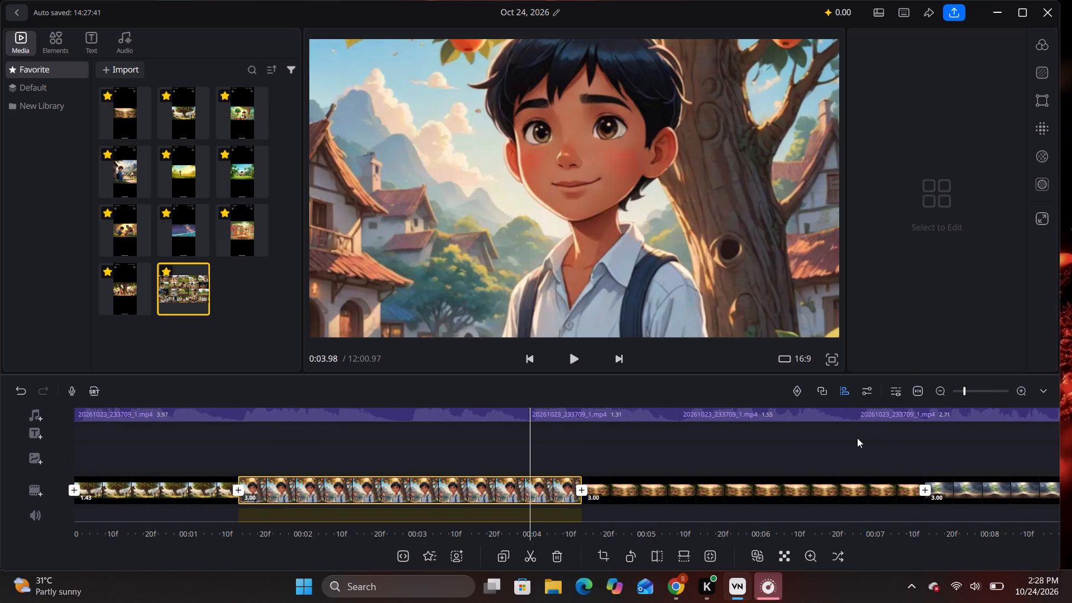
Split the boy image clip at 3.97 s, where the 1.31 s narration segment starts, and delete its 0.46 s remainder.
{"action": "left_click", "coordinate": [575, 409]}
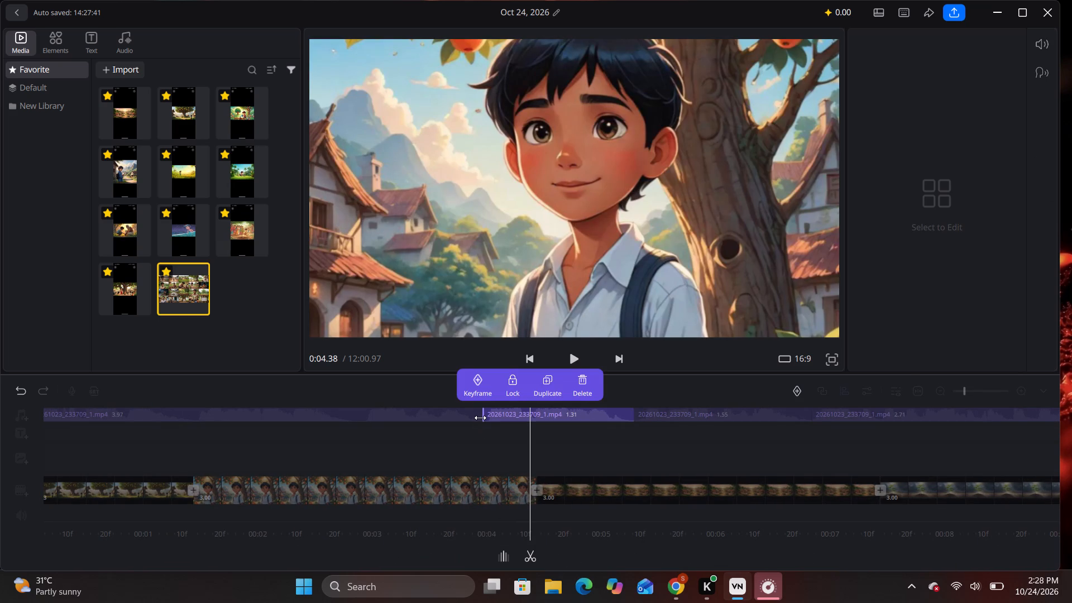
{"action": "left_click_drag", "start_coordinate": [465, 450], "coordinate": [527, 453]}
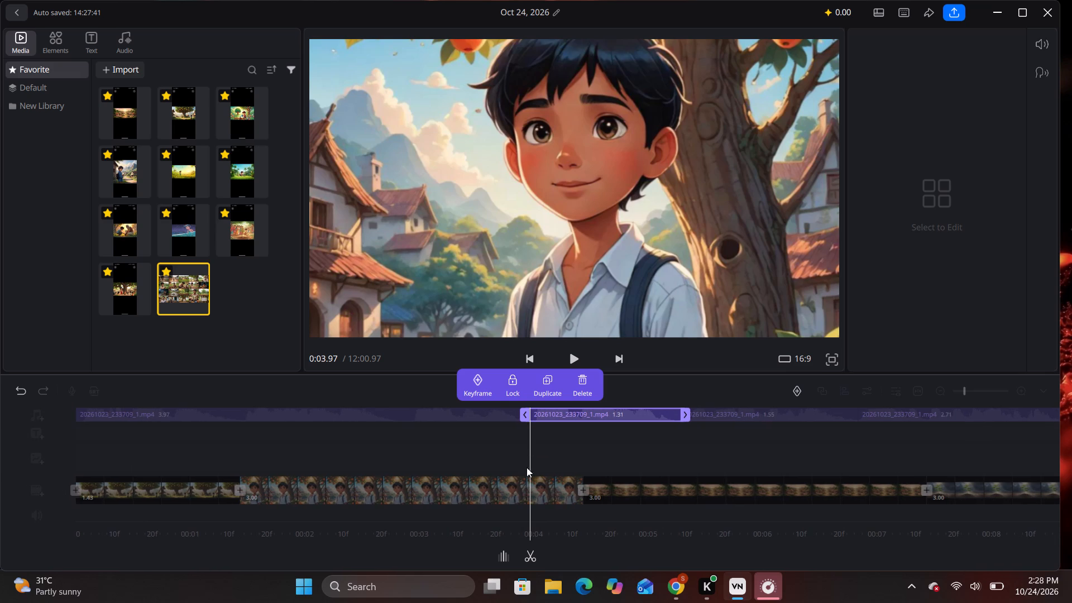
{"action": "left_click", "coordinate": [519, 488]}
{"action": "left_click", "coordinate": [528, 556]}
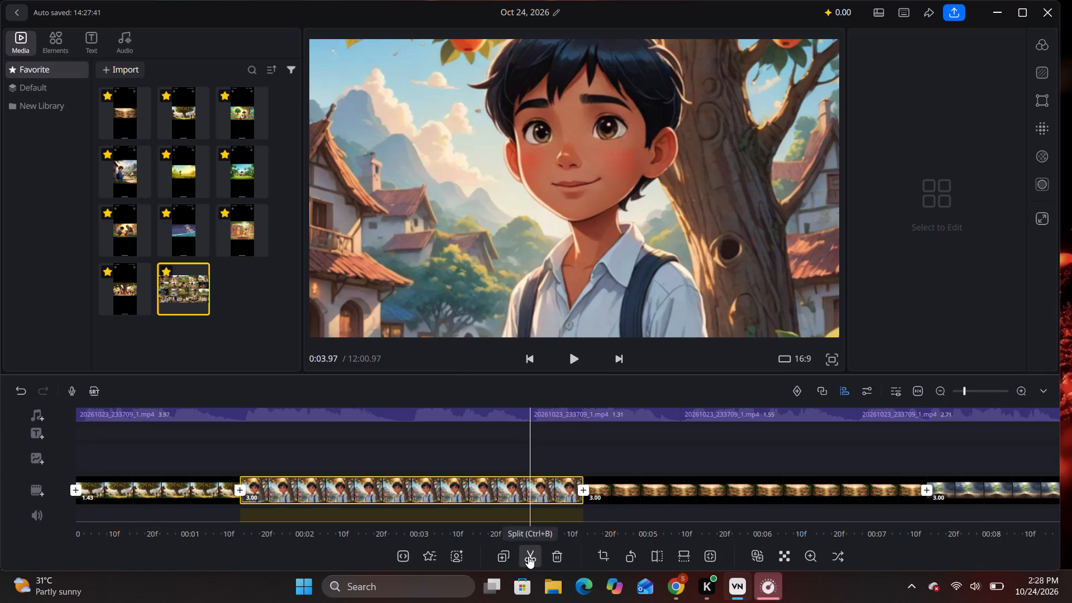
{"action": "left_click", "coordinate": [573, 489]}
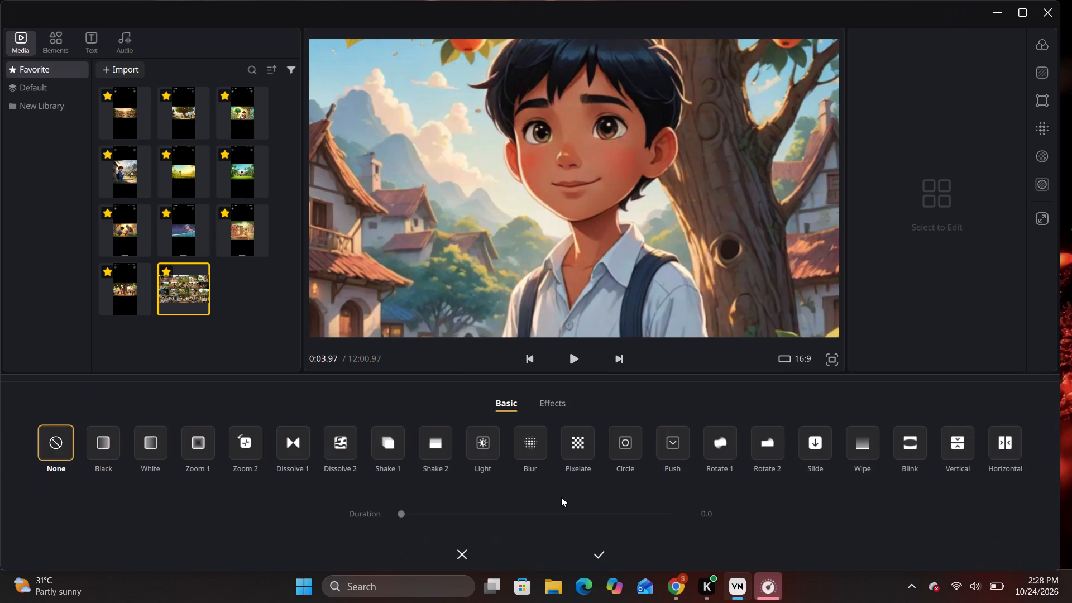
{"action": "left_click", "coordinate": [467, 549]}
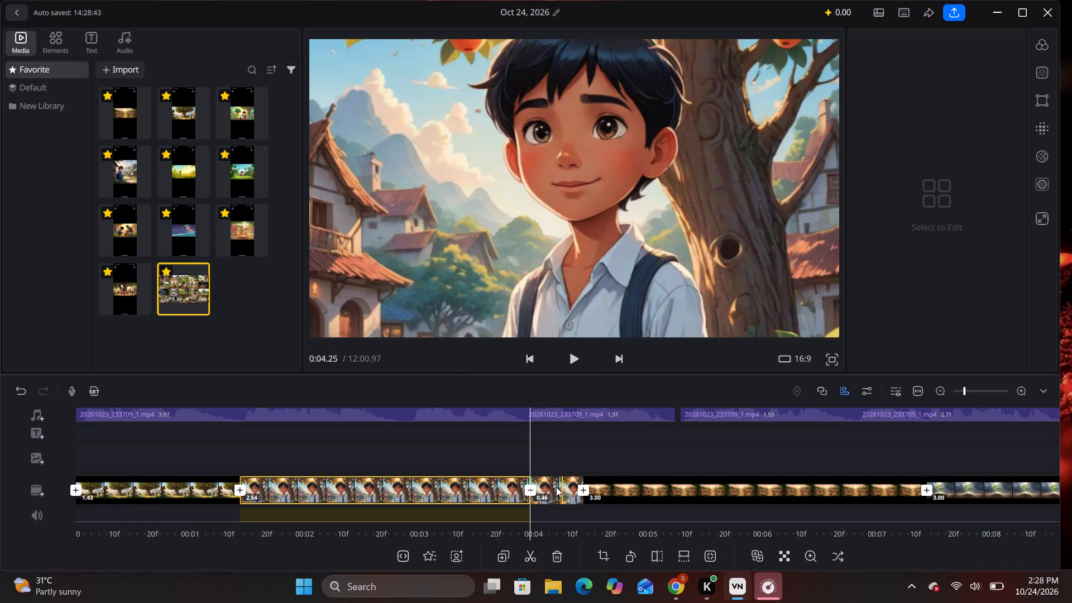
{"action": "left_click", "coordinate": [556, 487]}
{"action": "left_click", "coordinate": [551, 556]}
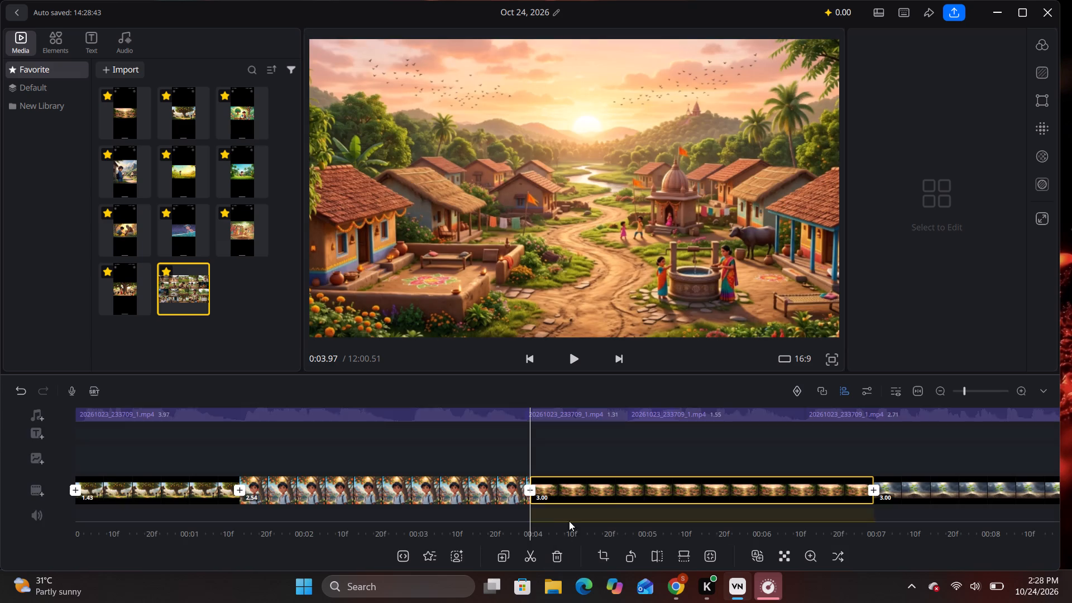
Play the opening tree, boy and village clips against the narration to check where the images change.
{"action": "left_click", "coordinate": [552, 448]}
{"action": "left_click_drag", "start_coordinate": [543, 447], "coordinate": [860, 440]}
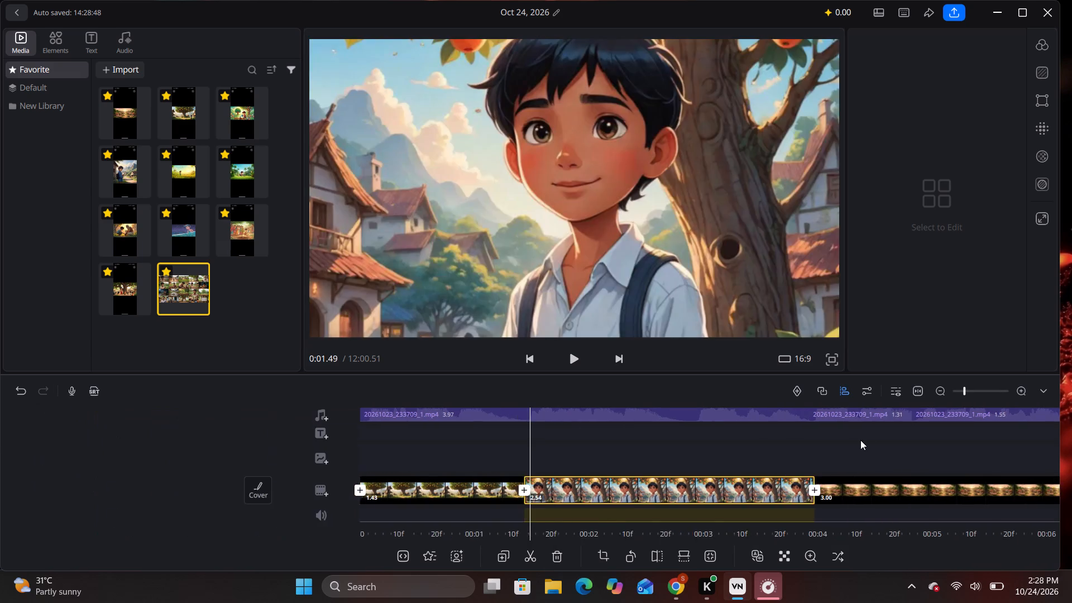
{"action": "left_click_drag", "start_coordinate": [860, 440], "coordinate": [862, 440]}
{"action": "left_click", "coordinate": [573, 362]}
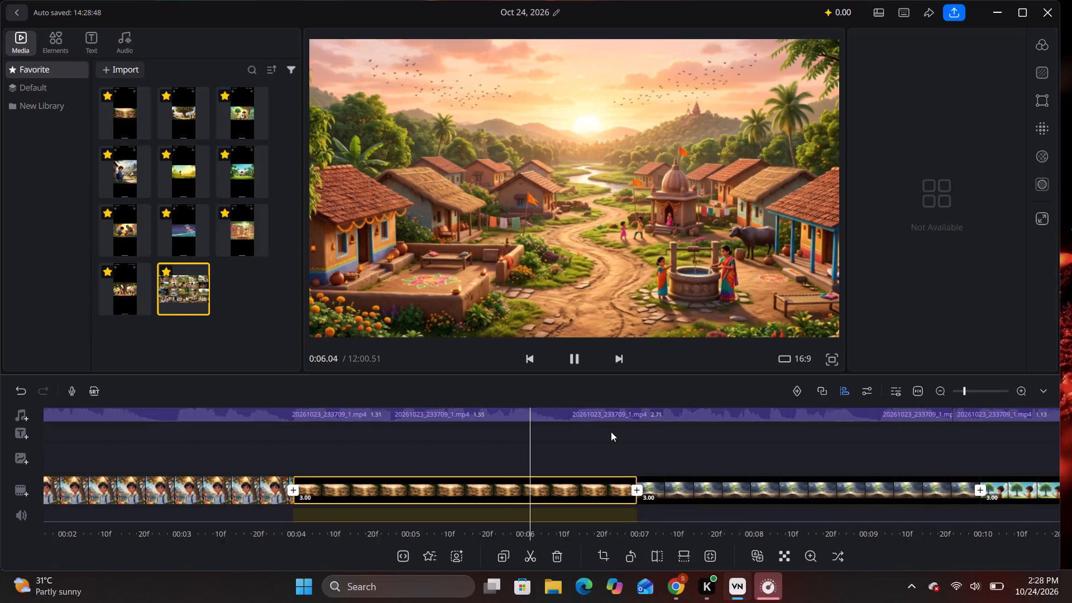
{"action": "left_click_drag", "start_coordinate": [571, 444], "coordinate": [717, 446]}
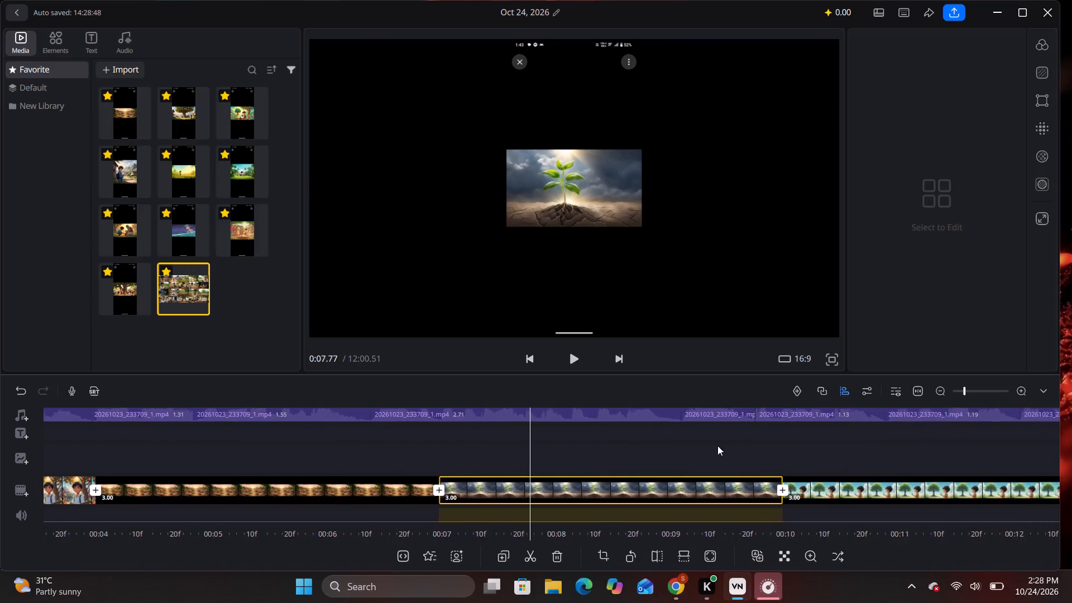
{"action": "left_click_drag", "start_coordinate": [717, 446], "coordinate": [1019, 435]}
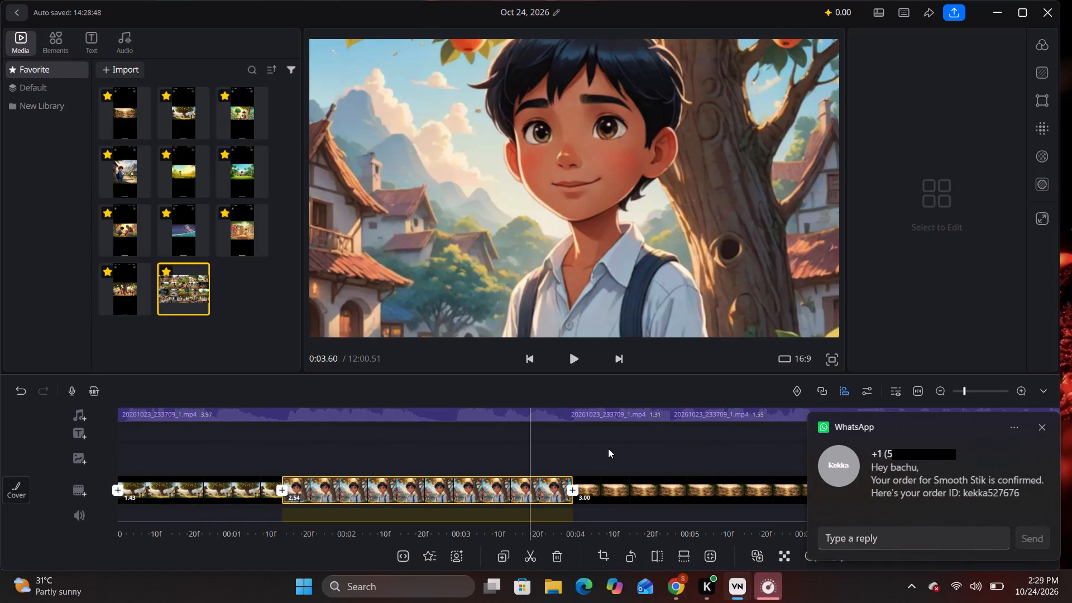
{"action": "left_click_drag", "start_coordinate": [563, 447], "coordinate": [1064, 452]}
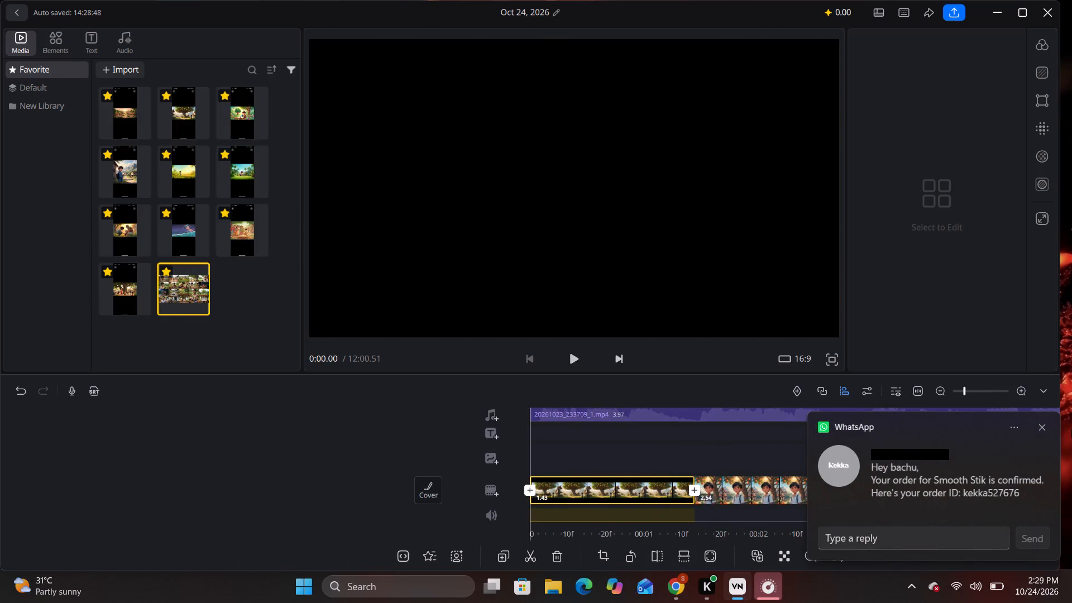
{"action": "left_click", "coordinate": [1041, 428]}
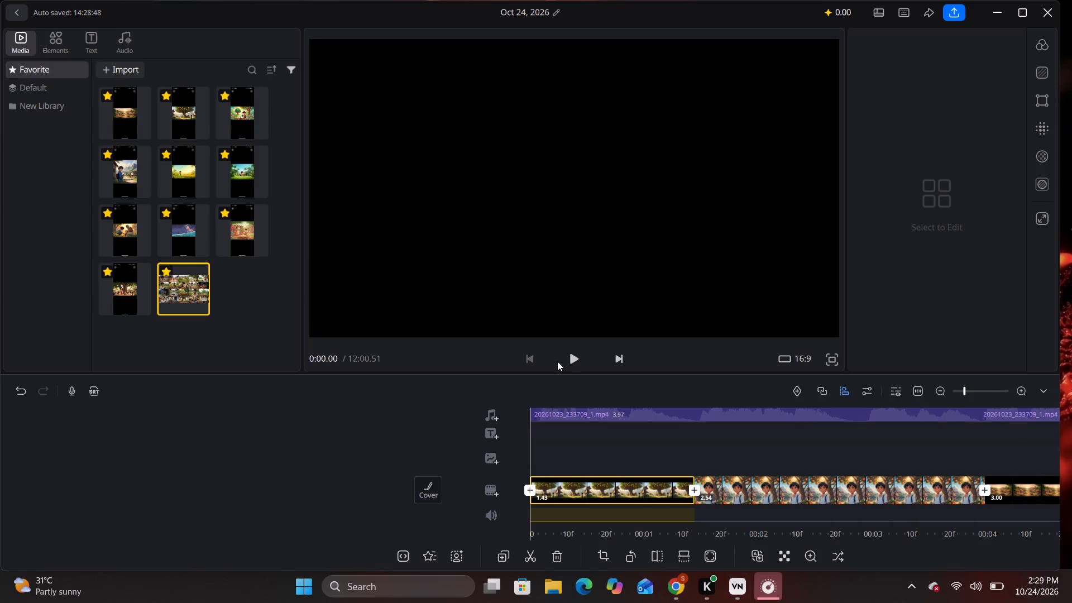
{"action": "left_click", "coordinate": [567, 357]}
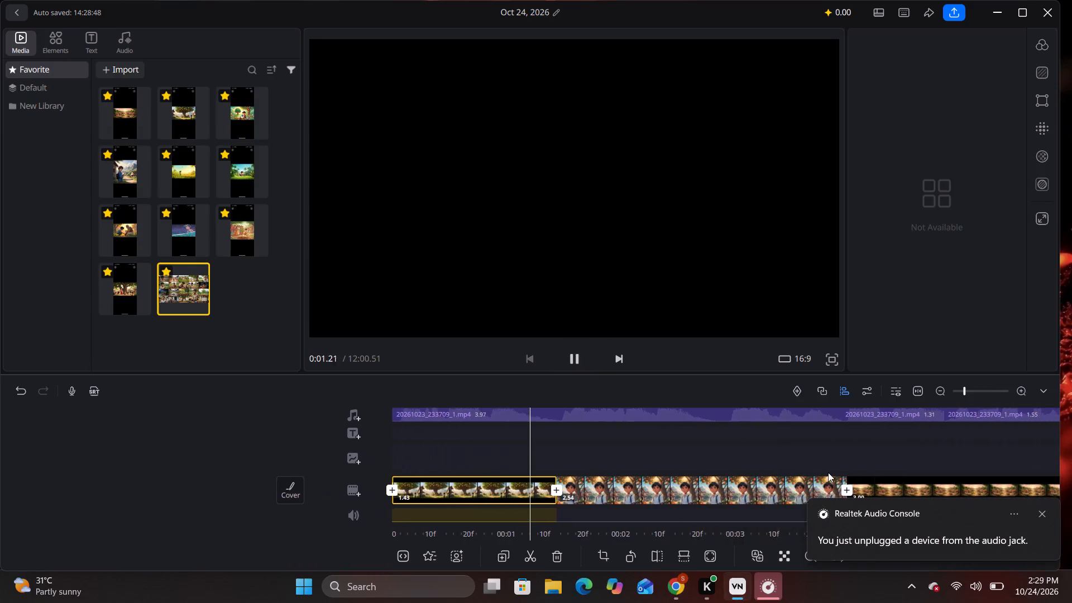
Set the system sound volume to a little over halfway.
{"action": "left_click", "coordinate": [973, 590]}
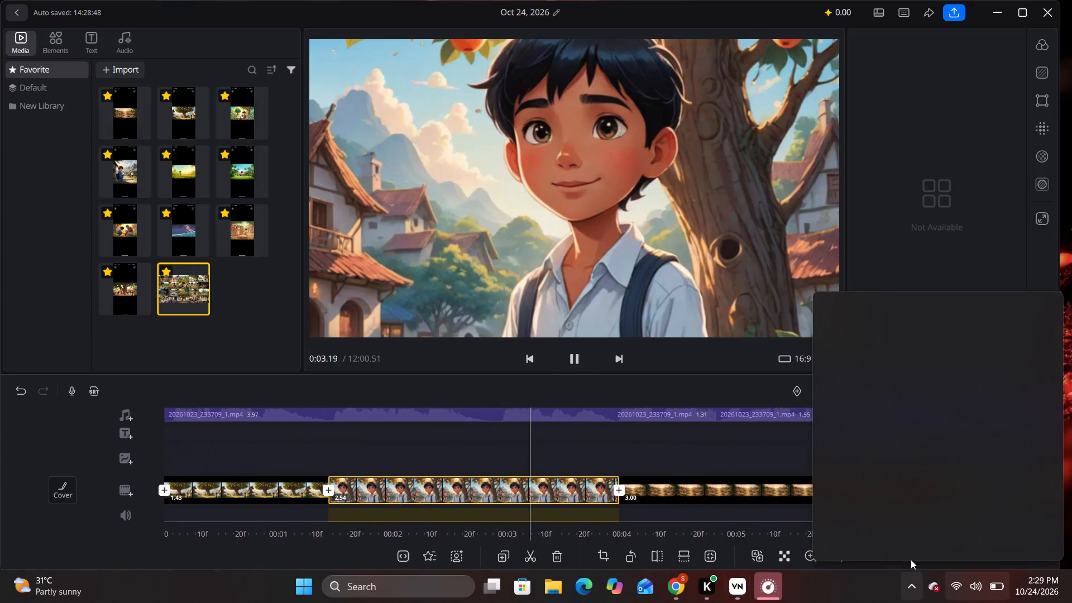
{"action": "left_click", "coordinate": [955, 500]}
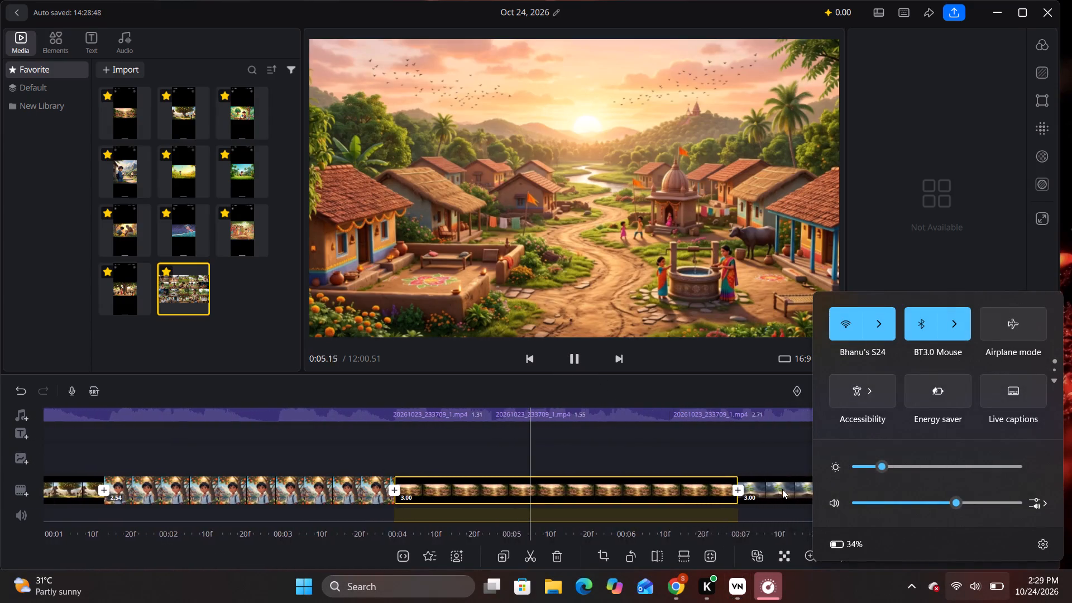
Replay the narration from about 1.1 s past the change from the boy image to the village image.
{"action": "left_click_drag", "start_coordinate": [753, 470], "coordinate": [844, 469]}
{"action": "left_click_drag", "start_coordinate": [894, 469], "coordinate": [944, 470]}
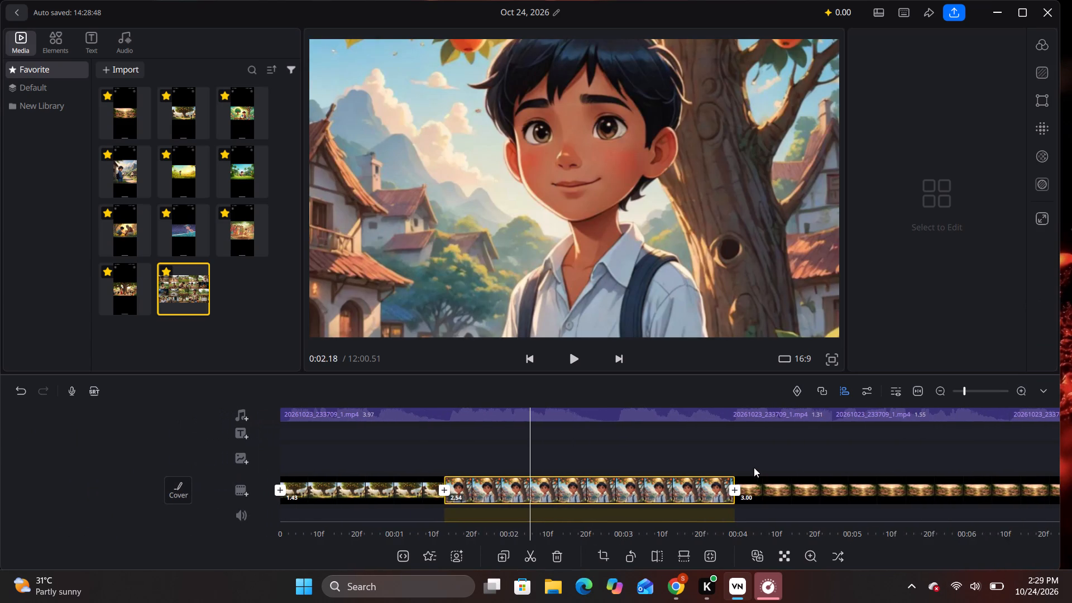
{"action": "left_click_drag", "start_coordinate": [758, 454], "coordinate": [889, 458]}
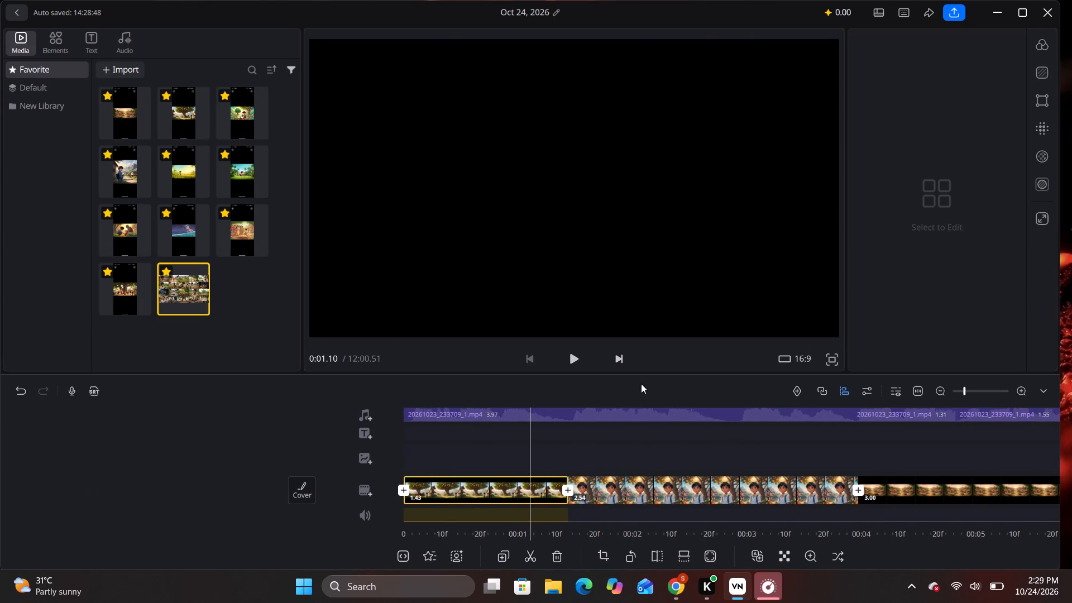
{"action": "left_click", "coordinate": [574, 357]}
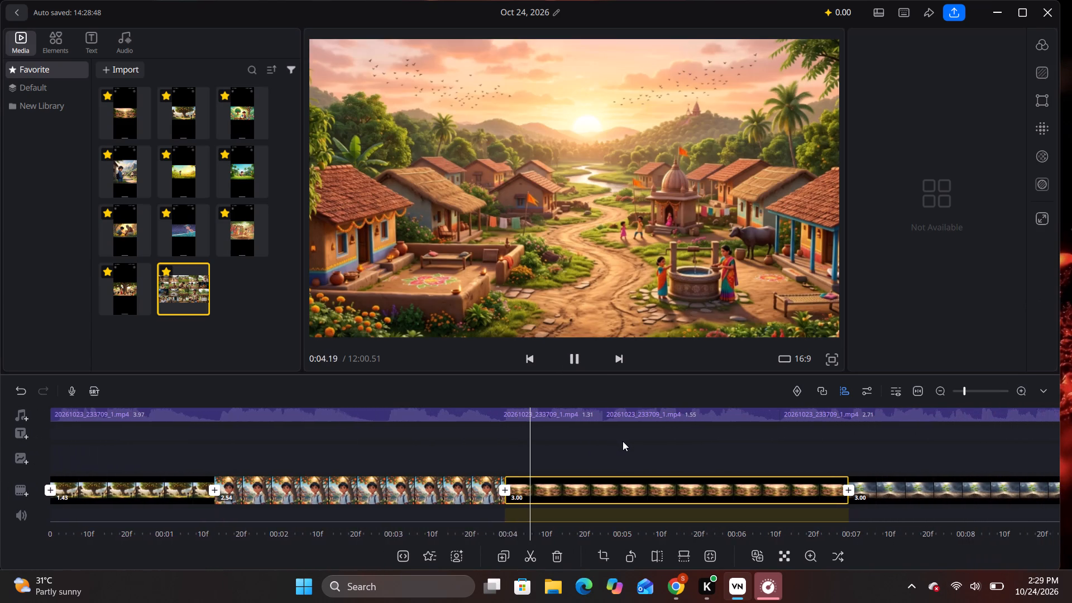
{"action": "left_click_drag", "start_coordinate": [597, 449], "coordinate": [765, 454]}
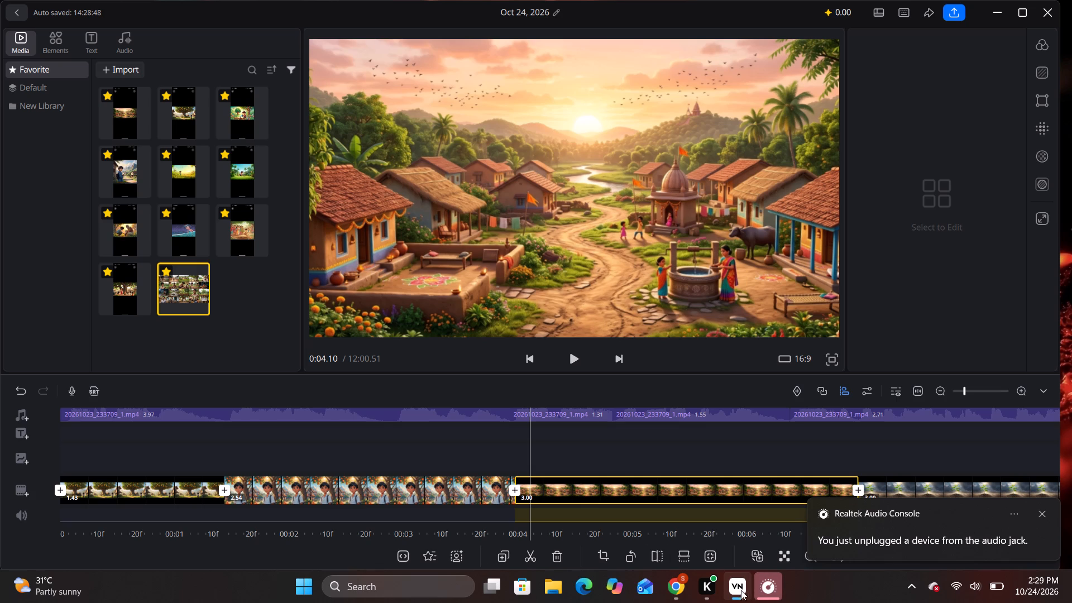
{"action": "left_click", "coordinate": [1040, 514]}
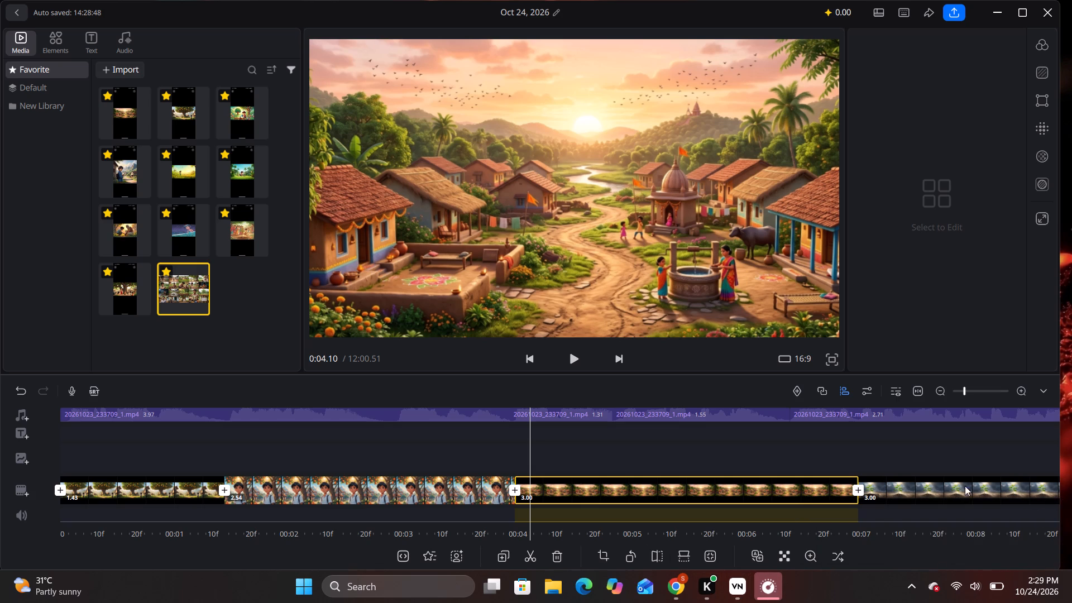